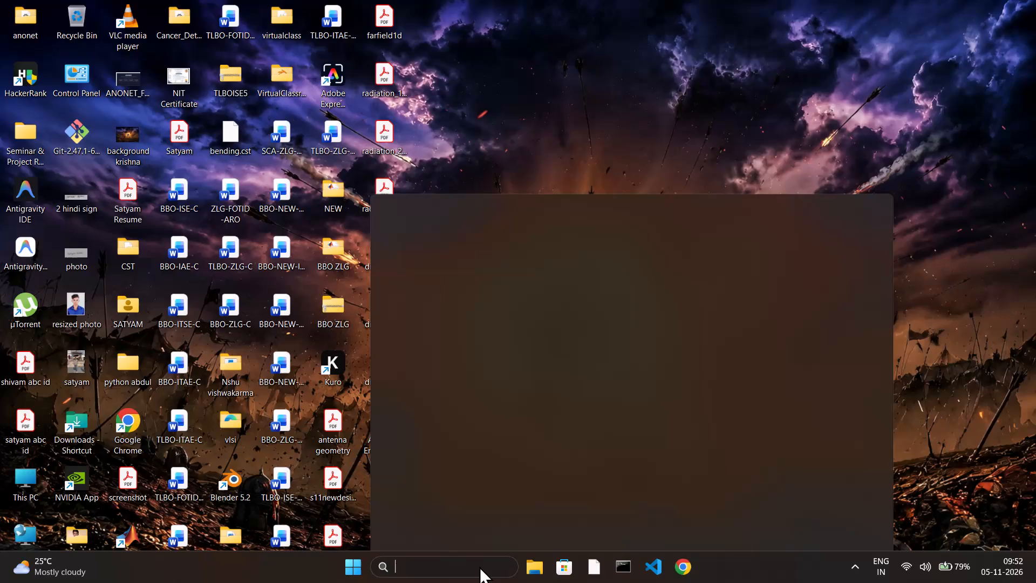
Launch the application from the Windows desktop search.
key("Return")
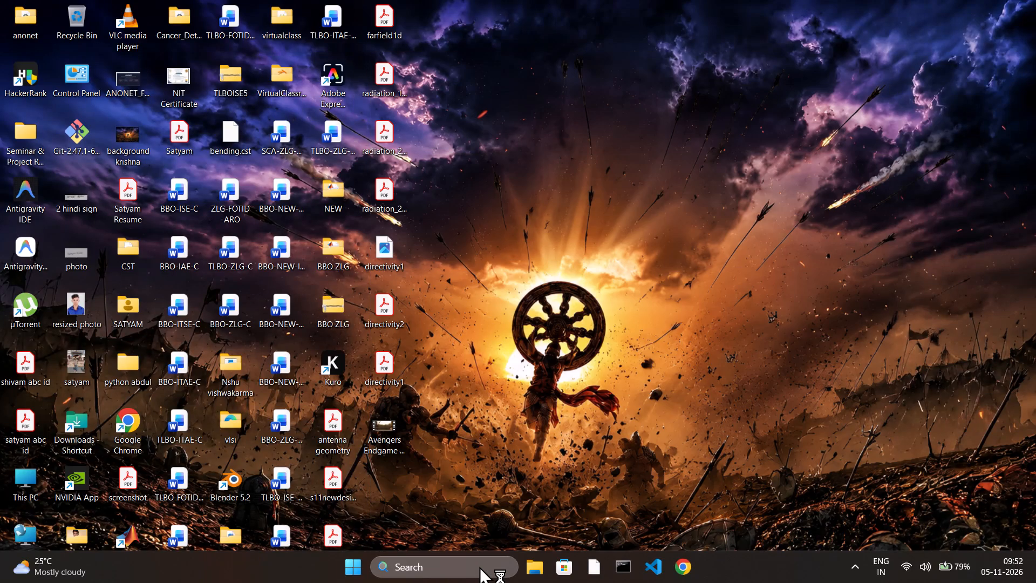
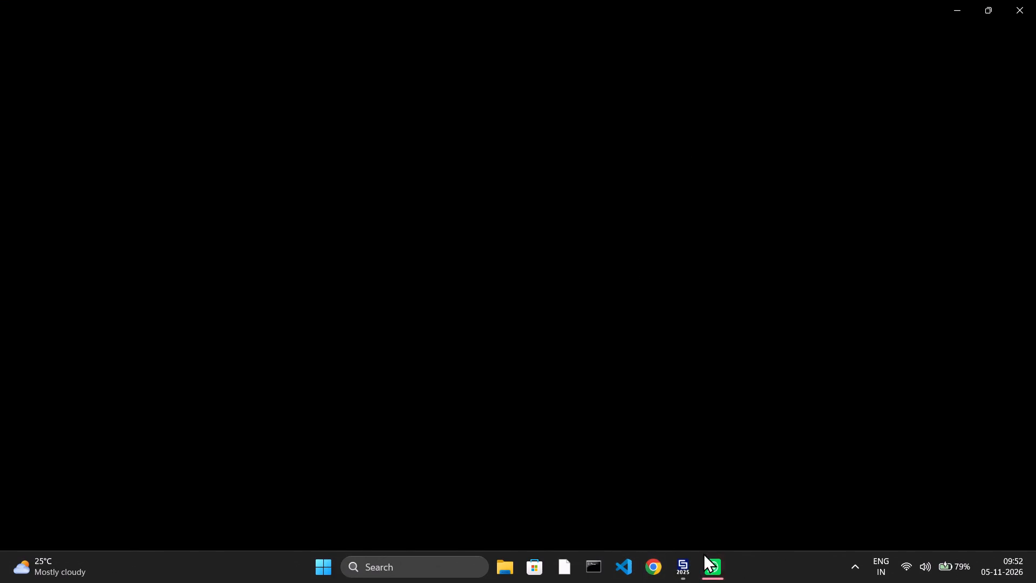
Switch to Google Chrome and bring up the "maybe fabrication" Overleaf project.
left_click(772, 445)
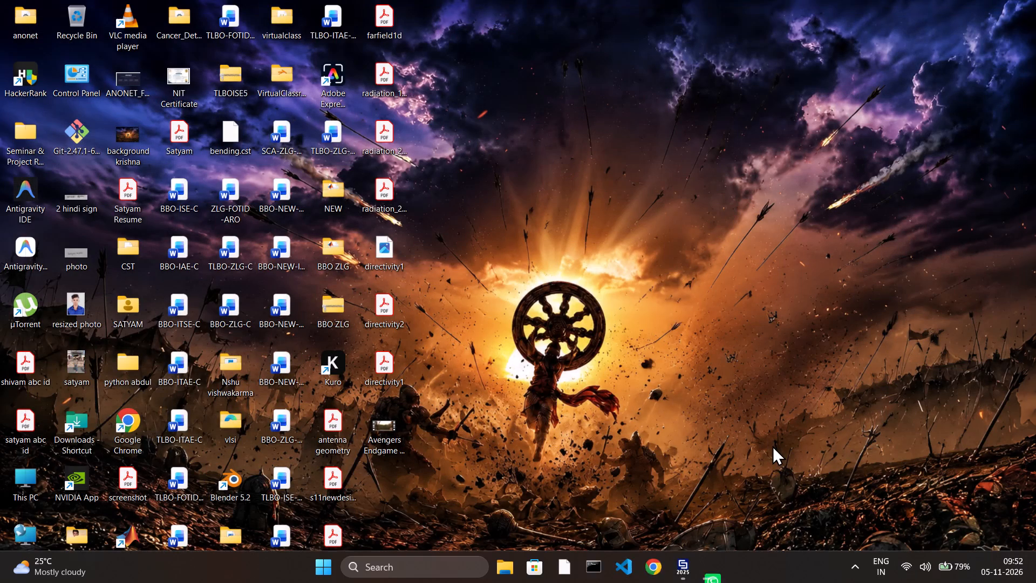
left_click(666, 570)
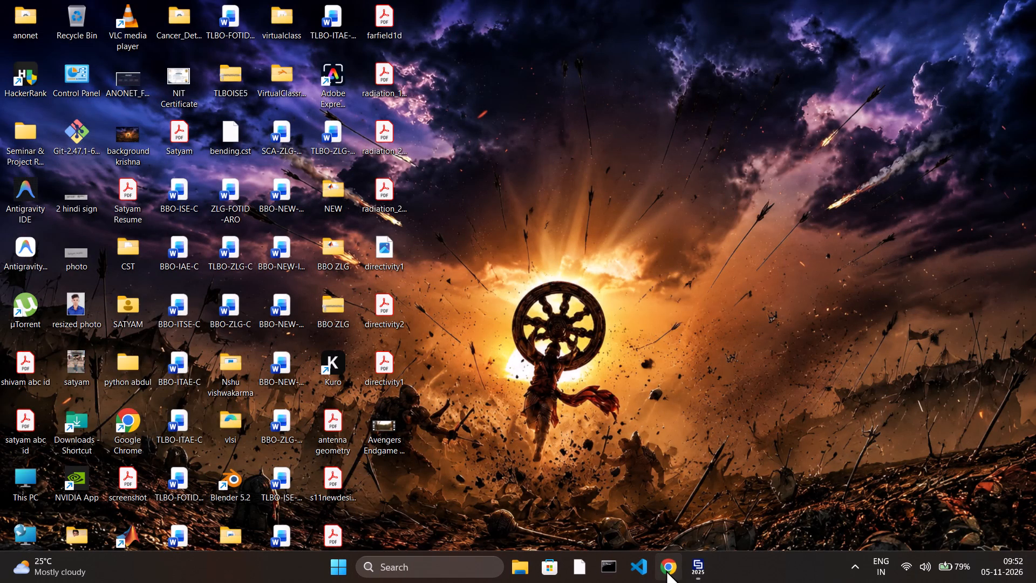
left_click(445, 275)
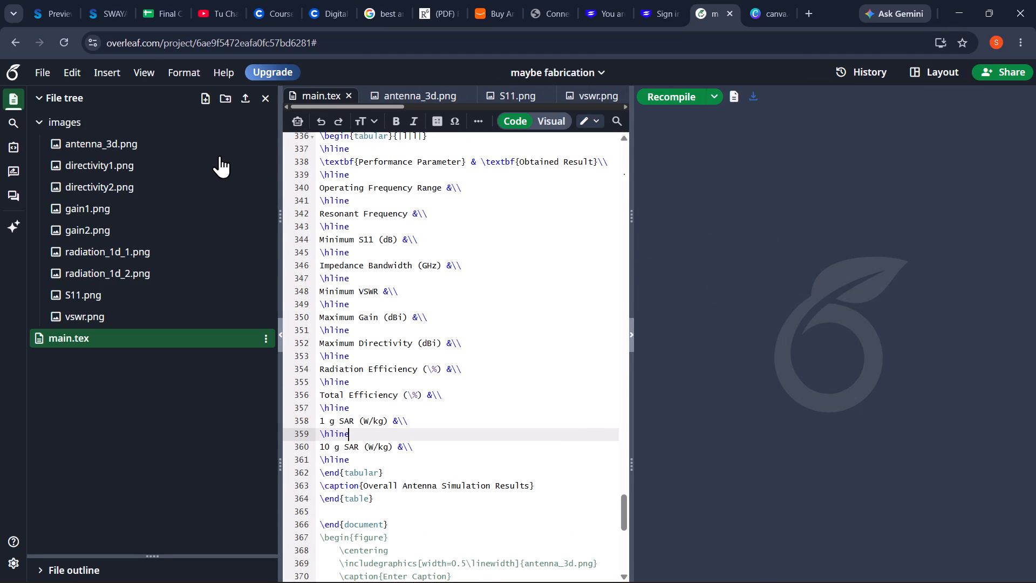
View the antenna_3d.png image in the Overleaf project, and check the open Google search on calculating efficiency in CST.
left_click(198, 138)
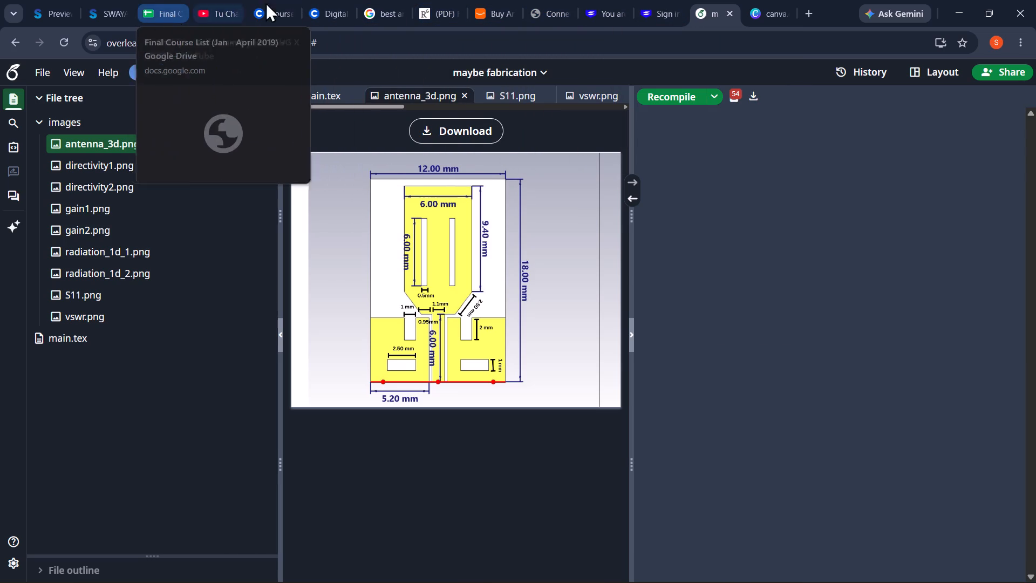
left_click(551, 13)
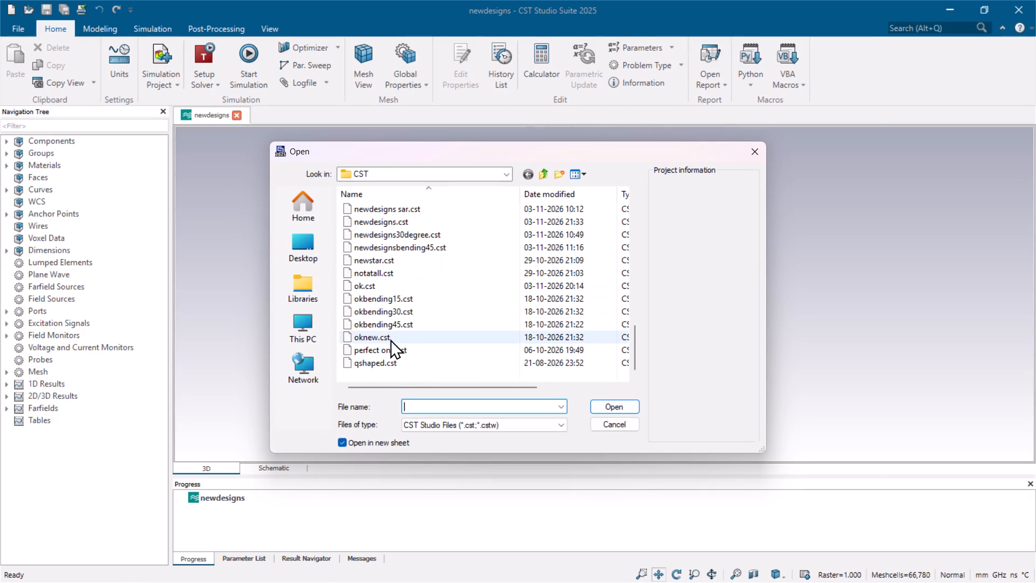
scroll(417, 274, "up", 1)
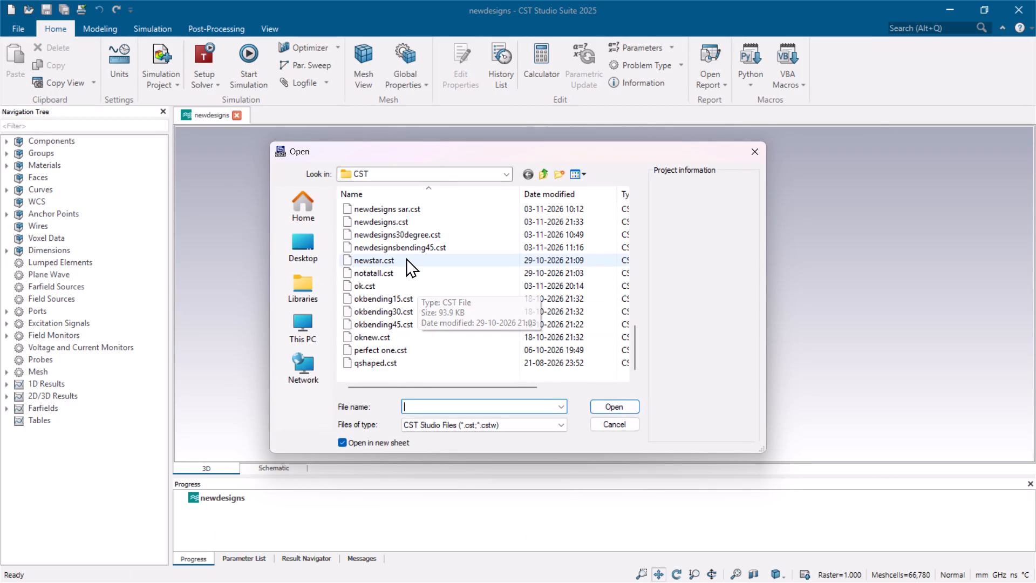
left_click(400, 230)
scroll(400, 230, "up", 1)
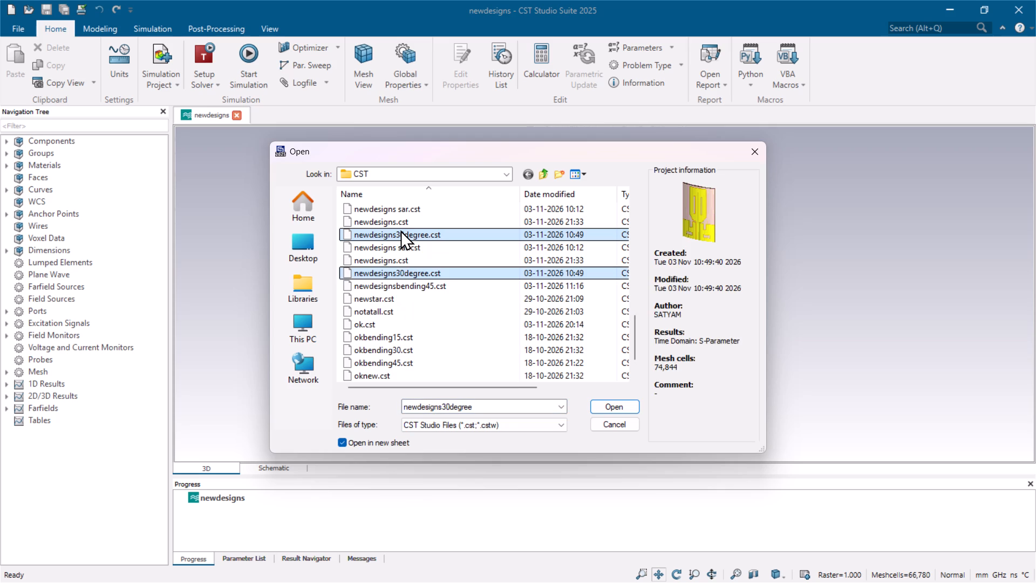
scroll(400, 230, "up", 1)
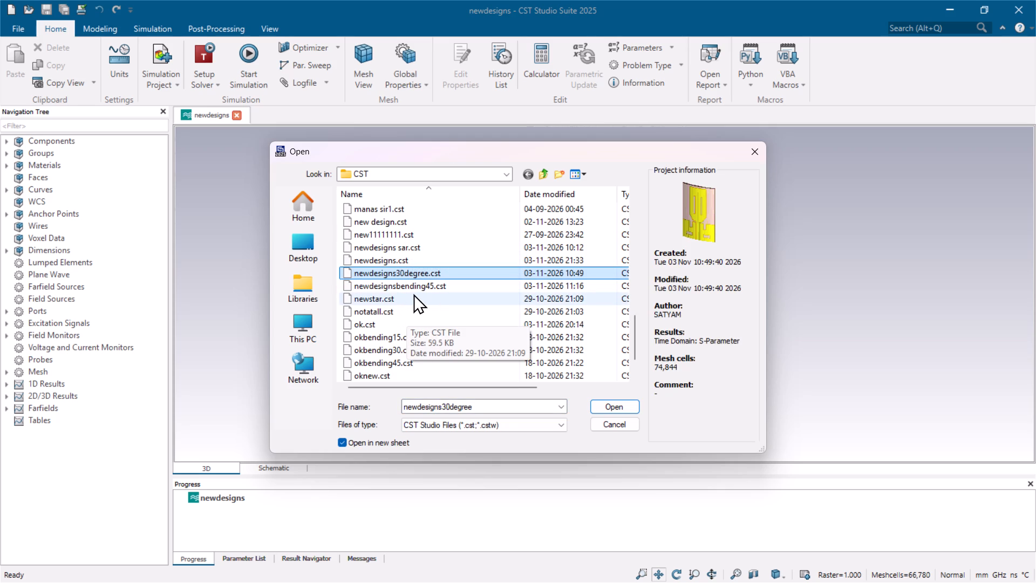
scroll(413, 294, "up", 1)
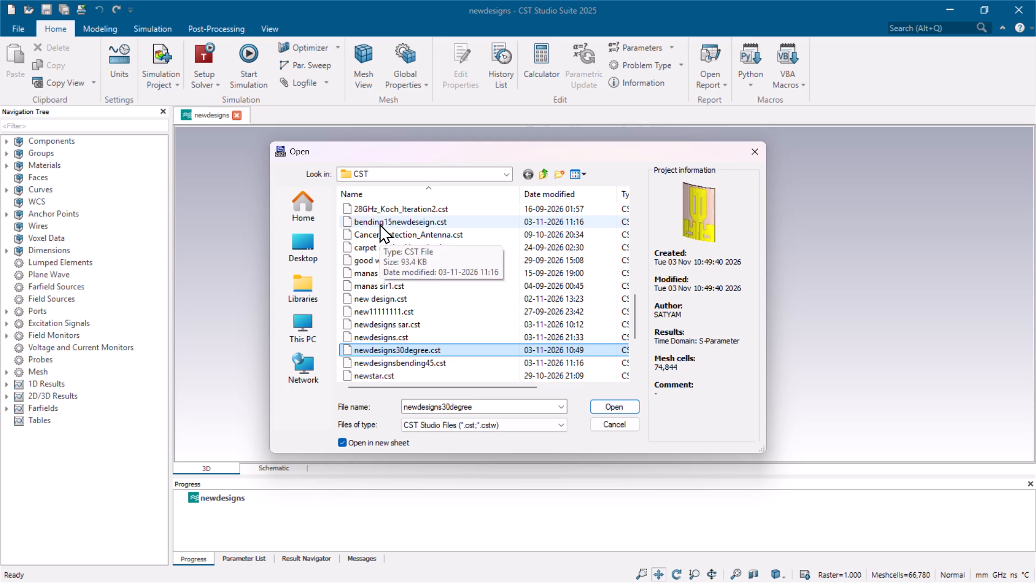
left_click(379, 223)
left_click(623, 408)
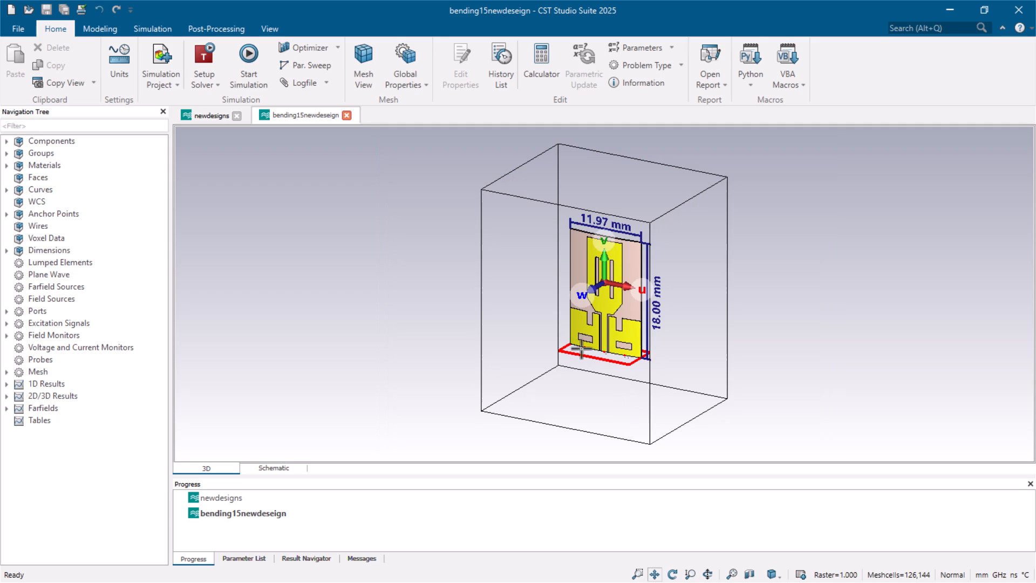
Hide the bounding box around the bent antenna model in the 3D view.
left_click(262, 24)
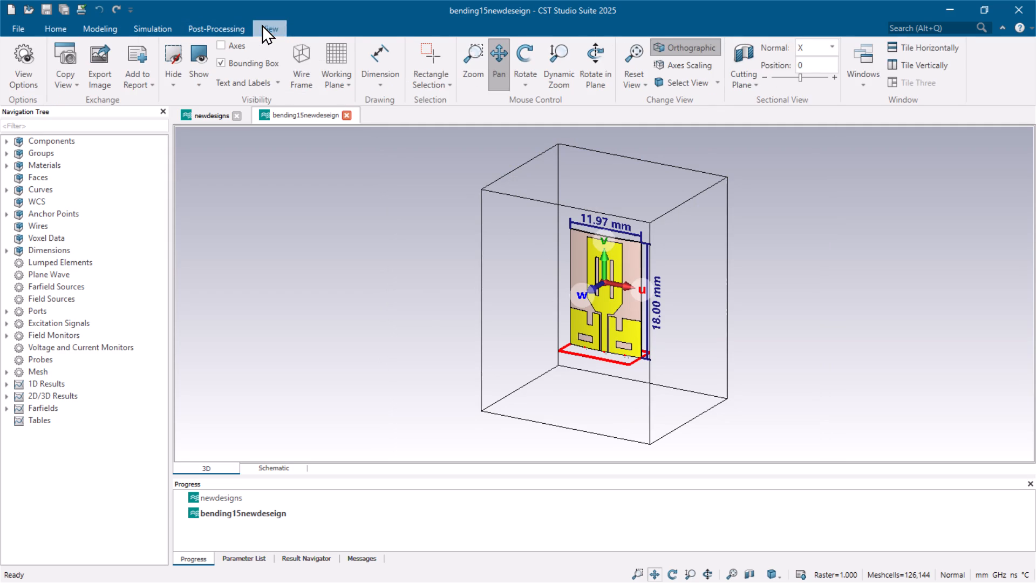
left_click(223, 64)
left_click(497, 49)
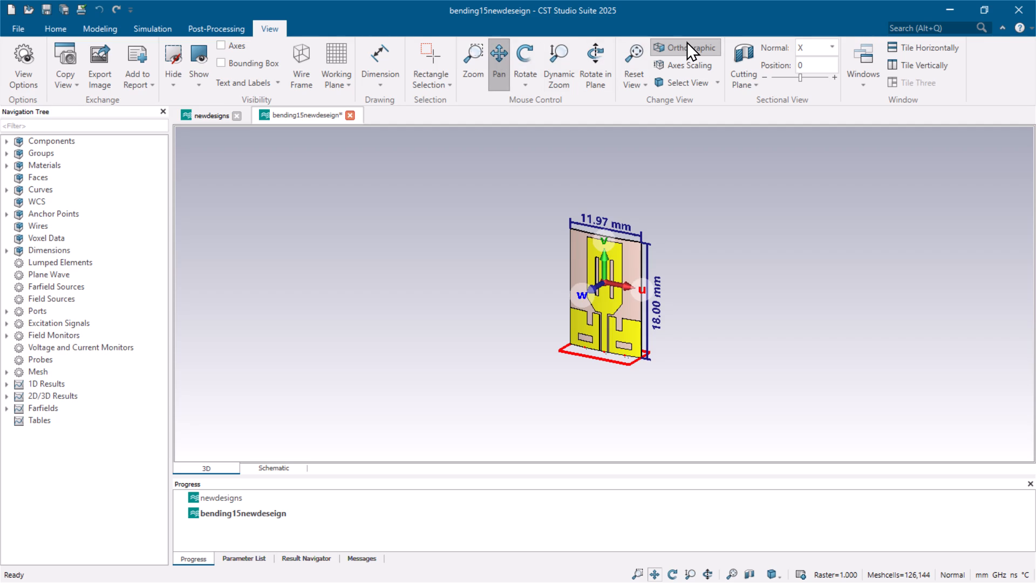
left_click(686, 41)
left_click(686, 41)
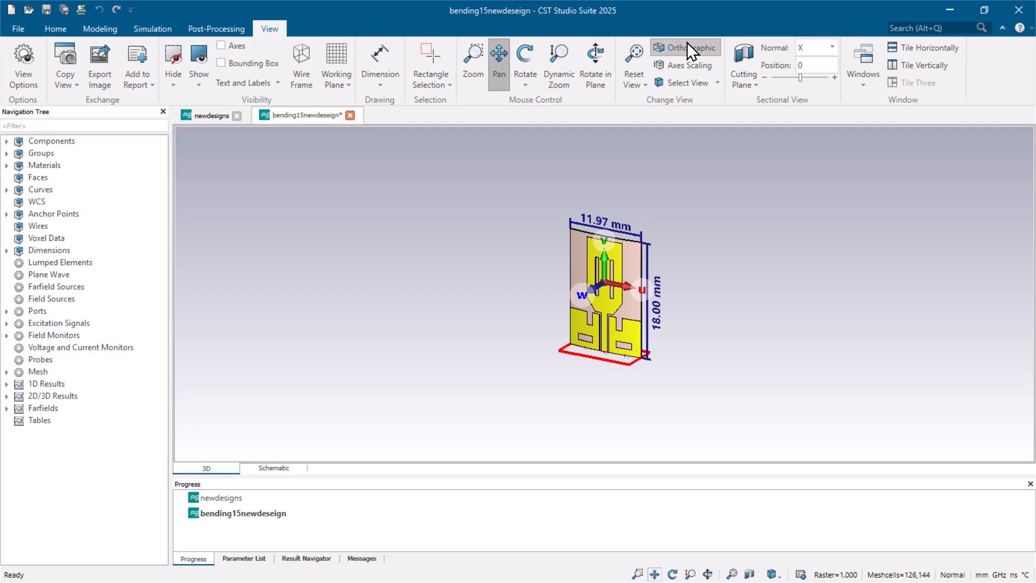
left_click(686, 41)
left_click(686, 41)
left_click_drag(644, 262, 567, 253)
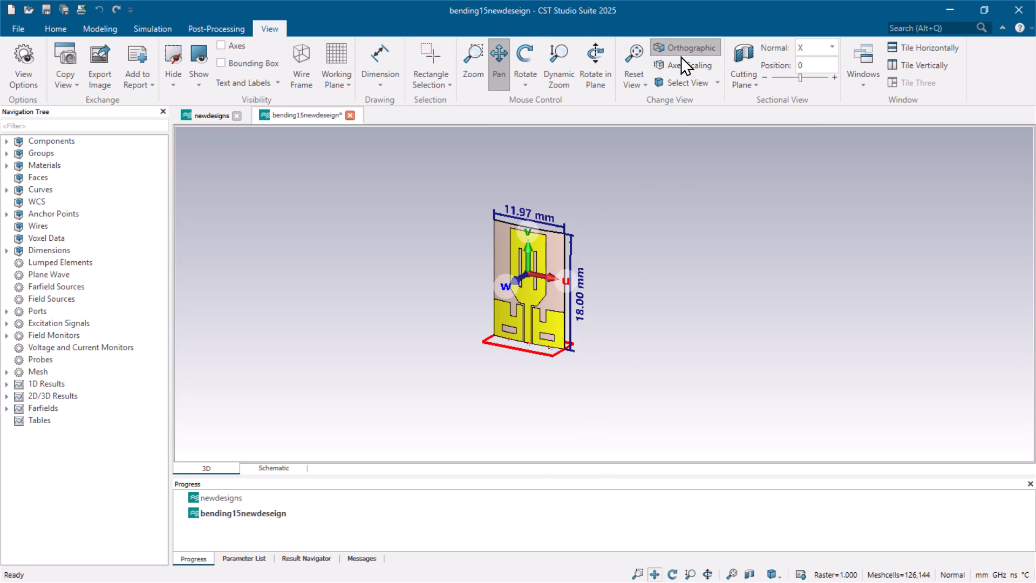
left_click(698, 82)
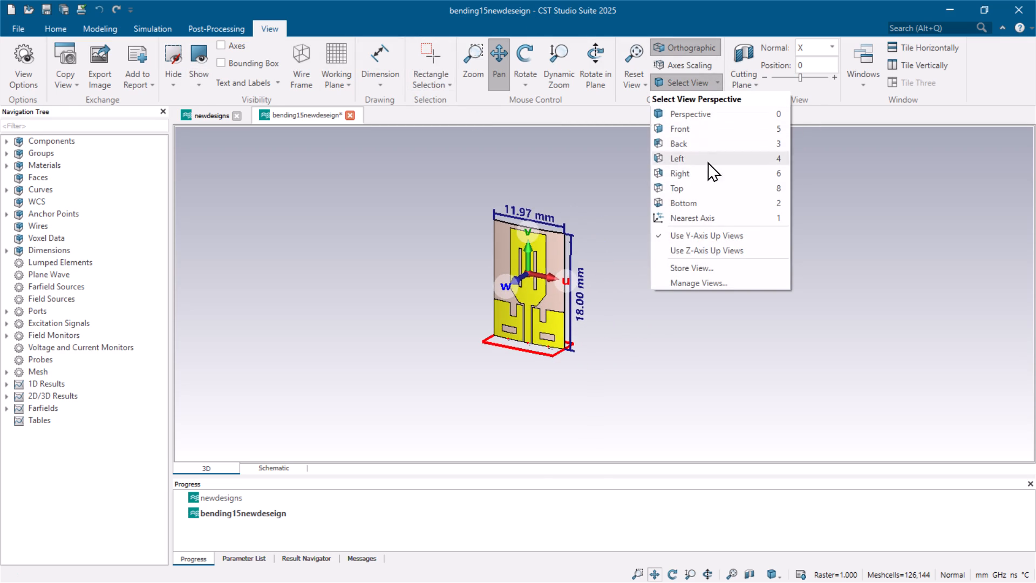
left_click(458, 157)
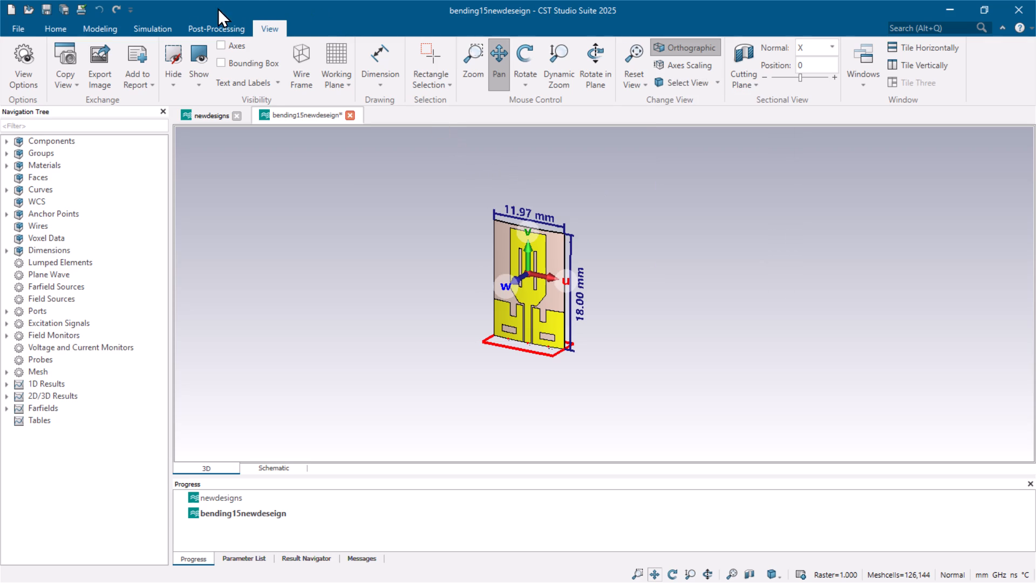
Turn off the local working coordinate system so its u, v, w axes no longer cover the antenna.
left_click(72, 28)
left_click(90, 26)
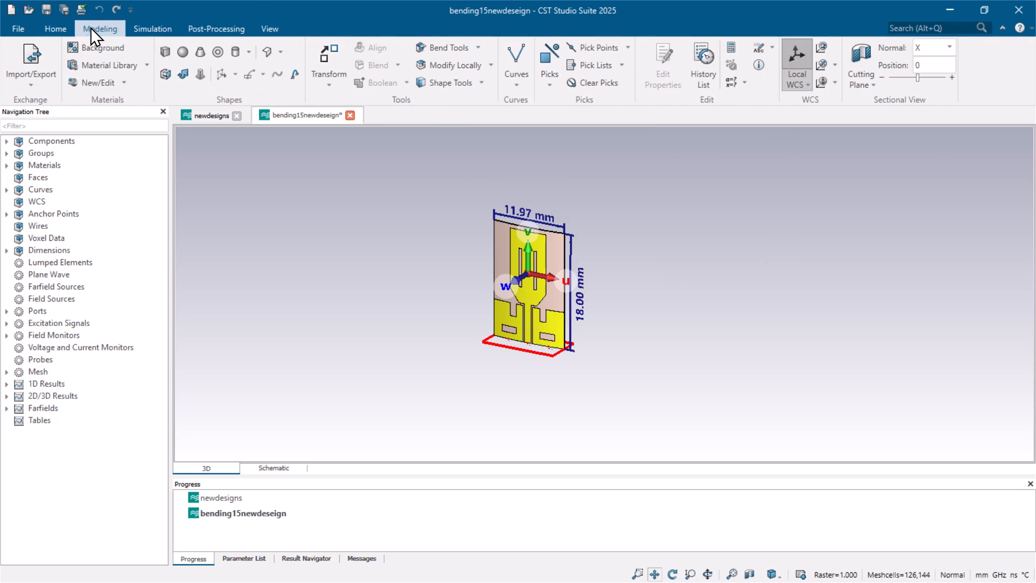
left_click(792, 53)
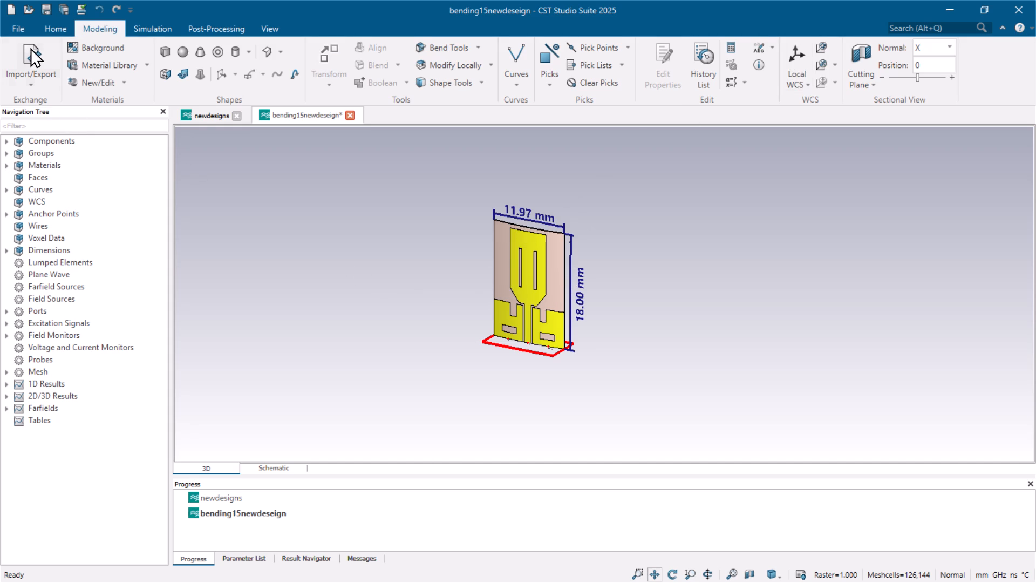
Hide the width and height dimension annotations on the antenna model.
left_click(269, 29)
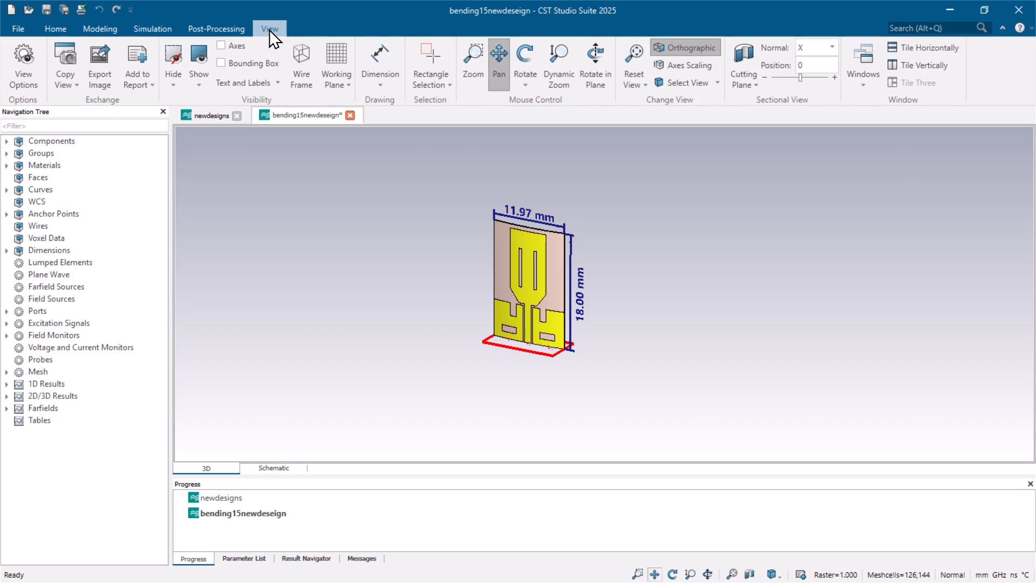
left_click(383, 78)
left_click(424, 140)
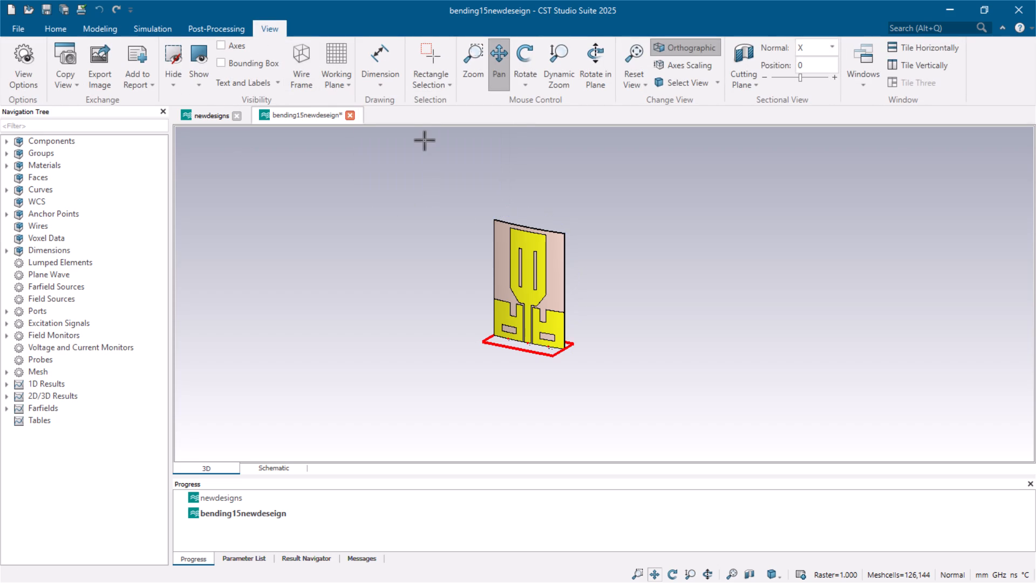
Open the print preview of the bent antenna's 3D view and examine the model enlarged to 170%.
left_click(21, 27)
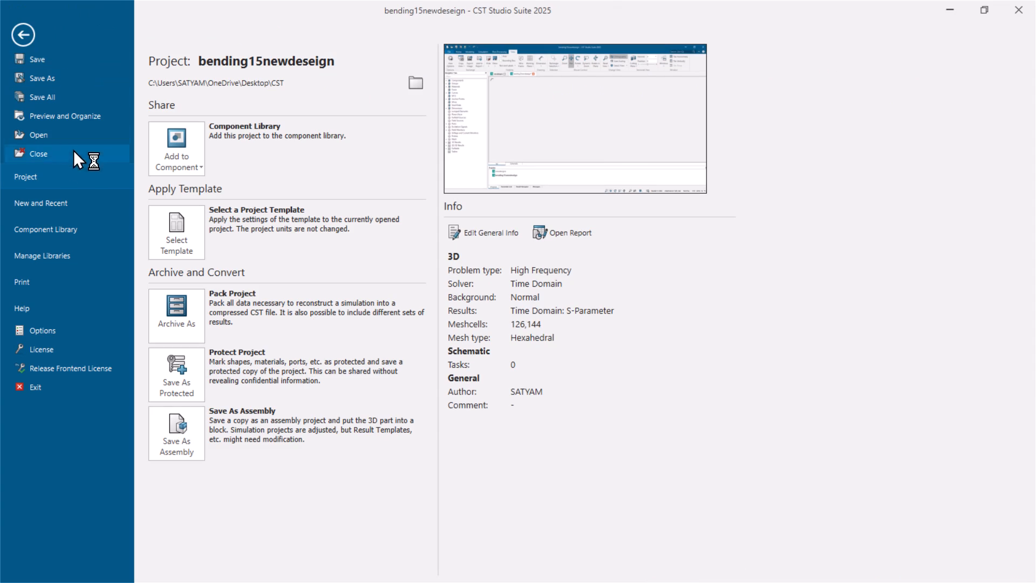
key("slash")
left_click(66, 279)
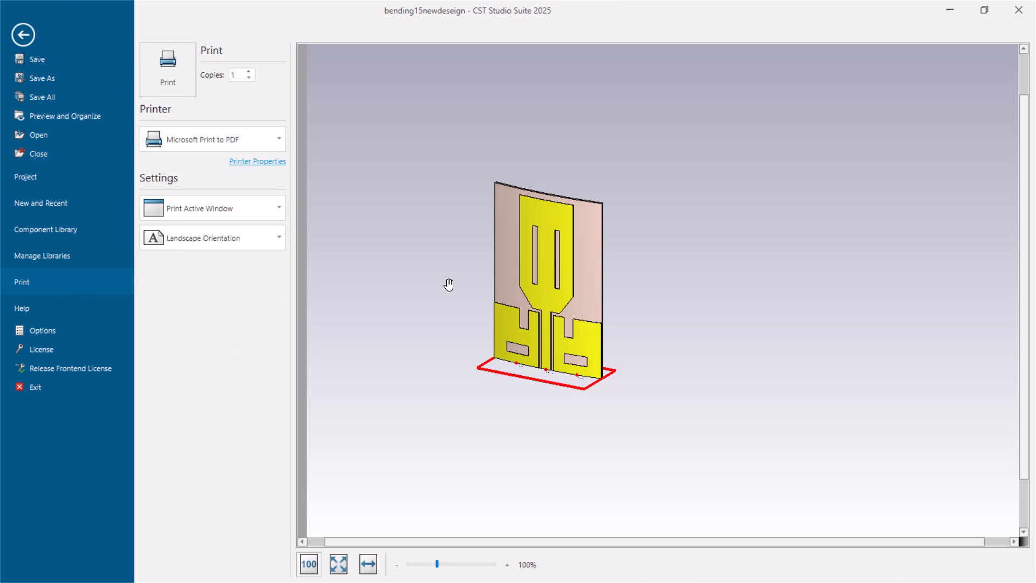
scroll(524, 307, "up", 5, "ctrl")
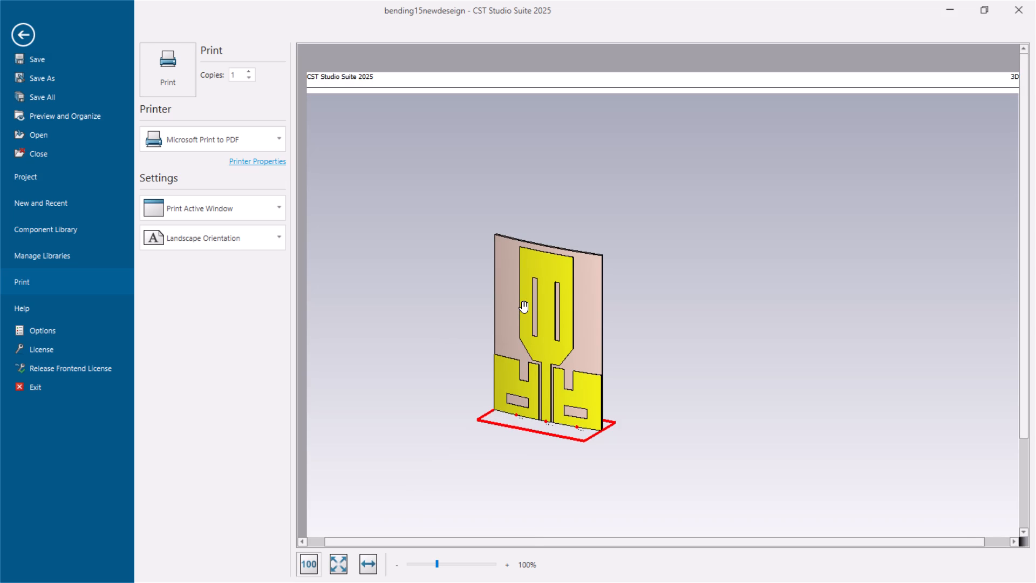
scroll(524, 307, "down", 2, "ctrl")
left_click_drag(524, 307, 582, 329)
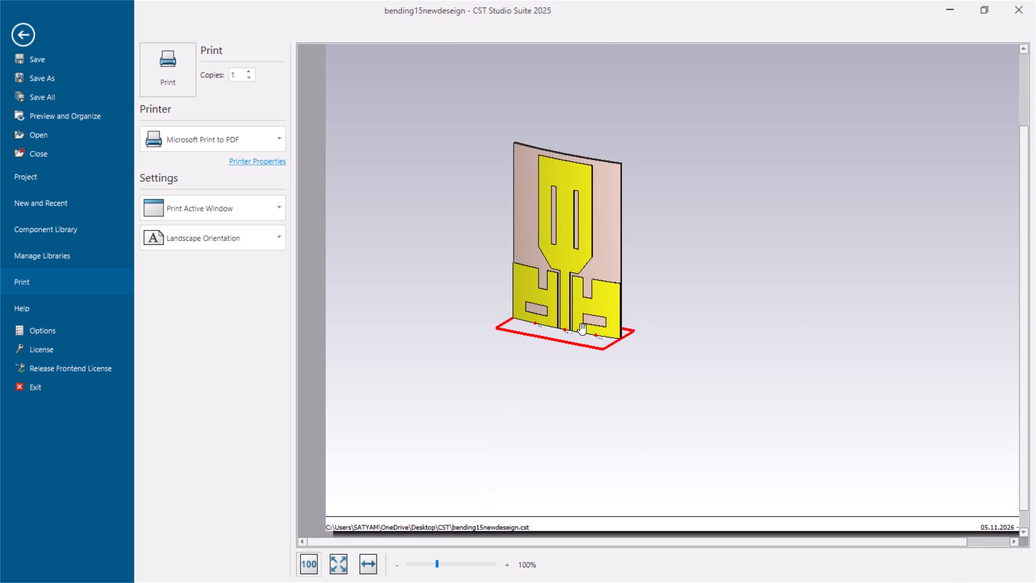
scroll(582, 329, "down", 2, "ctrl")
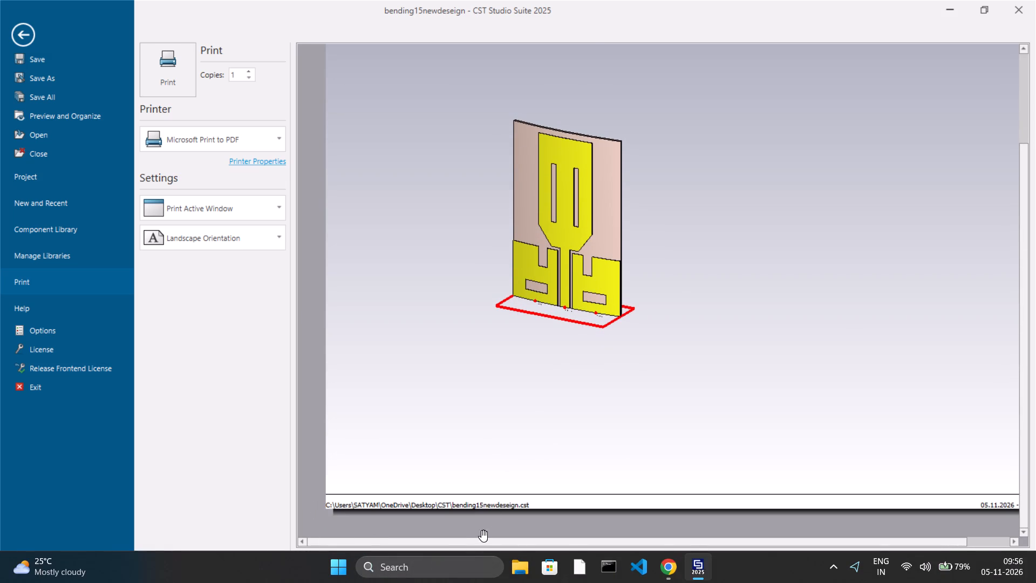
left_click(468, 566)
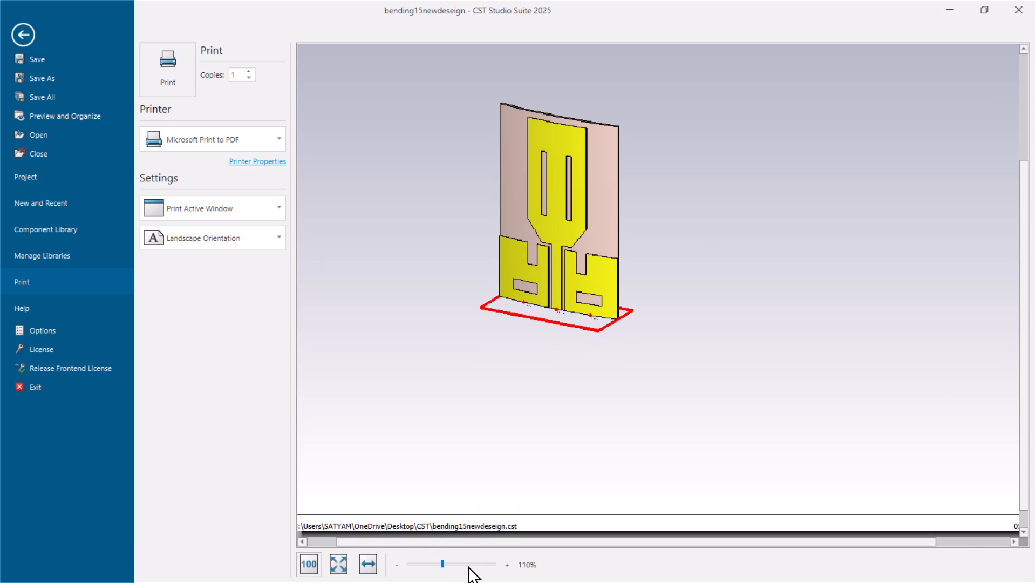
double_click(455, 562)
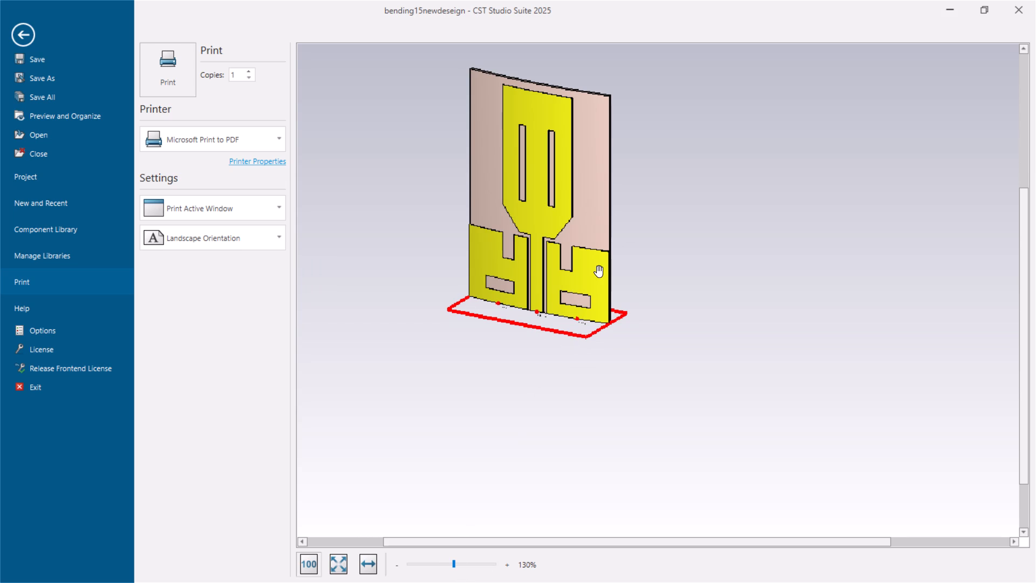
left_click_drag(599, 272, 664, 373)
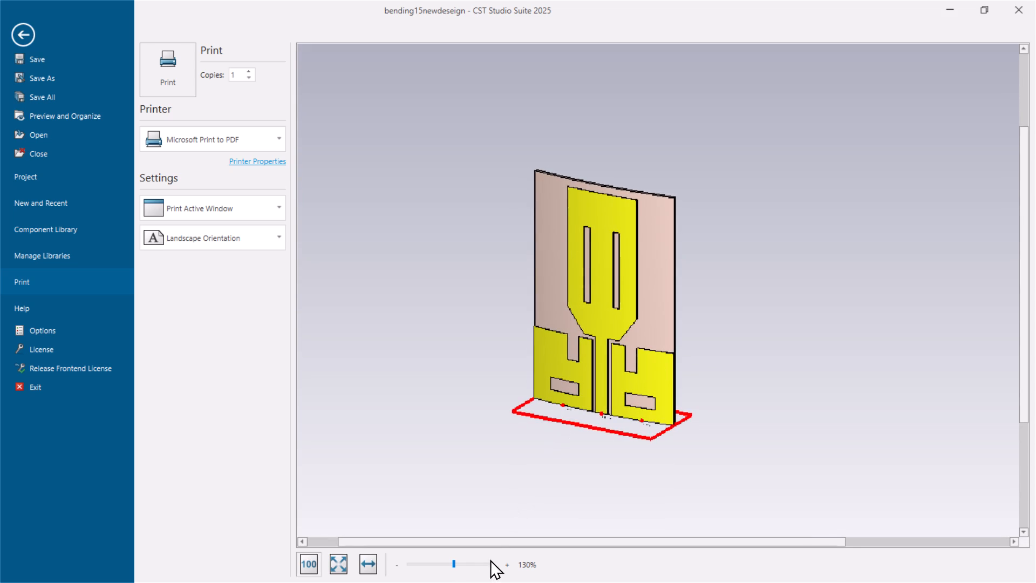
left_click(478, 563)
double_click(478, 563)
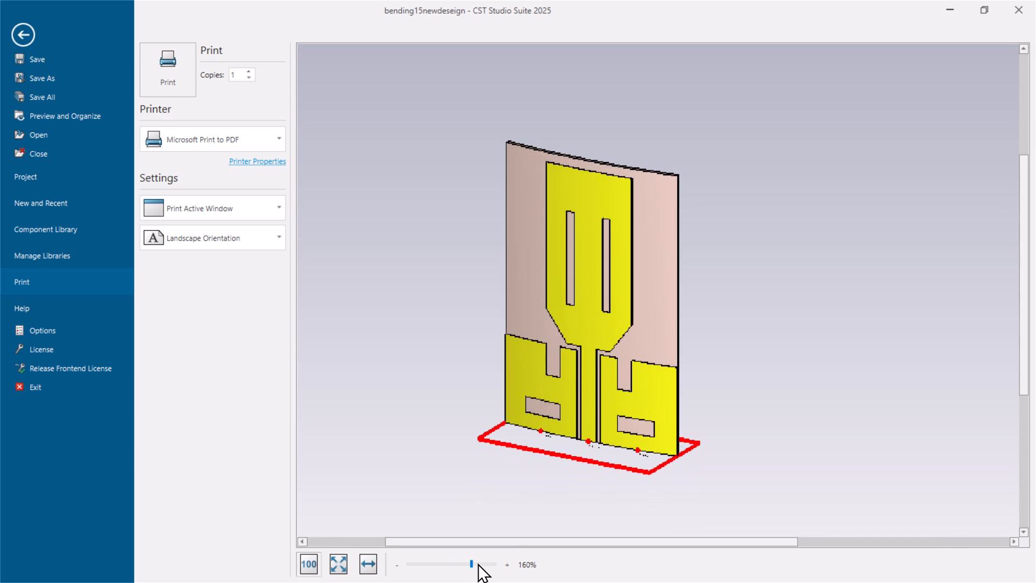
left_click(478, 563)
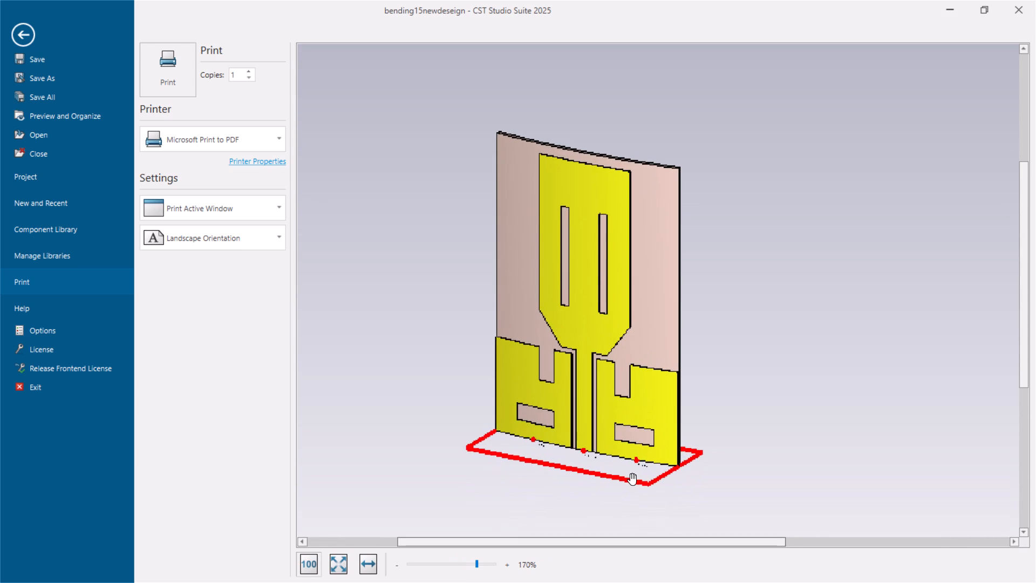
left_click_drag(637, 480, 662, 438)
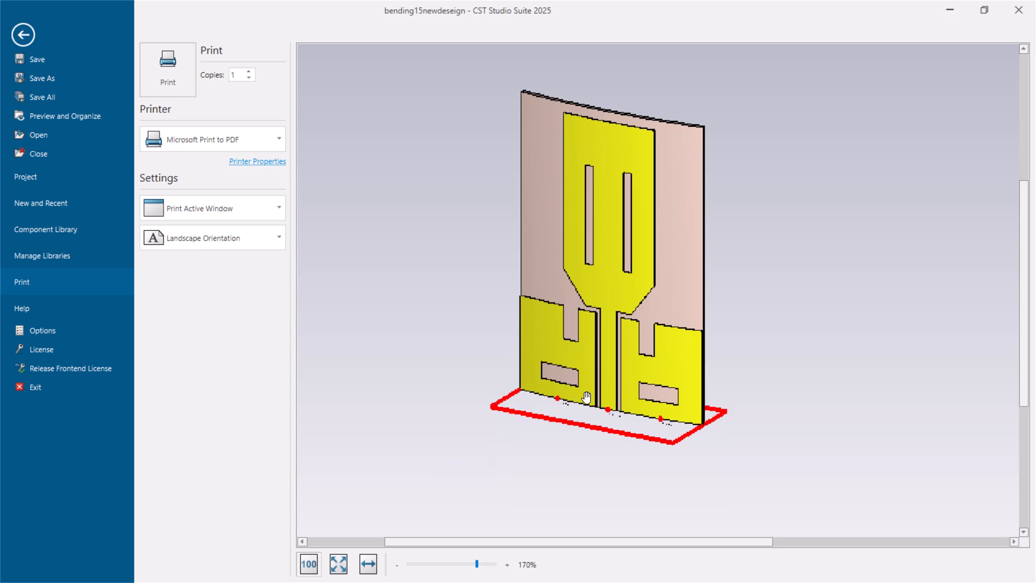
Print the active 3D window to a PDF named 15newdesign in the Desktop folder and leave the print page.
left_click(168, 77)
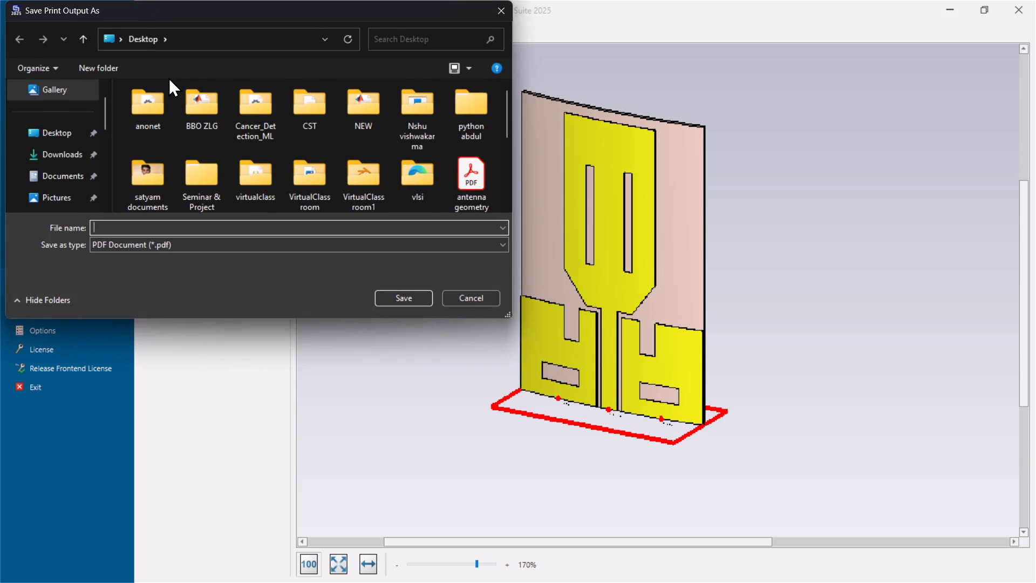
type("15")
type("newdesign")
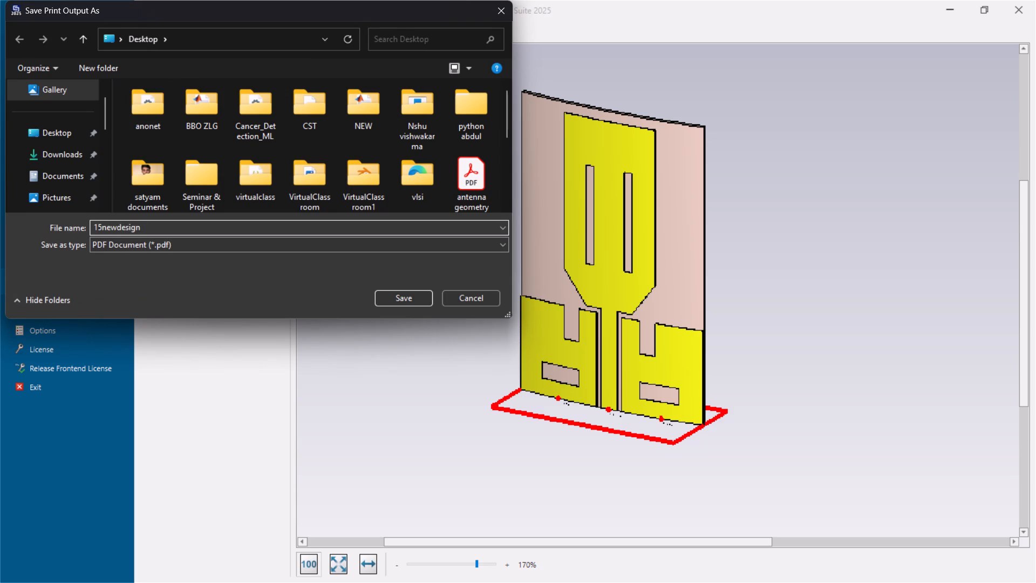
key("Return")
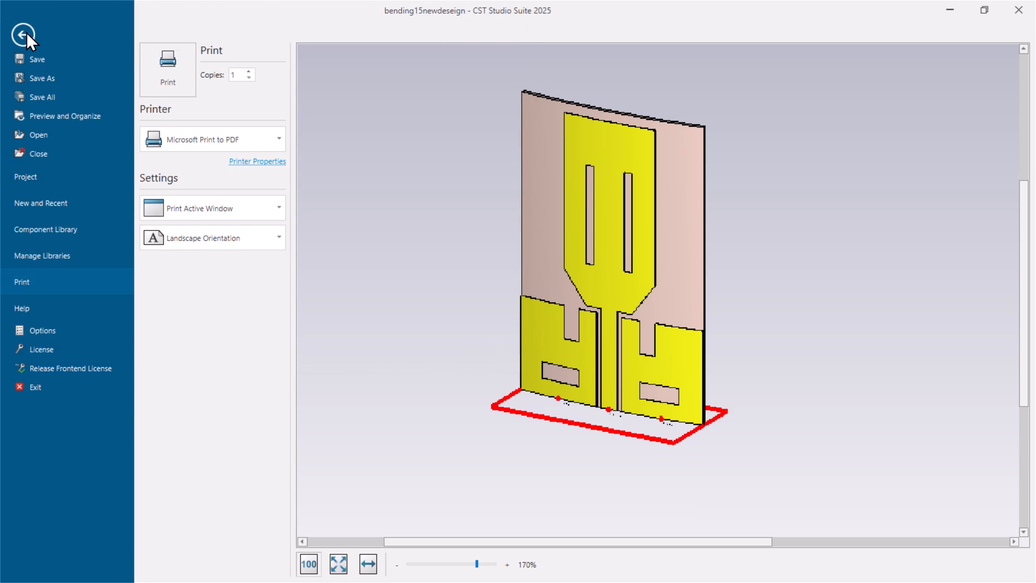
left_click(27, 31)
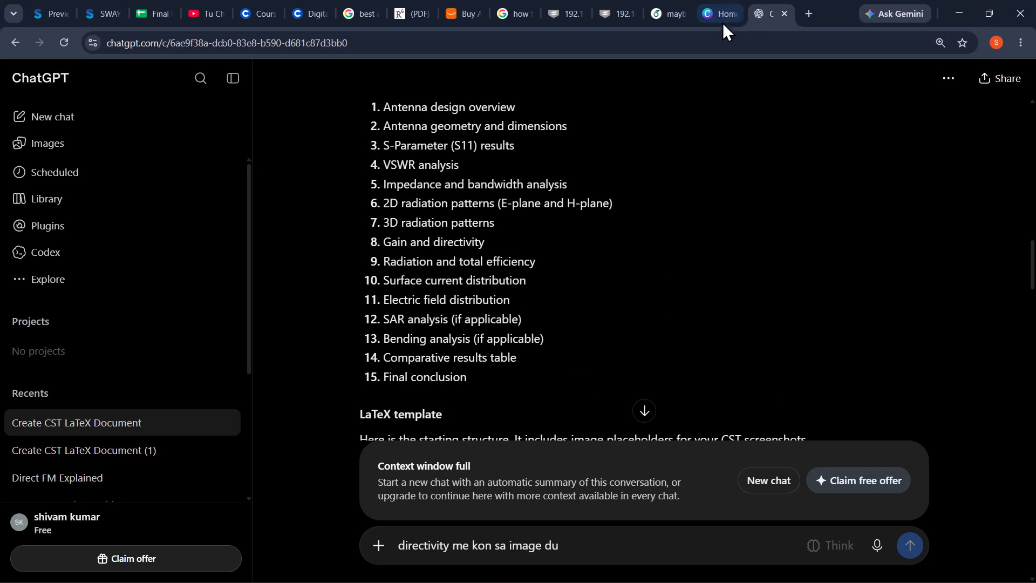
Switch to Chrome and open the directivity1.pdf design from the recent designs on the Canva home page.
left_click(807, 13)
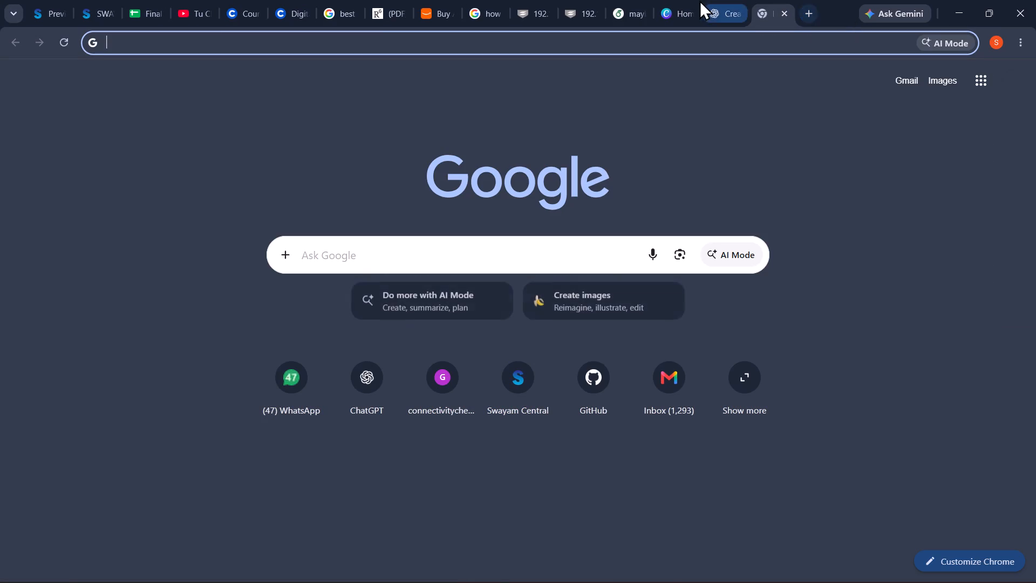
left_click(685, 9)
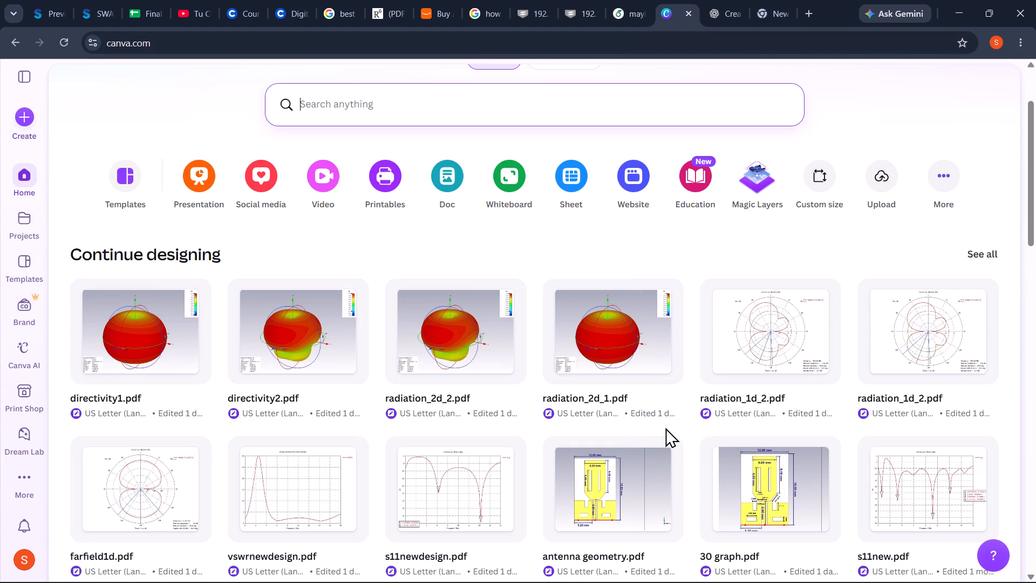
scroll(665, 428, "left", 1)
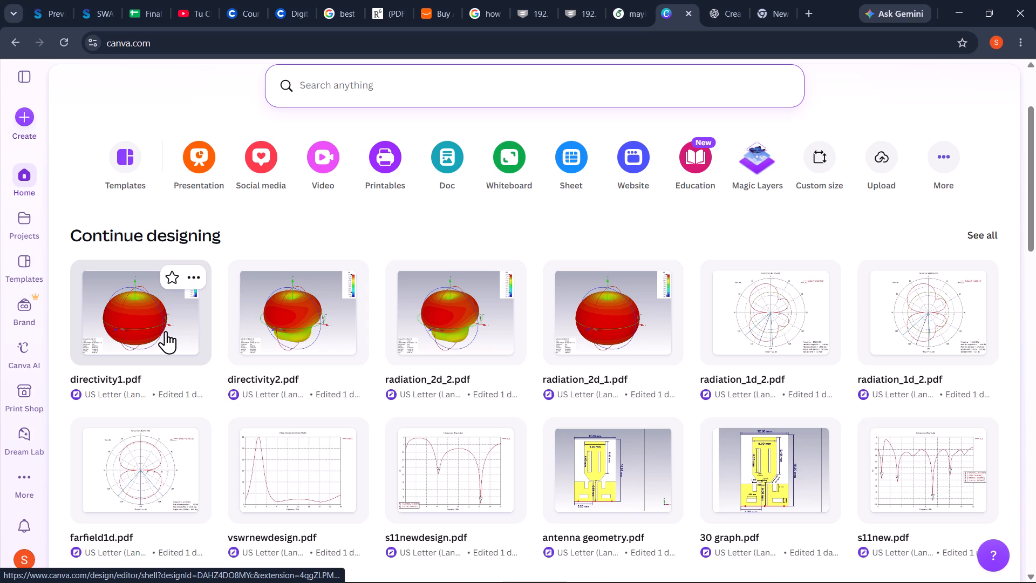
scroll(166, 331, "down", 1)
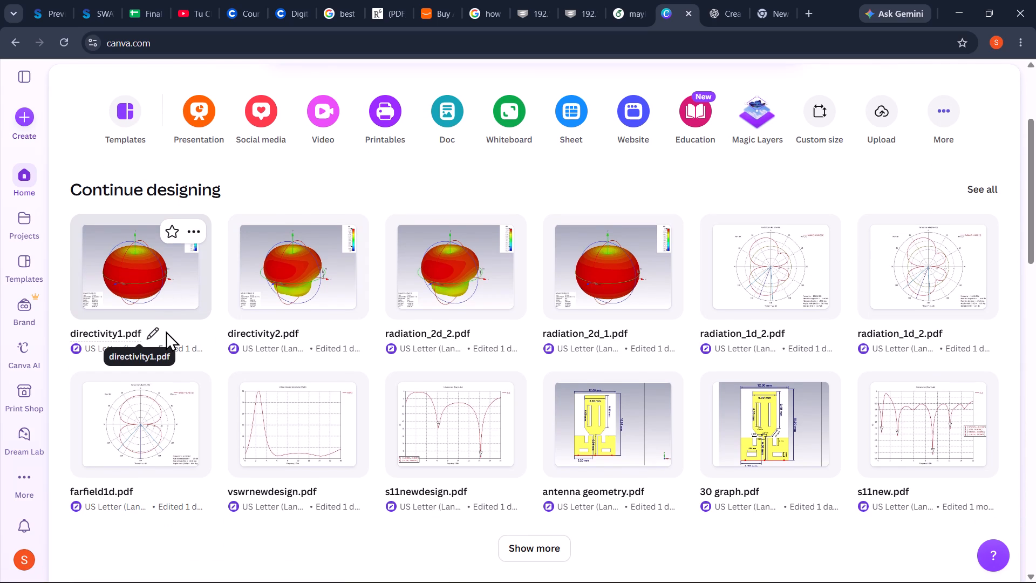
left_click(166, 331)
left_click(174, 302)
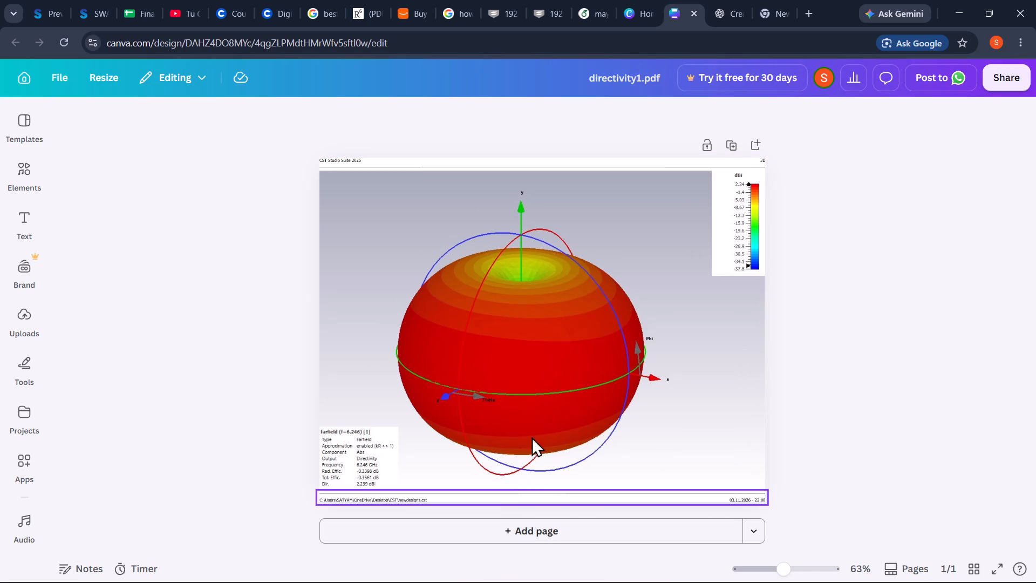
Clear the directivity1.pdf page by removing the farfield plot, the CST header strip and the file-path footer strip.
left_click(539, 393)
left_click_drag(539, 393, 0, 449)
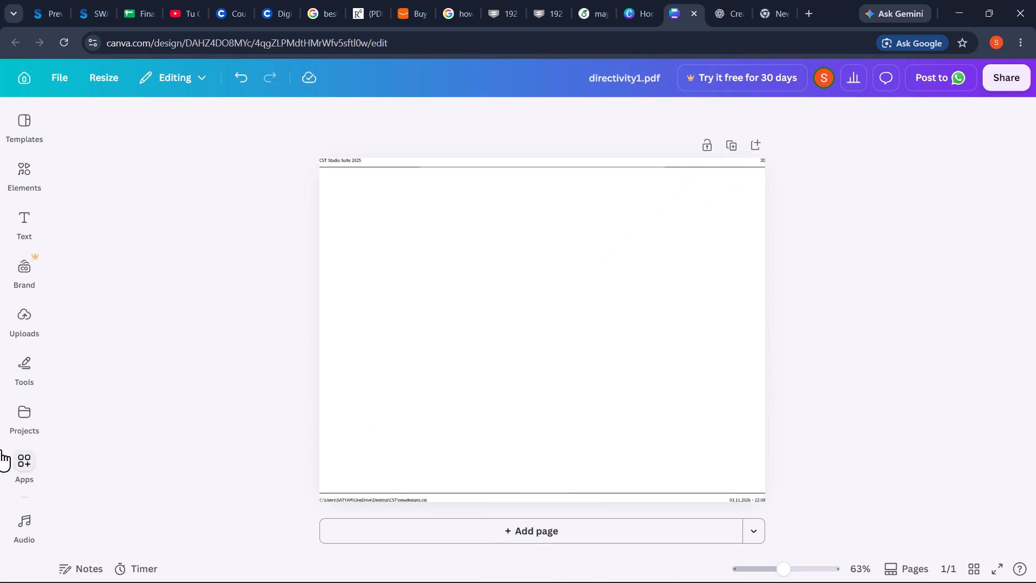
left_click_drag(485, 164, 0, 148)
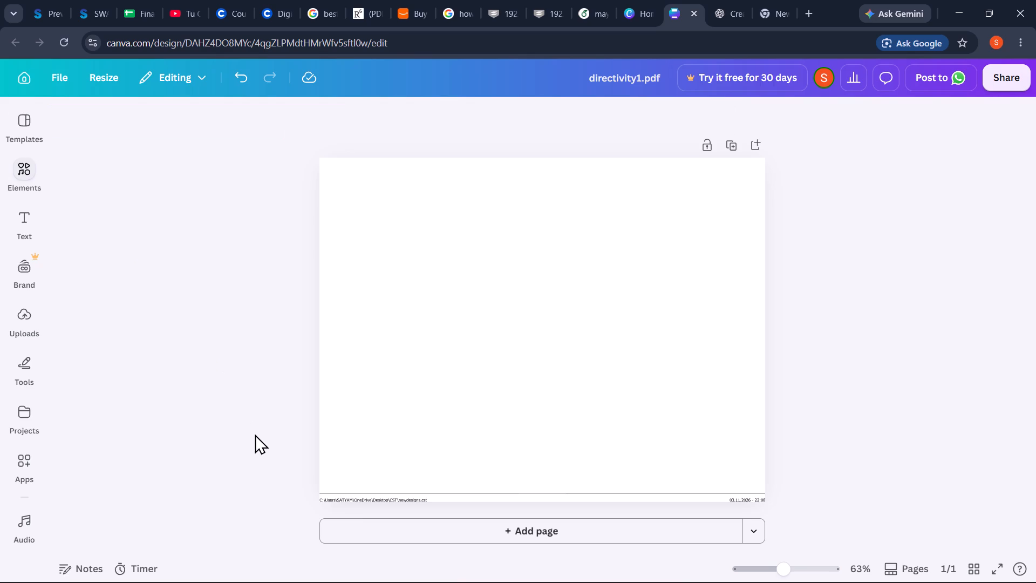
left_click_drag(404, 500, 1035, 80)
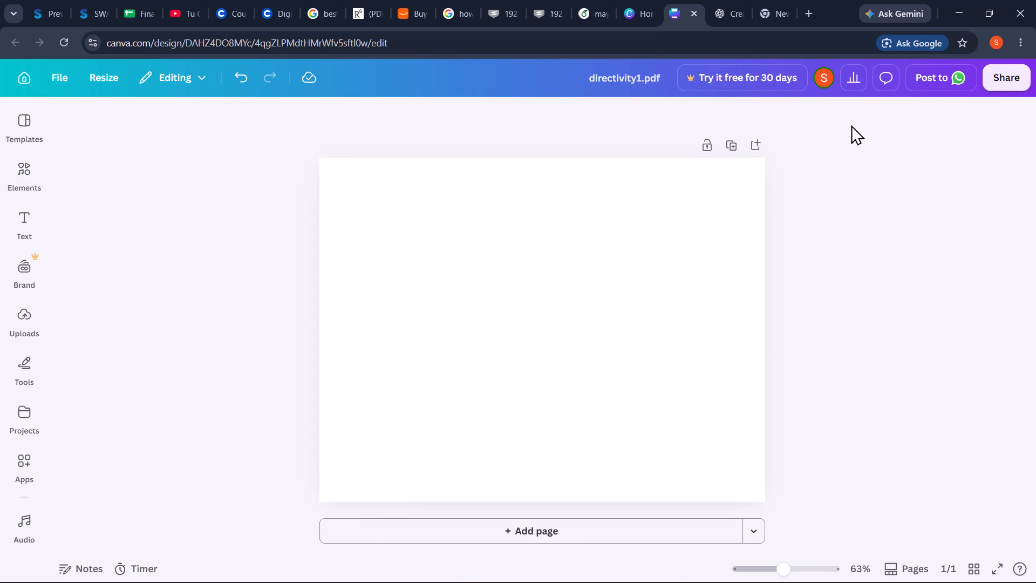
Upload the 15newdesign PDF from the Desktop folder to the Canva design's uploads.
left_click(23, 324)
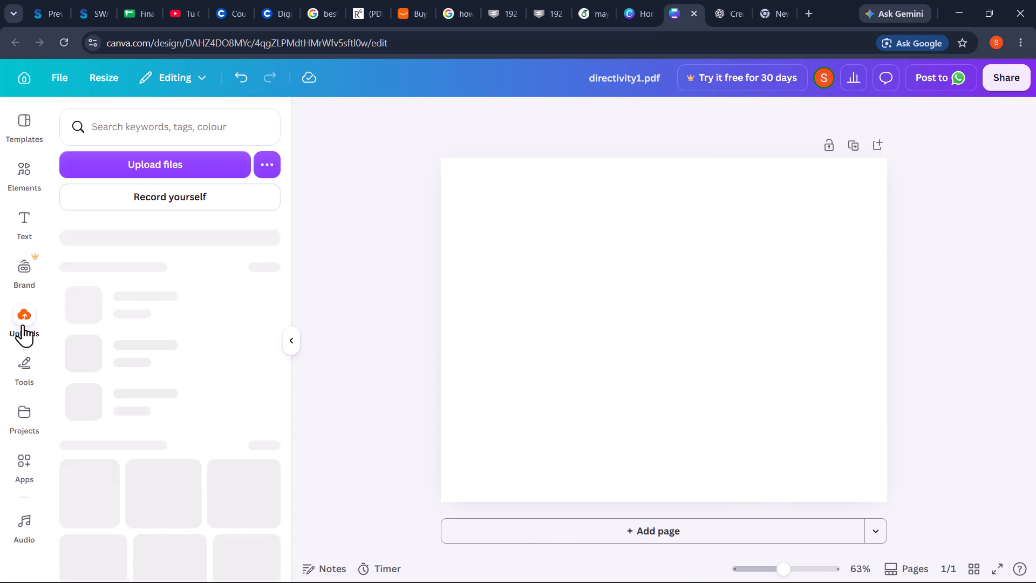
left_click(199, 168)
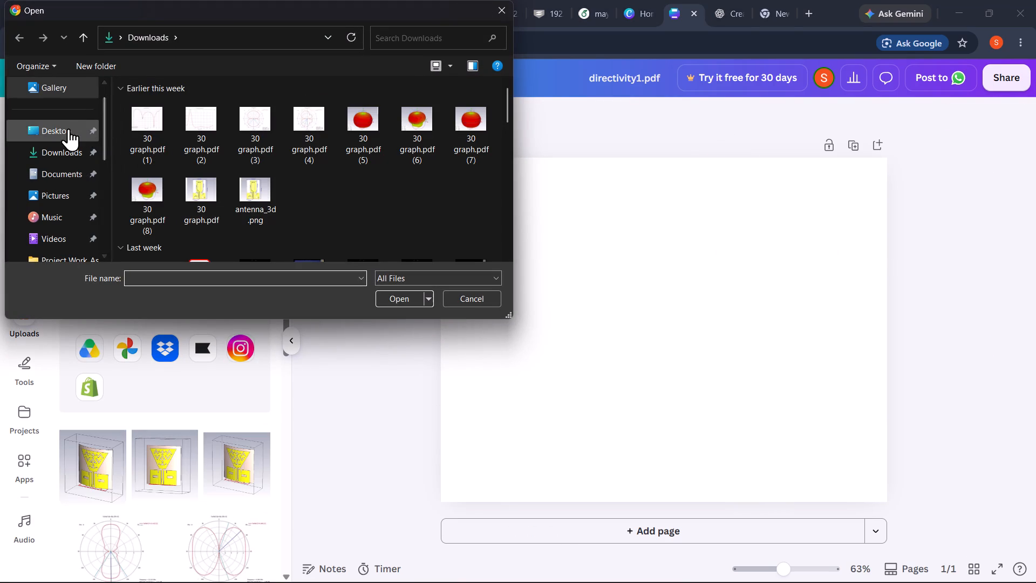
left_click(69, 128)
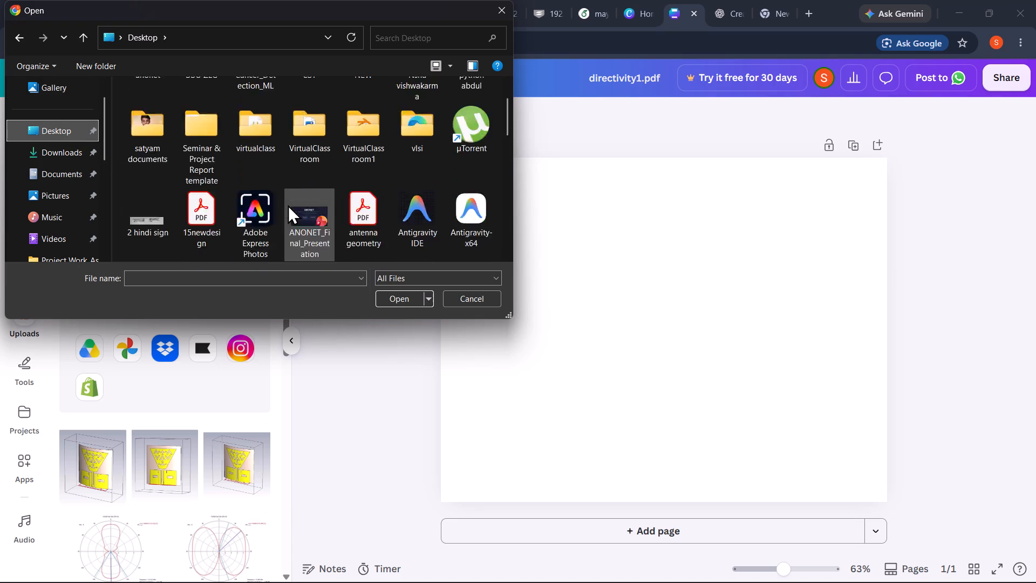
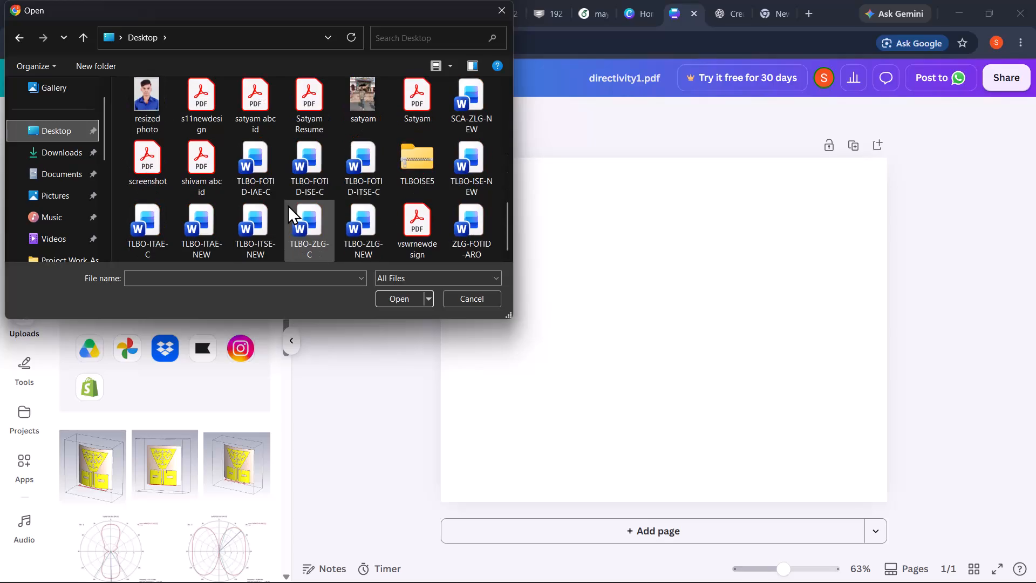
Upload the 15newdesign PDF from the Desktop folder to the Canva design's uploads.
scroll(288, 205, "down", 2)
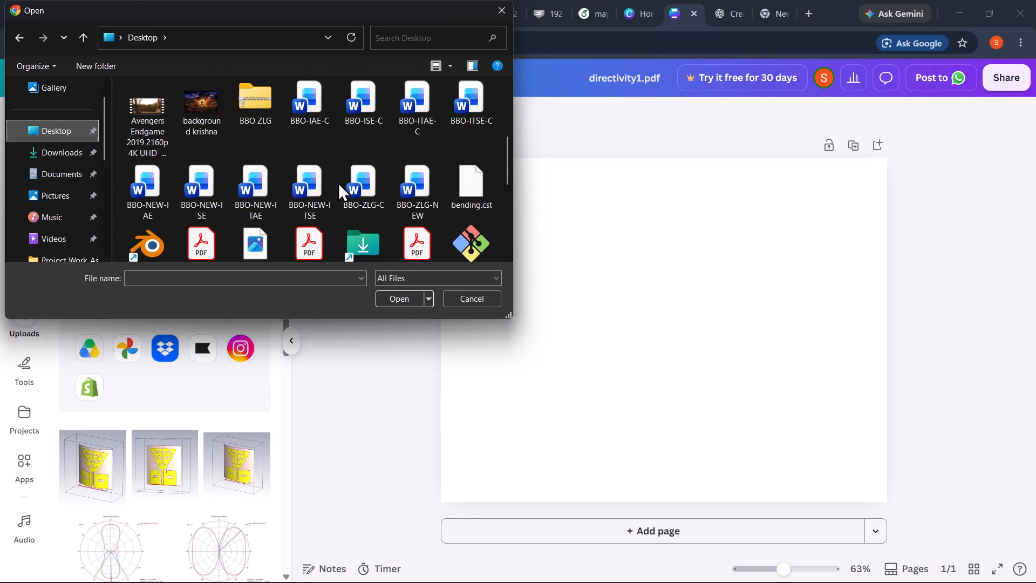
scroll(338, 182, "down", 4)
scroll(338, 182, "up", 1)
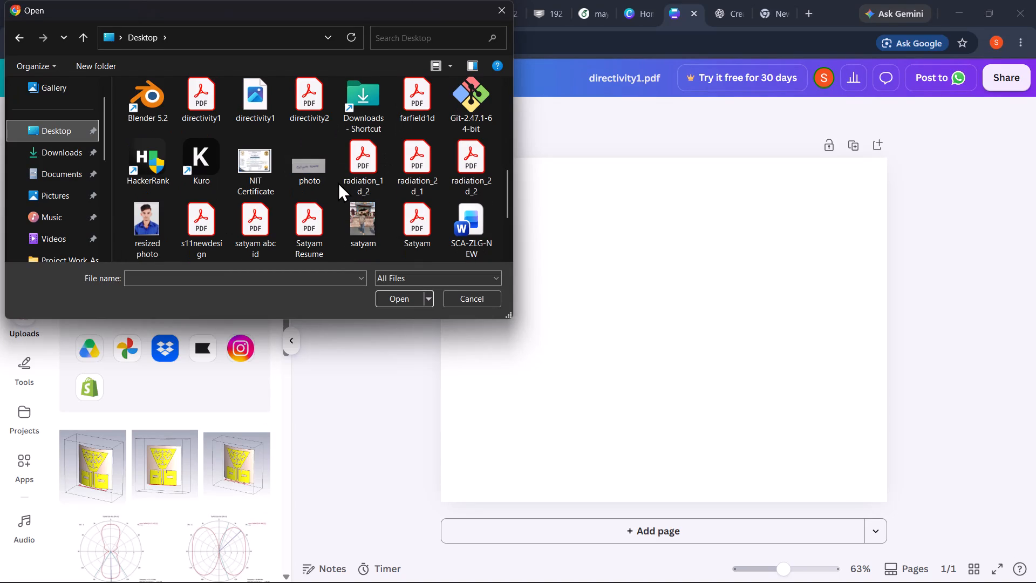
scroll(338, 182, "up", 1)
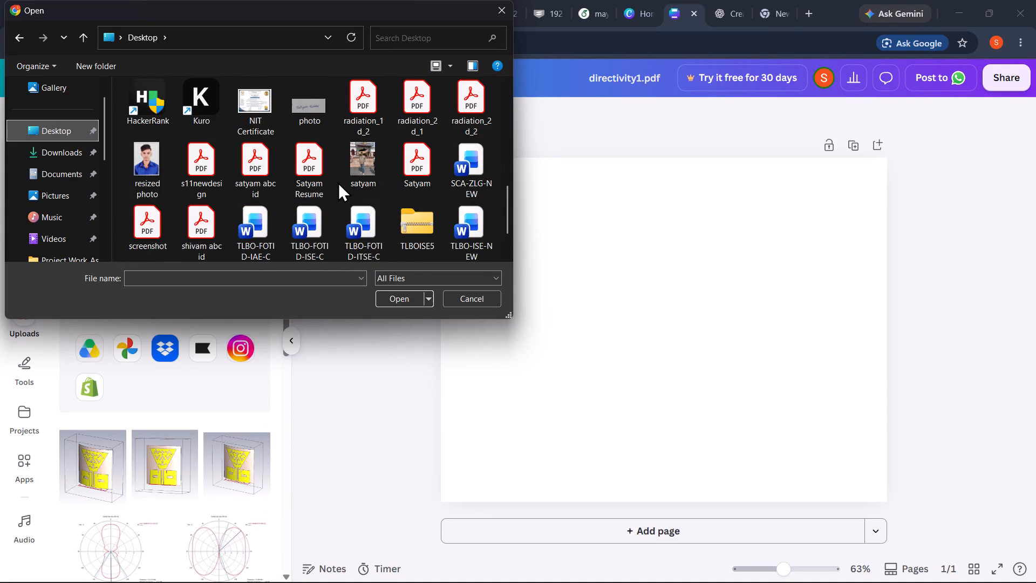
scroll(338, 182, "up", 1)
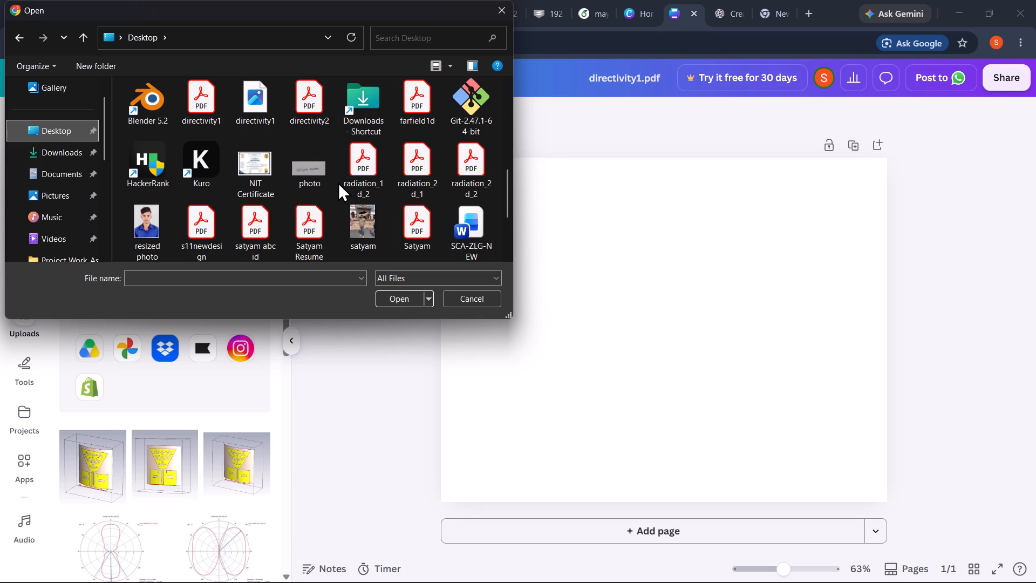
scroll(338, 182, "up", 1)
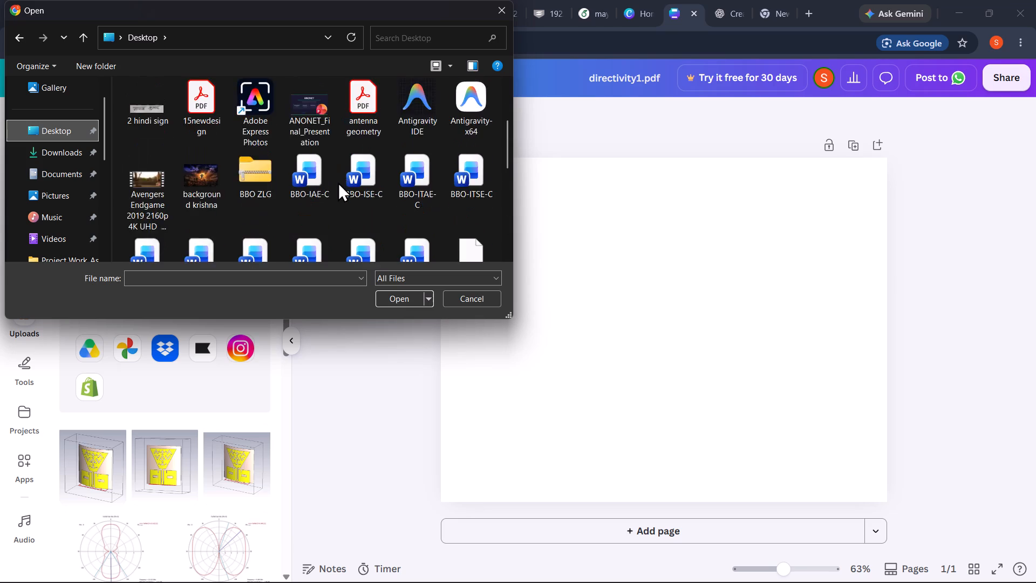
scroll(338, 182, "up", 2)
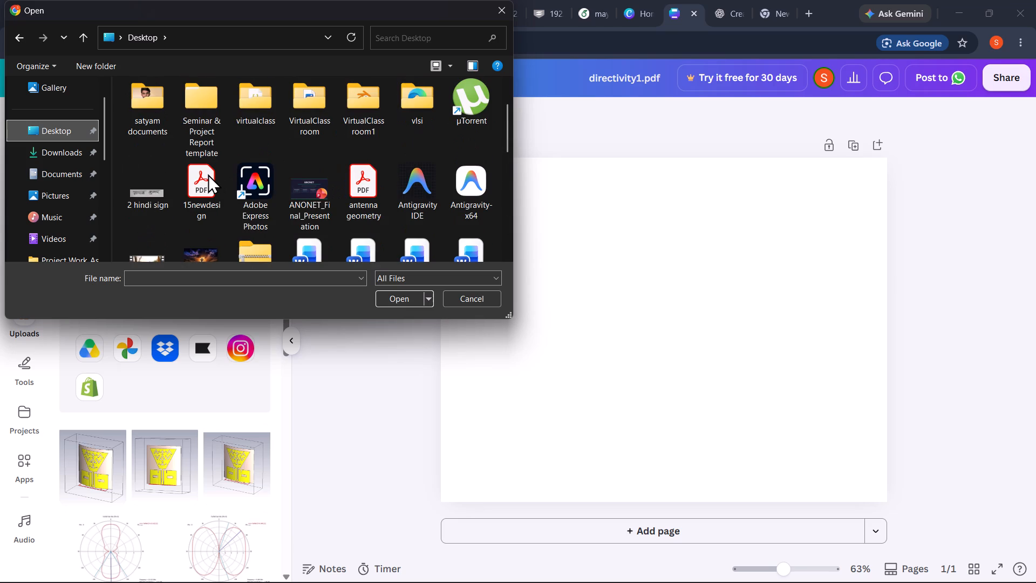
double_click(208, 174)
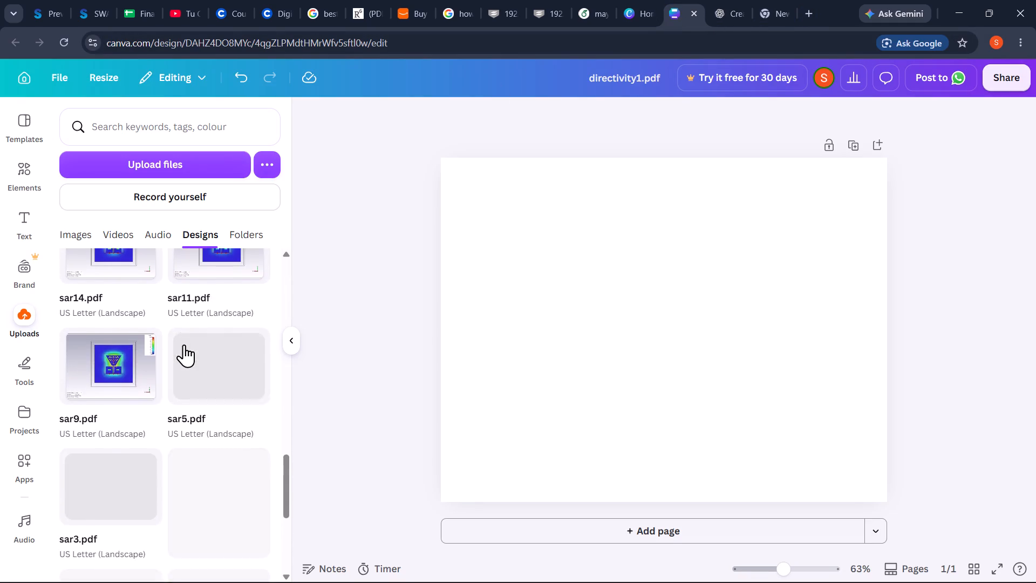
scroll(184, 344, "down", 1)
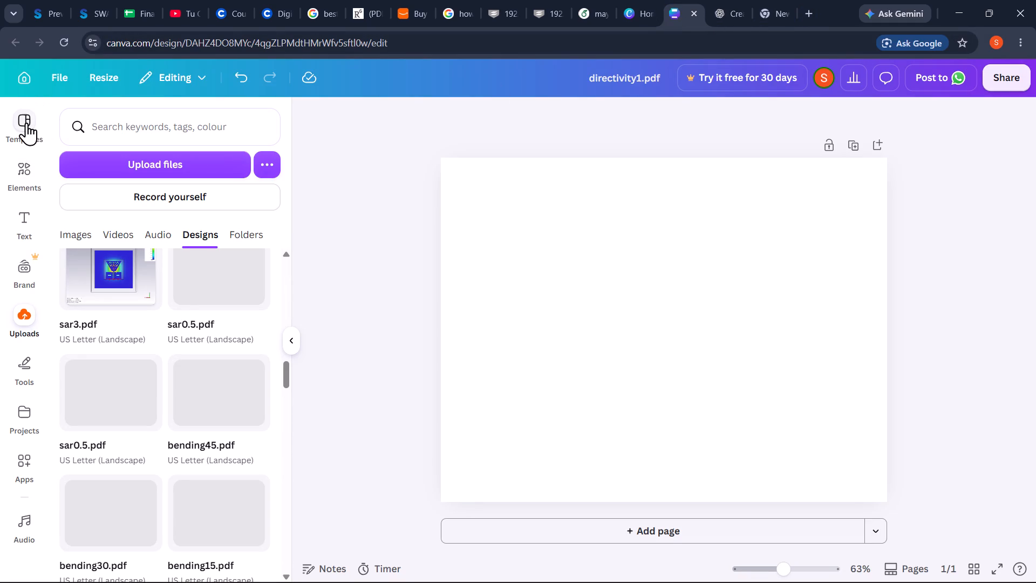
Return to the Canva home page and look through the recent designs, expanding the list down to the oldest ones, for the bending designs.
left_click(625, 5)
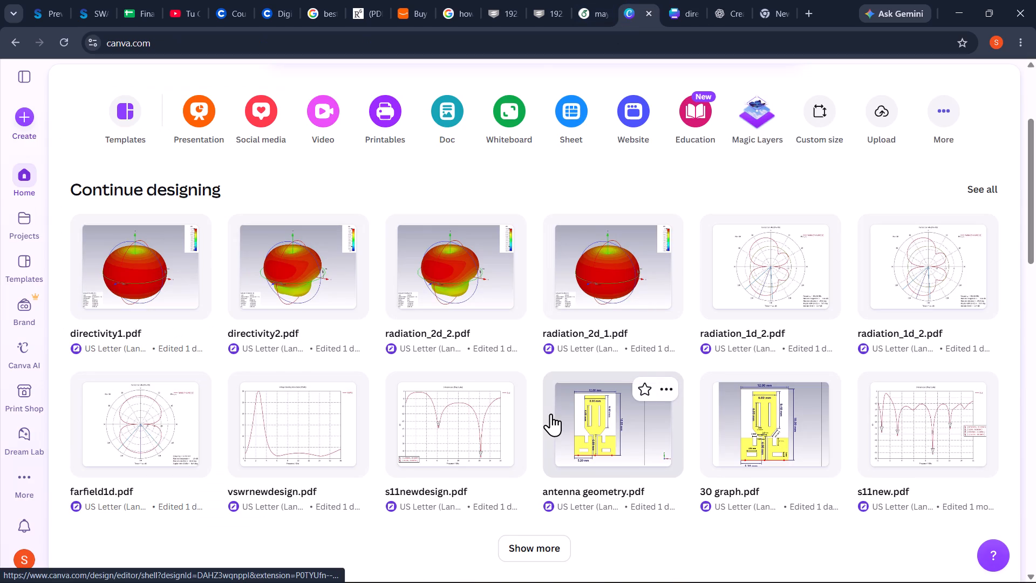
scroll(551, 413, "down", 2)
left_click(535, 403)
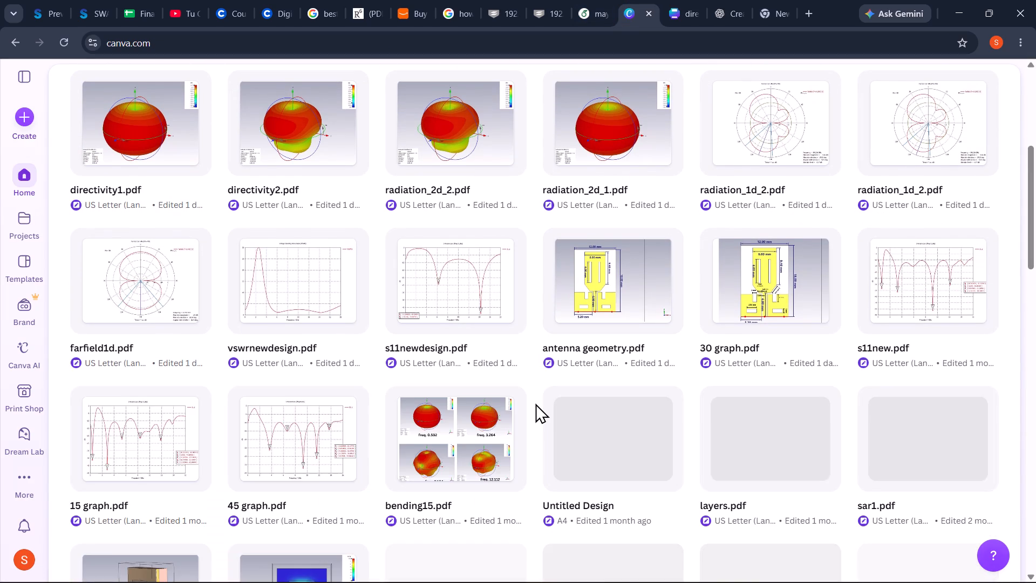
scroll(535, 403, "down", 5)
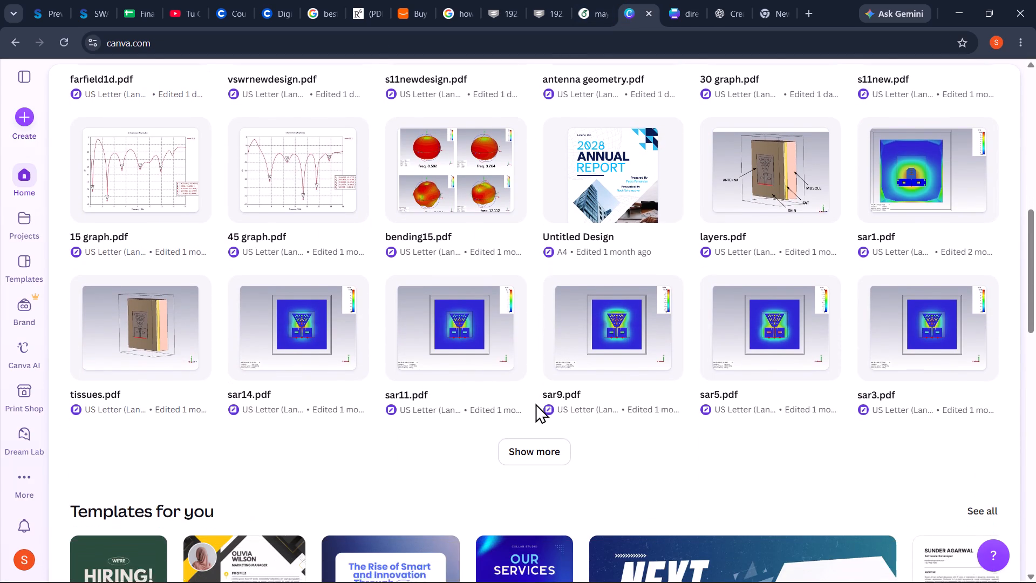
scroll(535, 403, "down", 1)
left_click(527, 426)
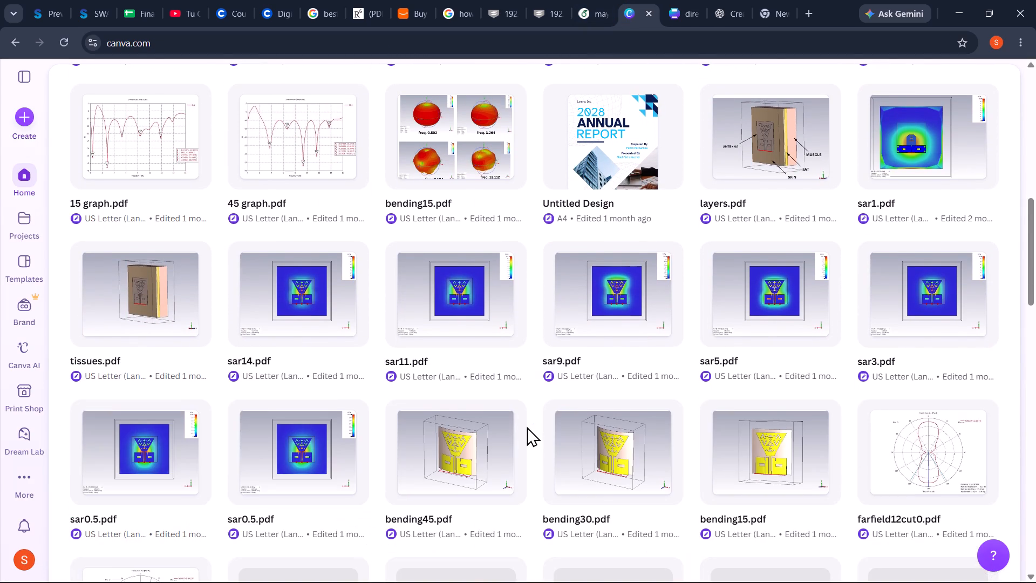
scroll(527, 426, "down", 4)
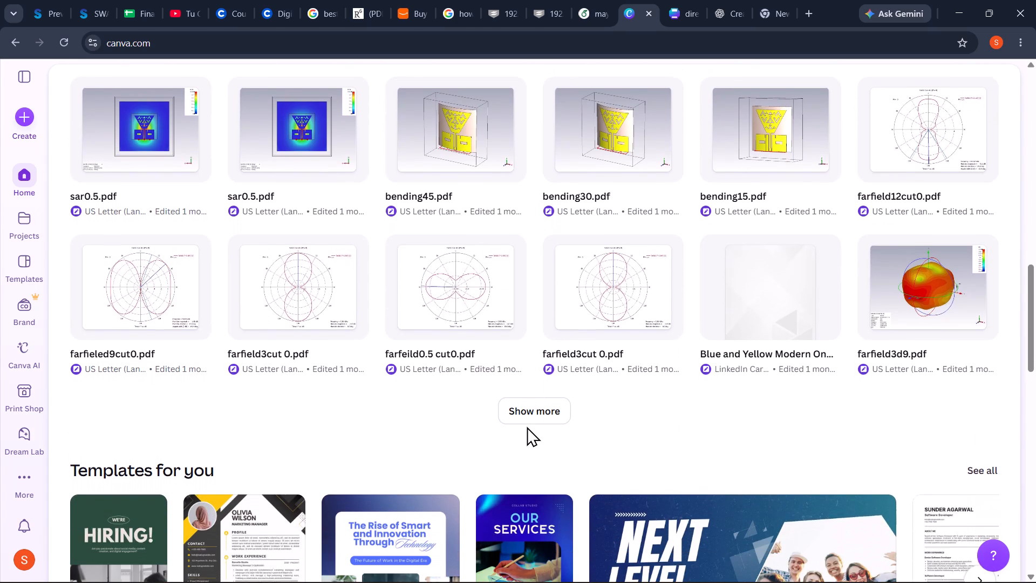
scroll(527, 426, "down", 1)
left_click(533, 383)
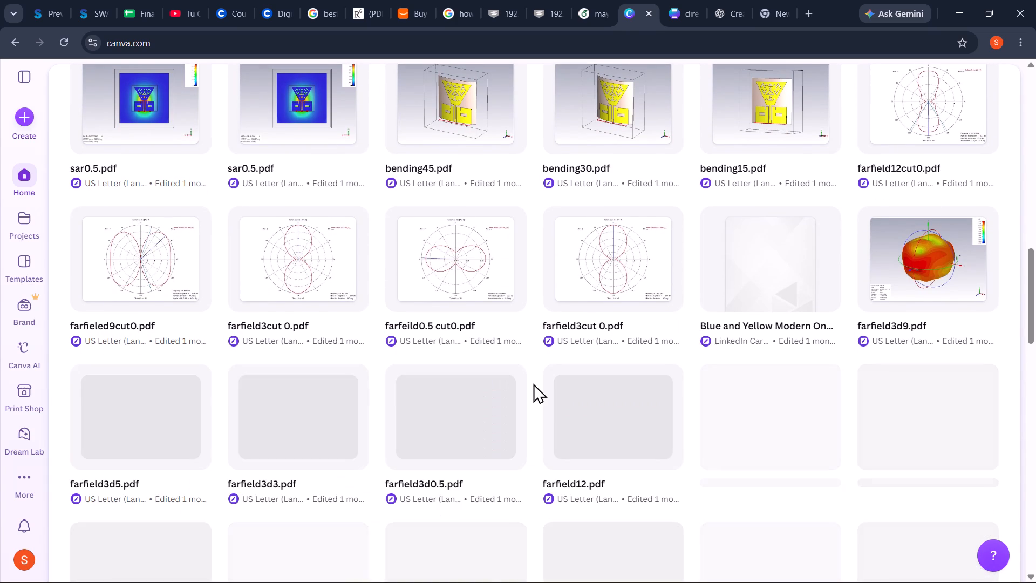
scroll(533, 383, "down", 3)
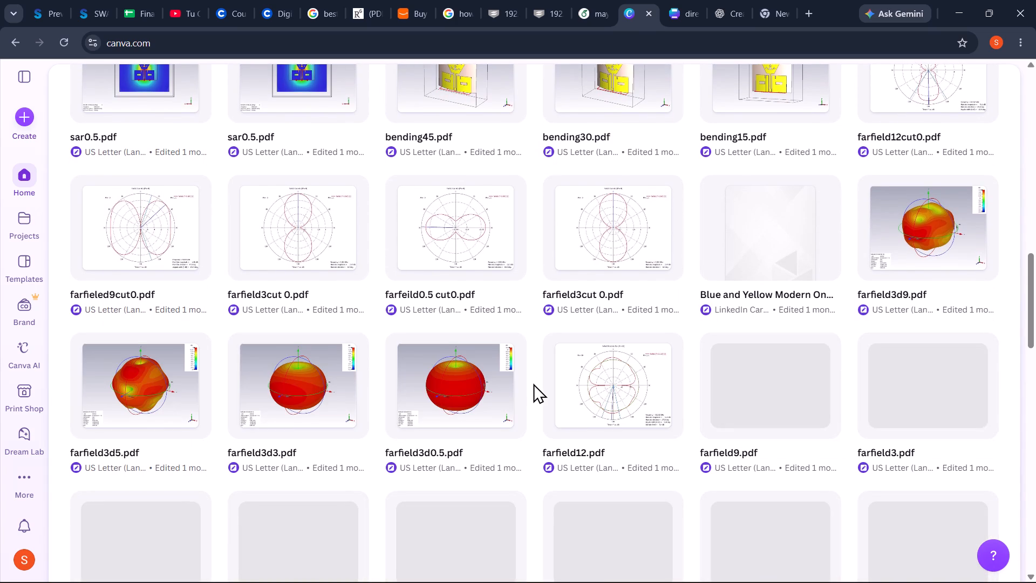
scroll(533, 383, "down", 2)
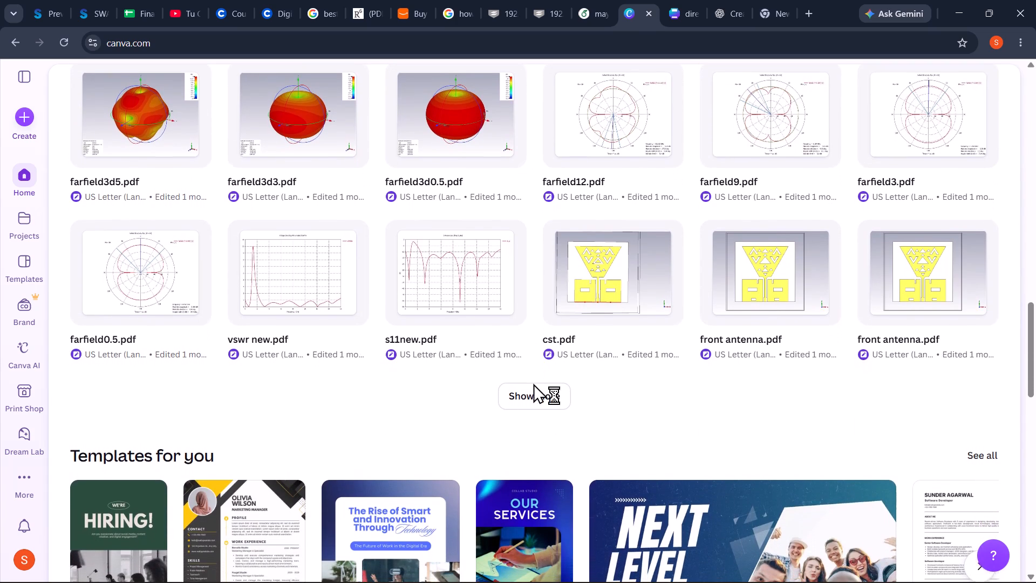
scroll(533, 383, "down", 1)
left_click(533, 383)
scroll(533, 383, "down", 3)
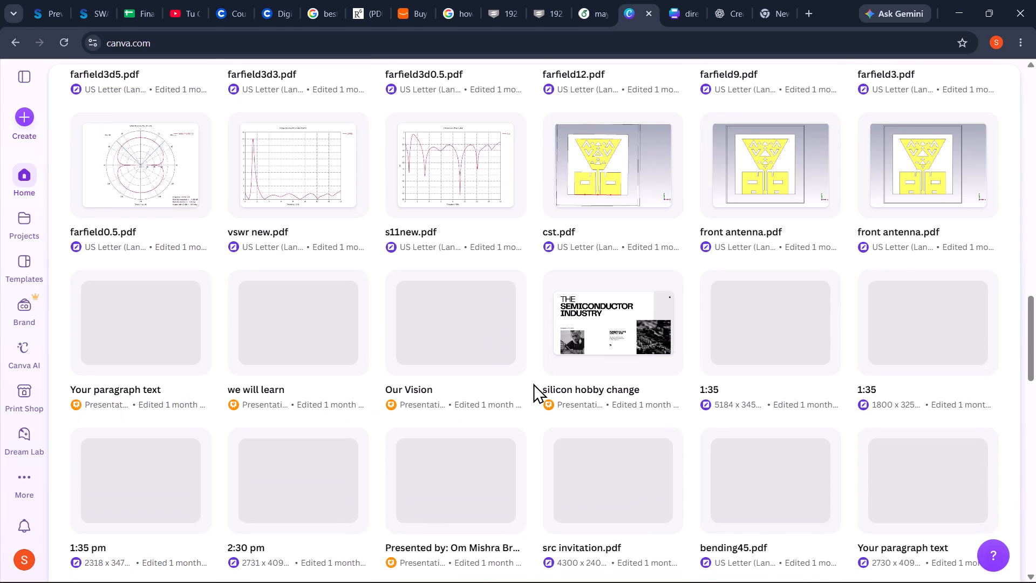
scroll(533, 383, "down", 2)
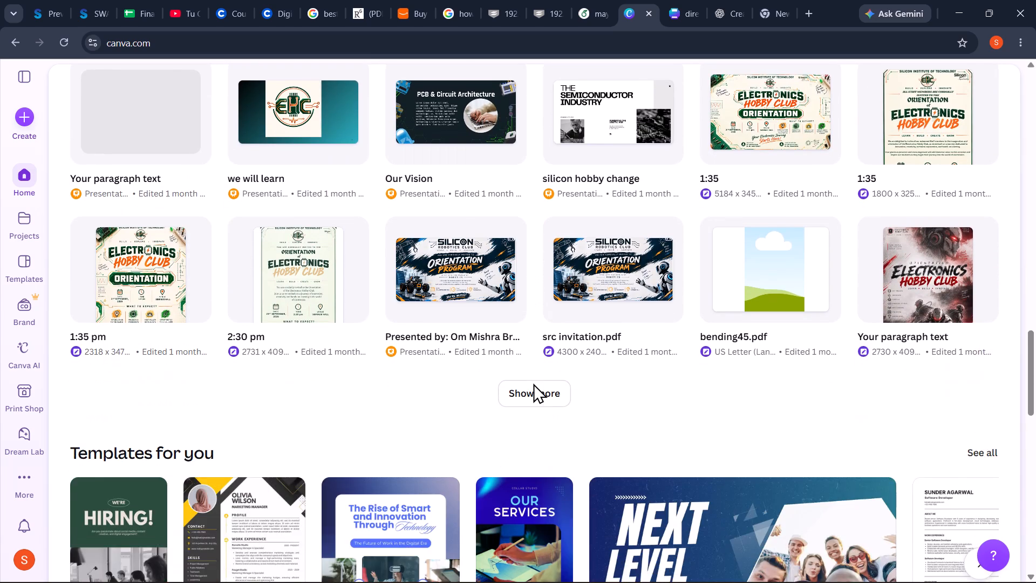
scroll(533, 383, "down", 1)
left_click(545, 255)
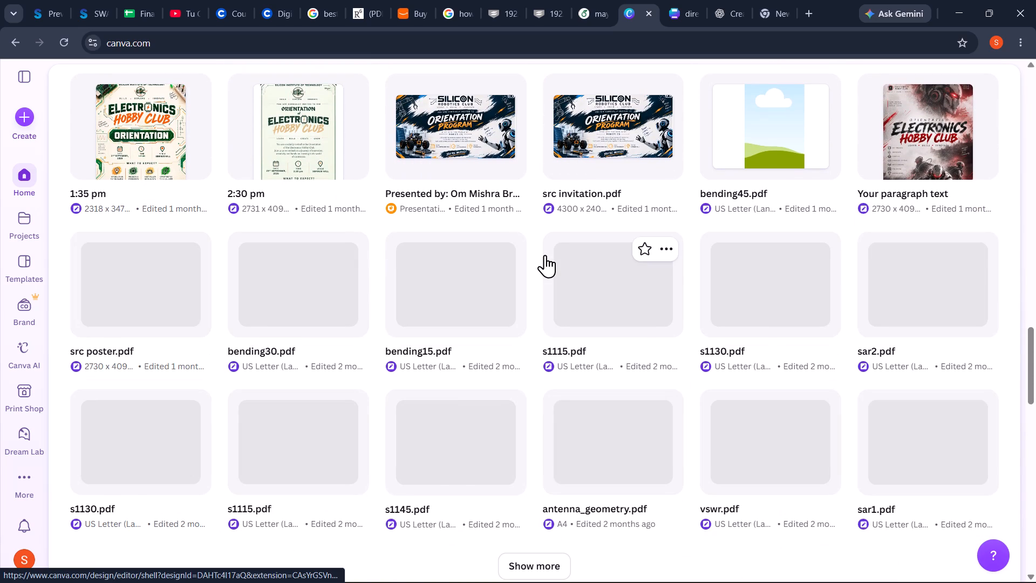
scroll(545, 255, "down", 2)
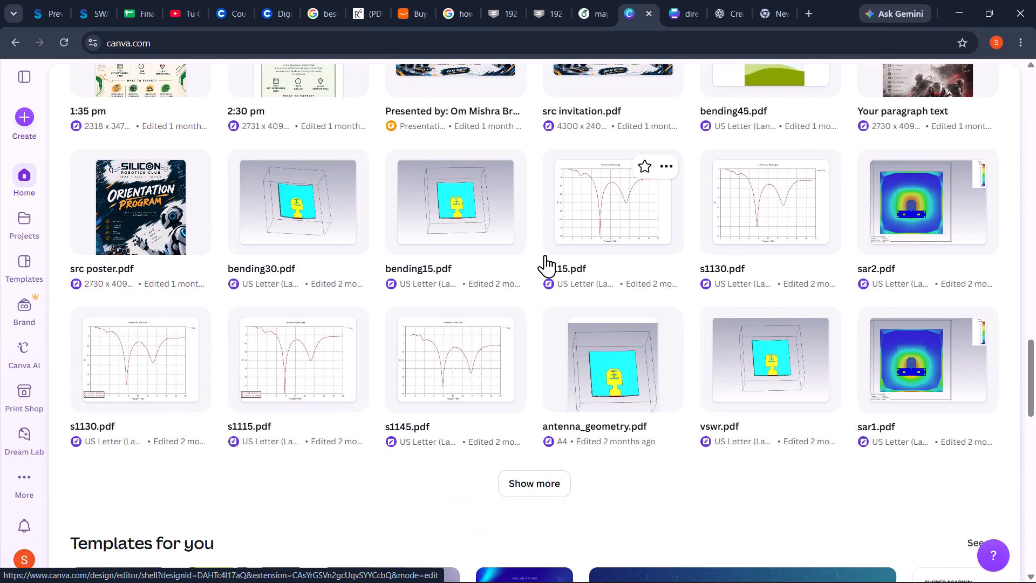
left_click(536, 487)
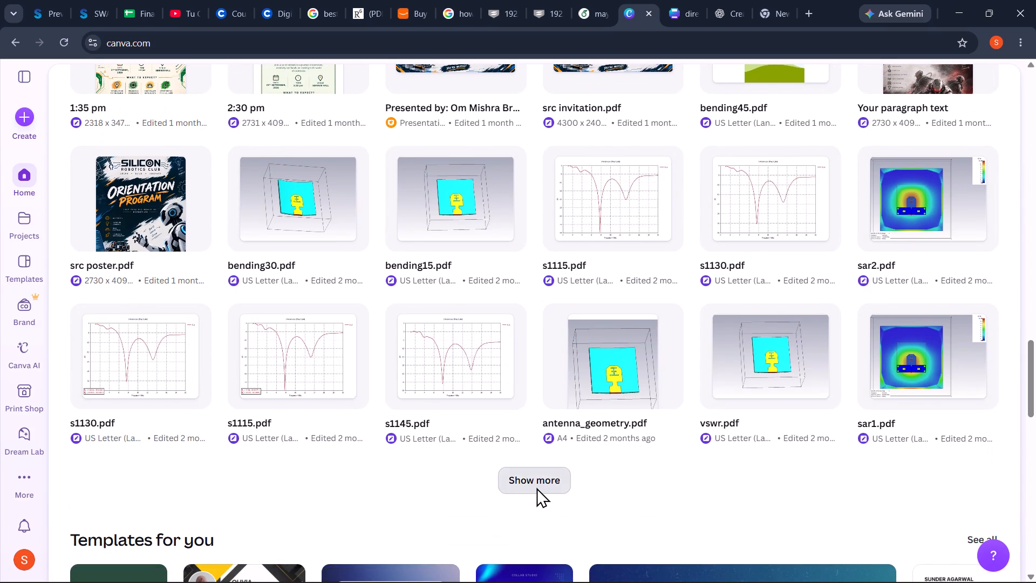
scroll(536, 487, "down", 4)
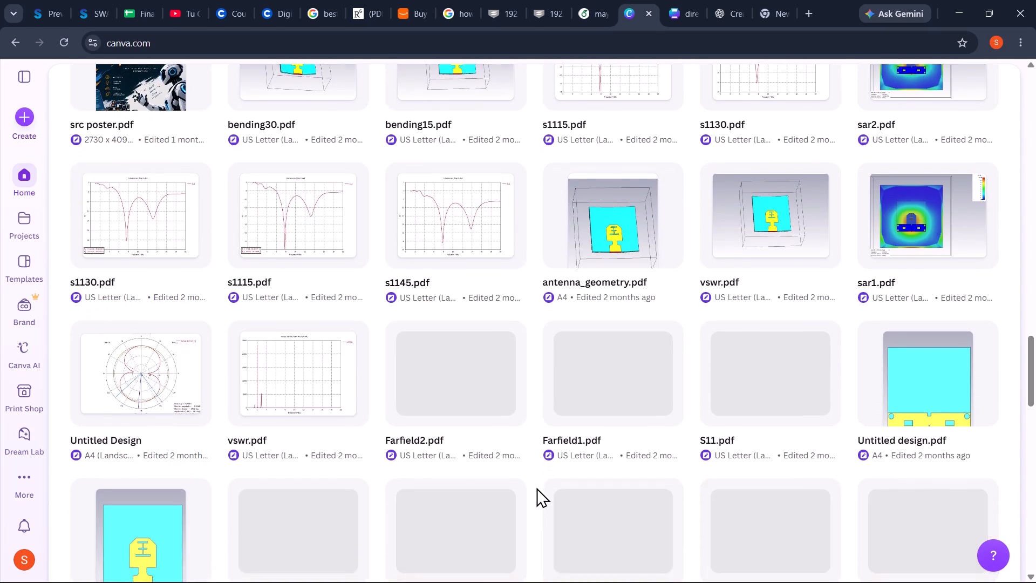
scroll(536, 487, "down", 3)
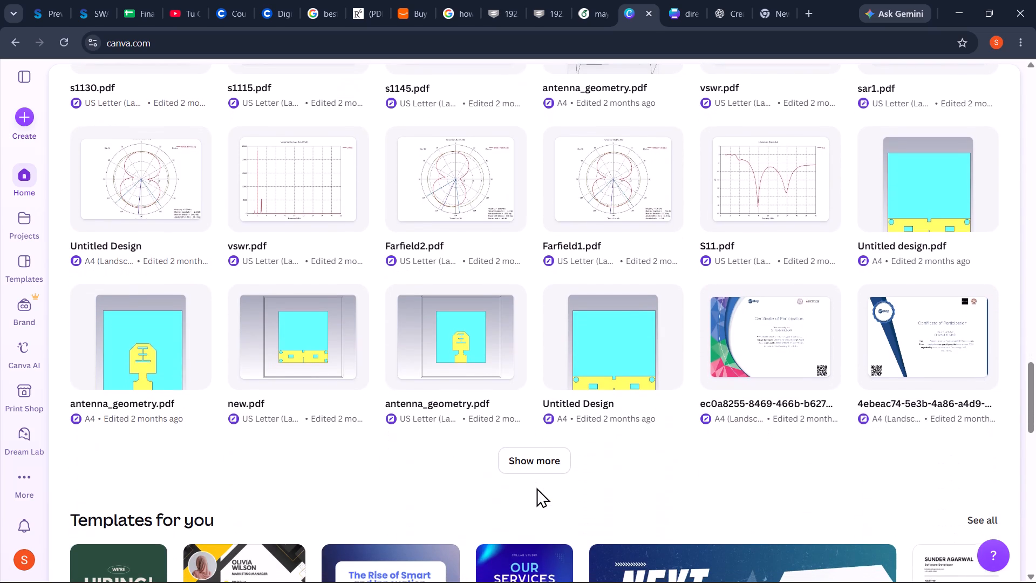
left_click(534, 467)
scroll(534, 467, "down", 1)
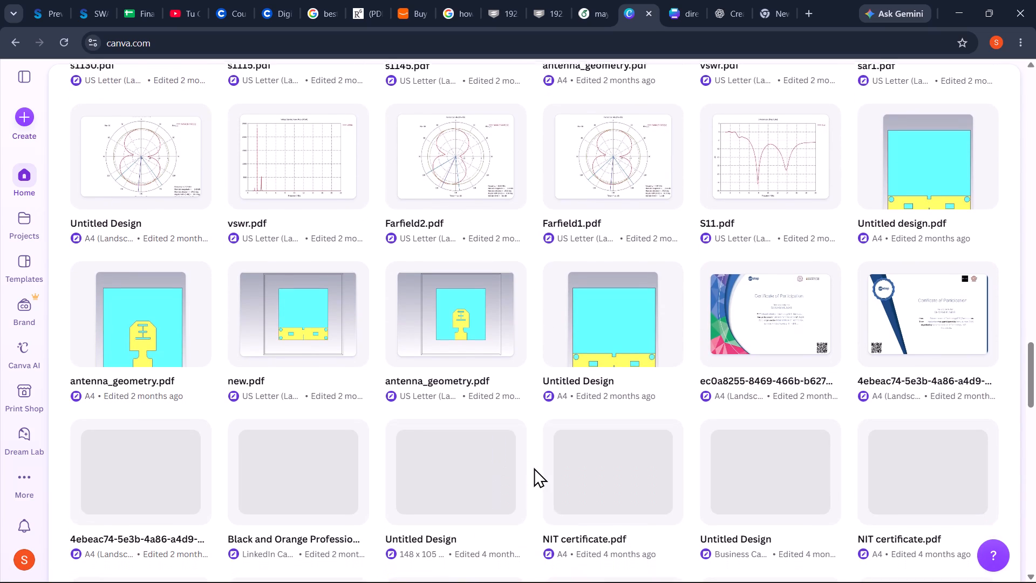
scroll(534, 467, "down", 2)
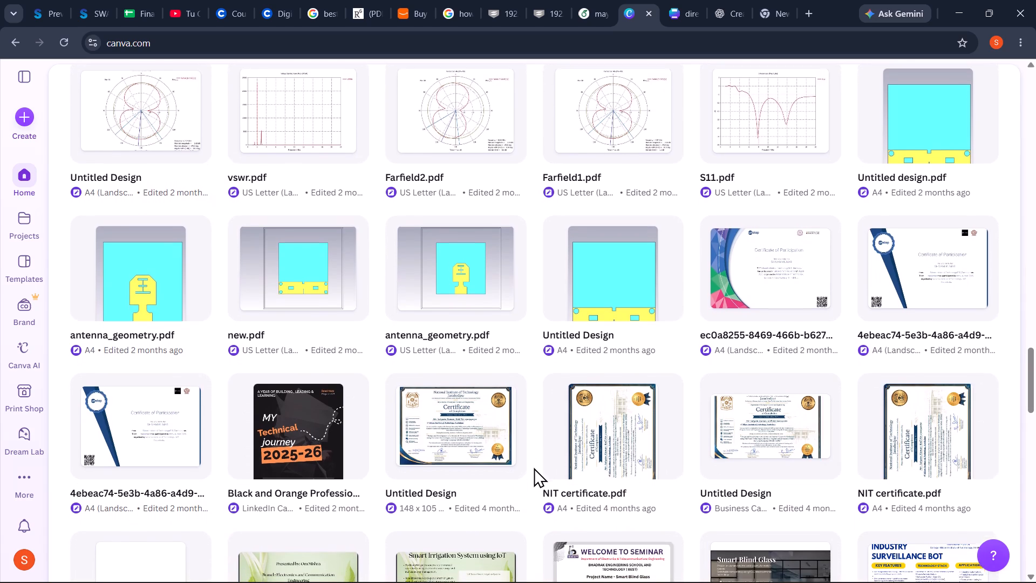
scroll(534, 467, "down", 4)
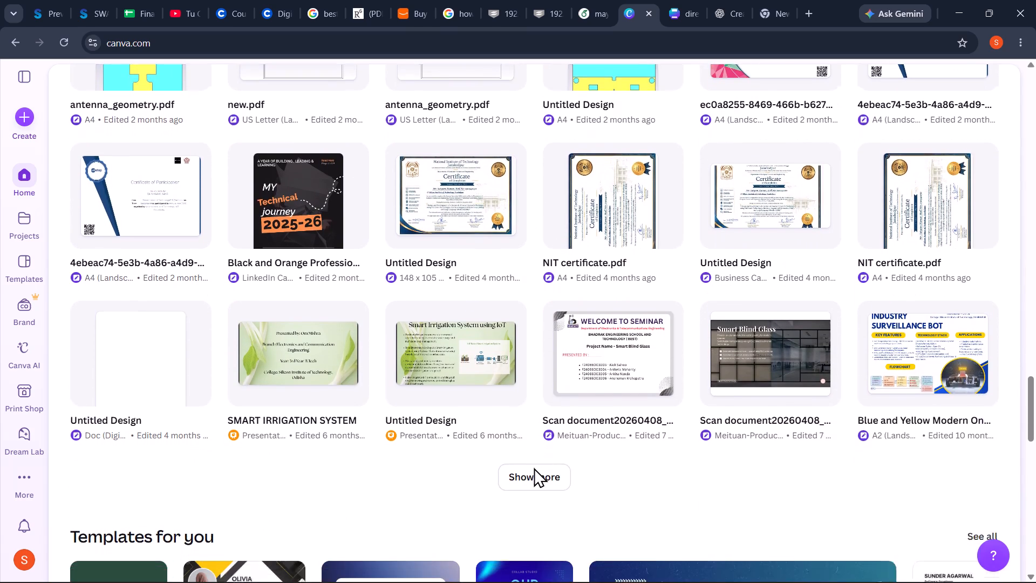
scroll(534, 467, "down", 1)
Go back up the recent designs and open the bending15.pdf design whose thumbnail shows four 3D radiation plots.
scroll(534, 467, "up", 6)
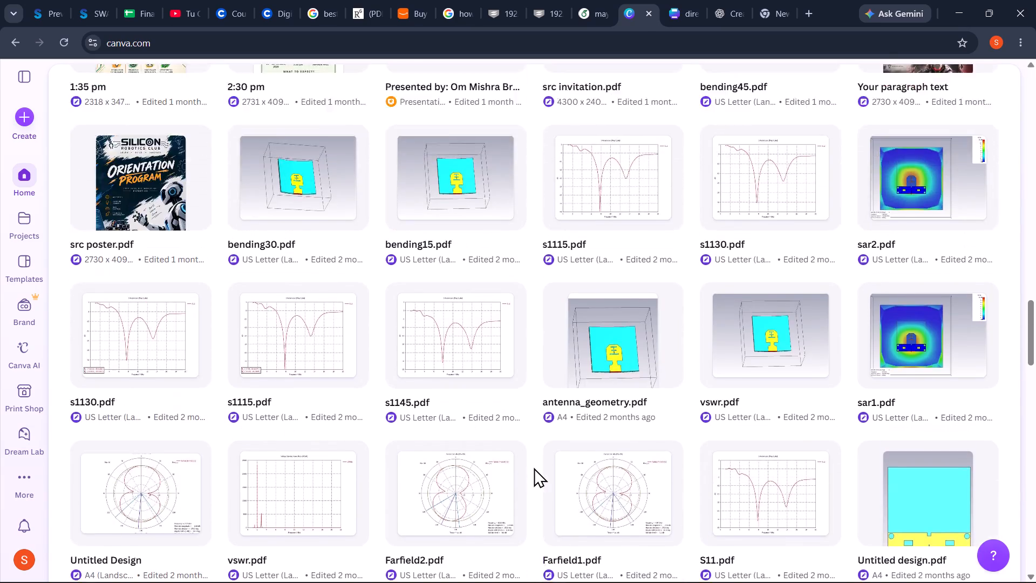
scroll(534, 467, "up", 2)
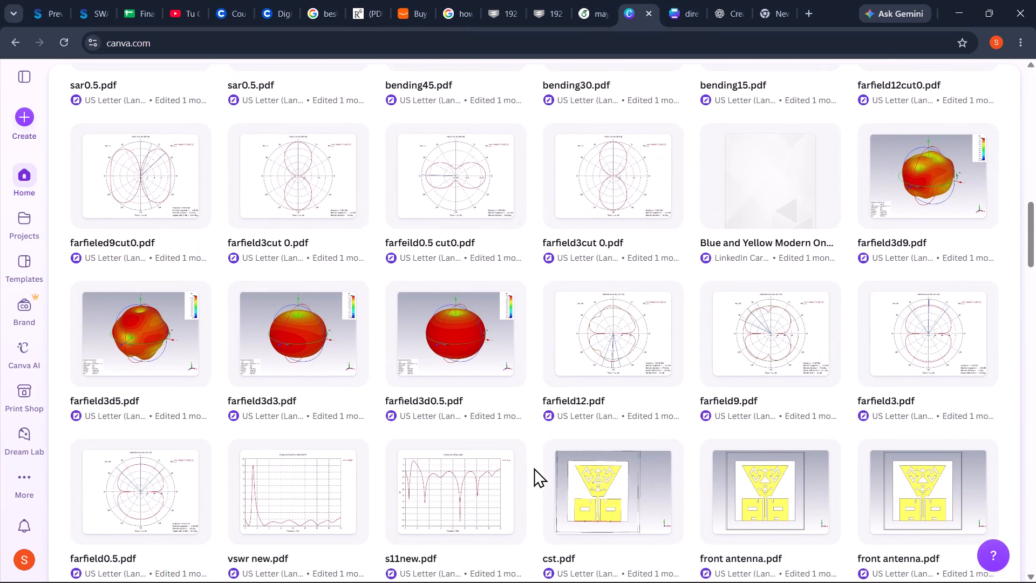
scroll(534, 467, "up", 2)
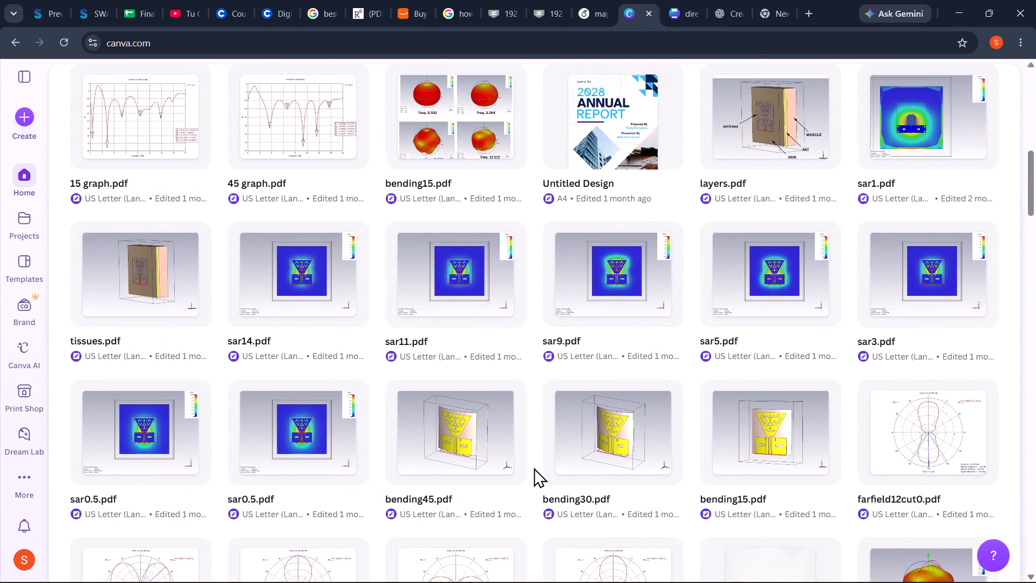
scroll(534, 467, "up", 2)
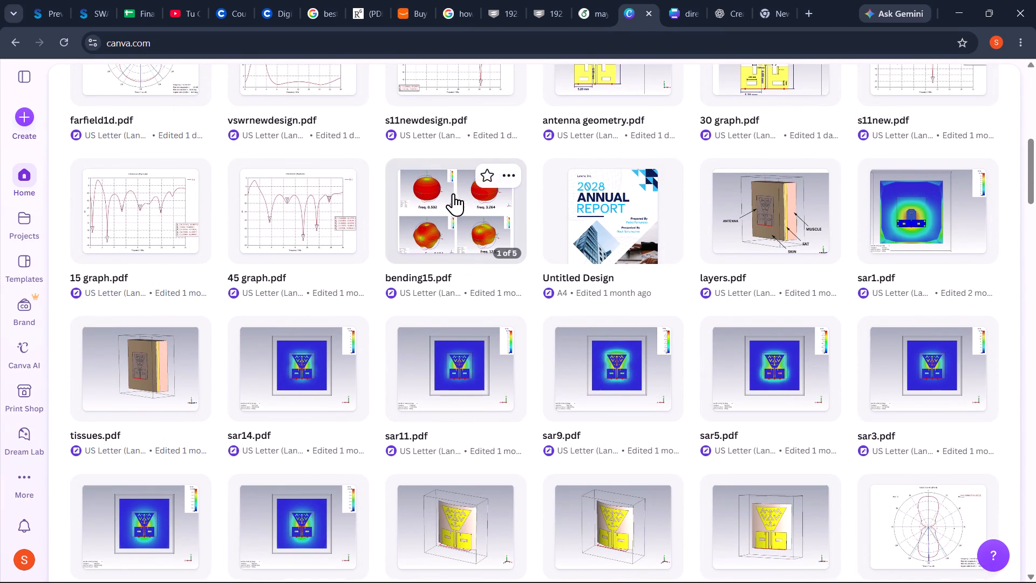
scroll(453, 193, "up", 2)
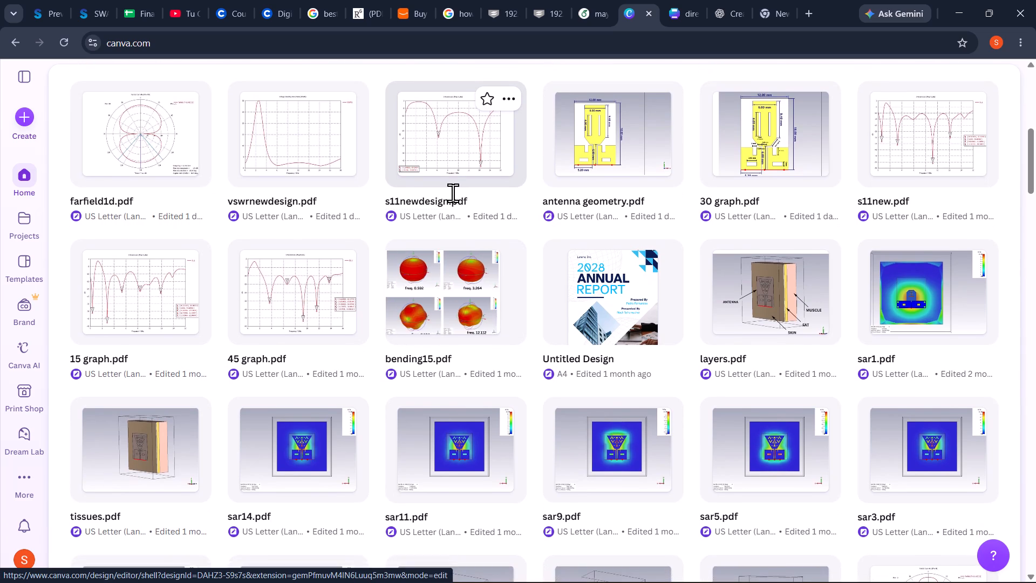
scroll(453, 193, "up", 1)
left_click(459, 283)
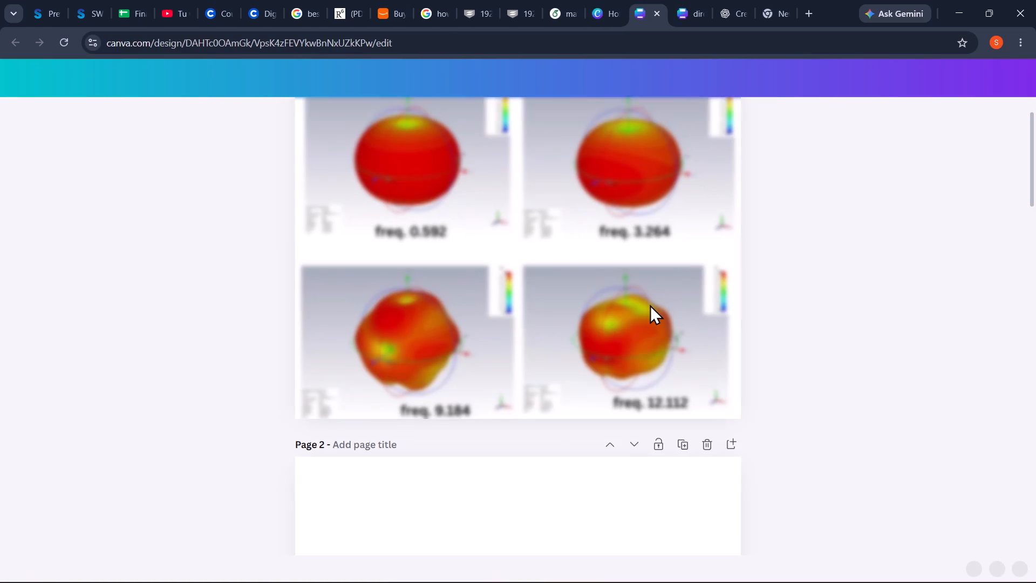
Look through all five pages of the bending15.pdf design, examining the radiation plots, the bending comparison and the S-parameter graph.
scroll(648, 297, "down", 4)
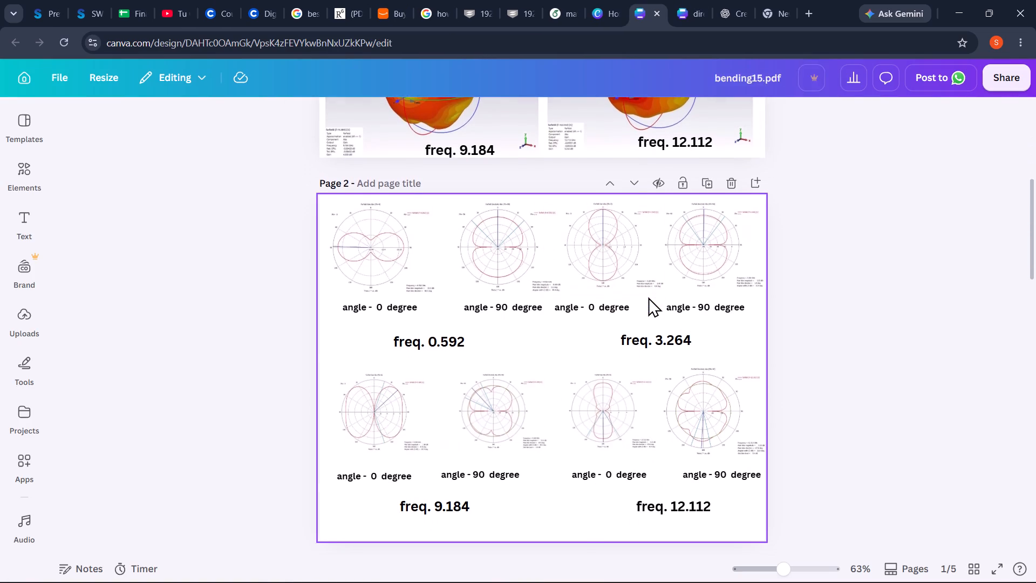
scroll(648, 297, "down", 3)
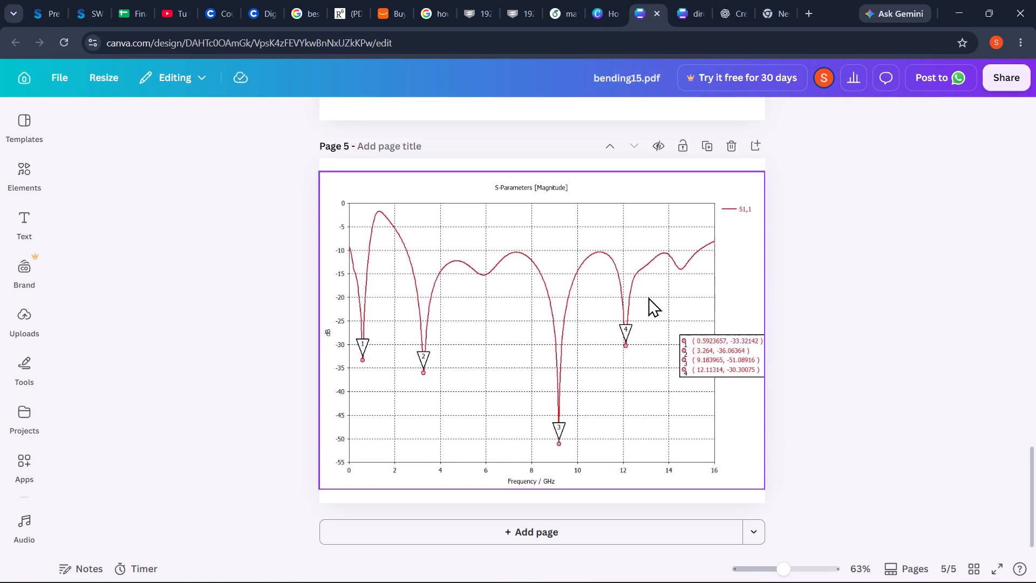
scroll(648, 297, "up", 7)
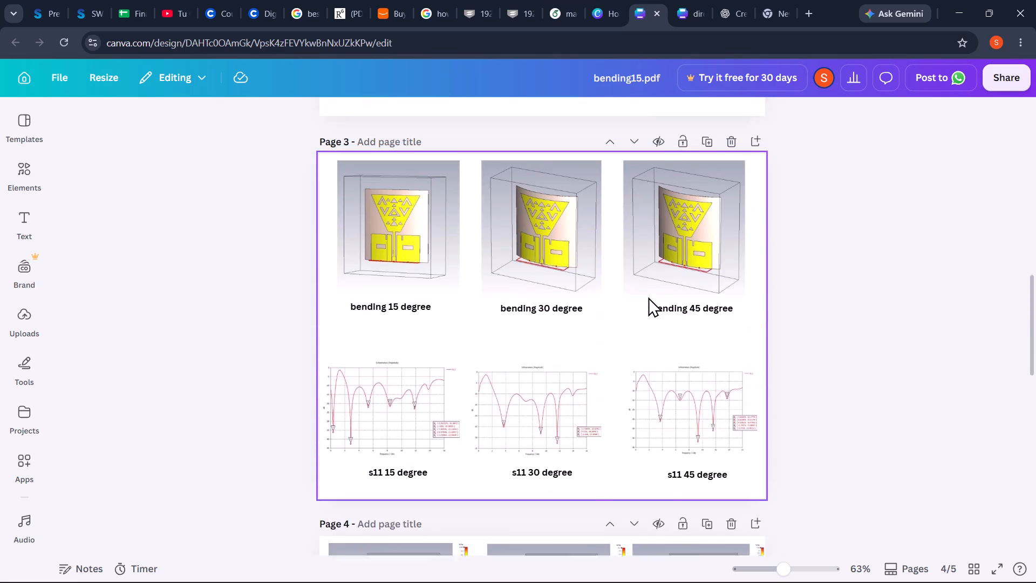
scroll(648, 297, "up", 5)
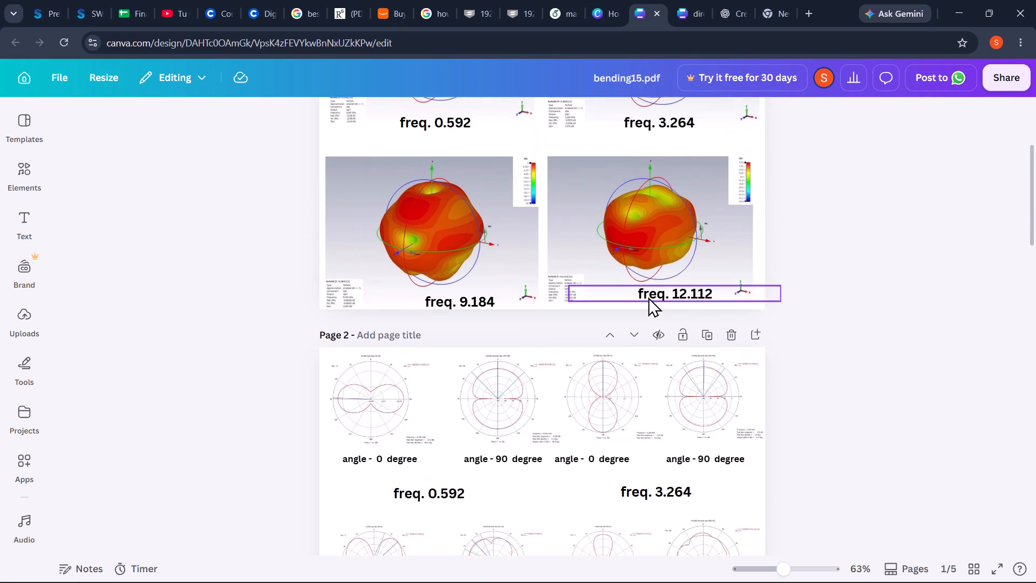
scroll(648, 297, "up", 2)
scroll(648, 297, "down", 2)
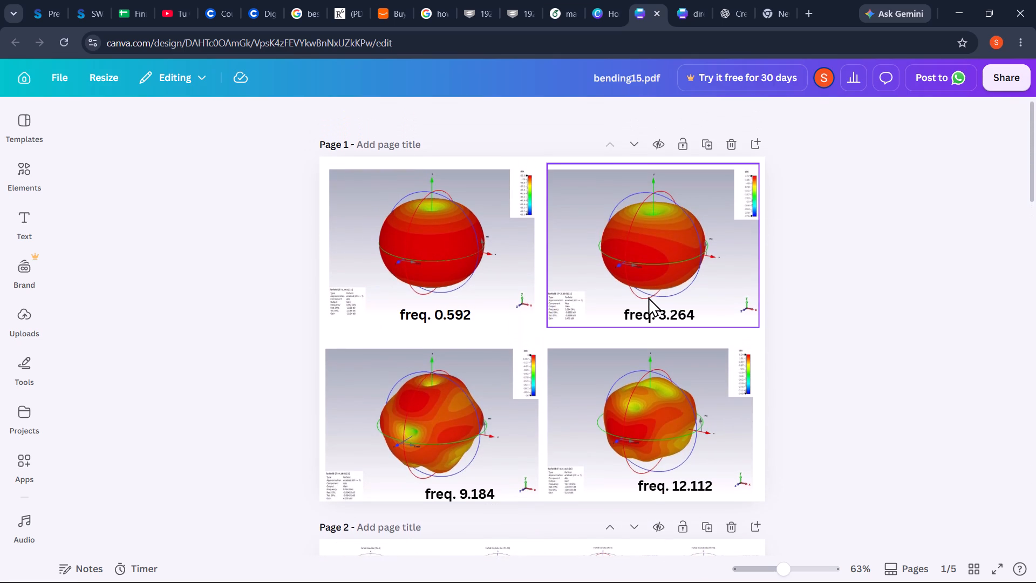
scroll(648, 297, "down", 2)
scroll(648, 297, "up", 1)
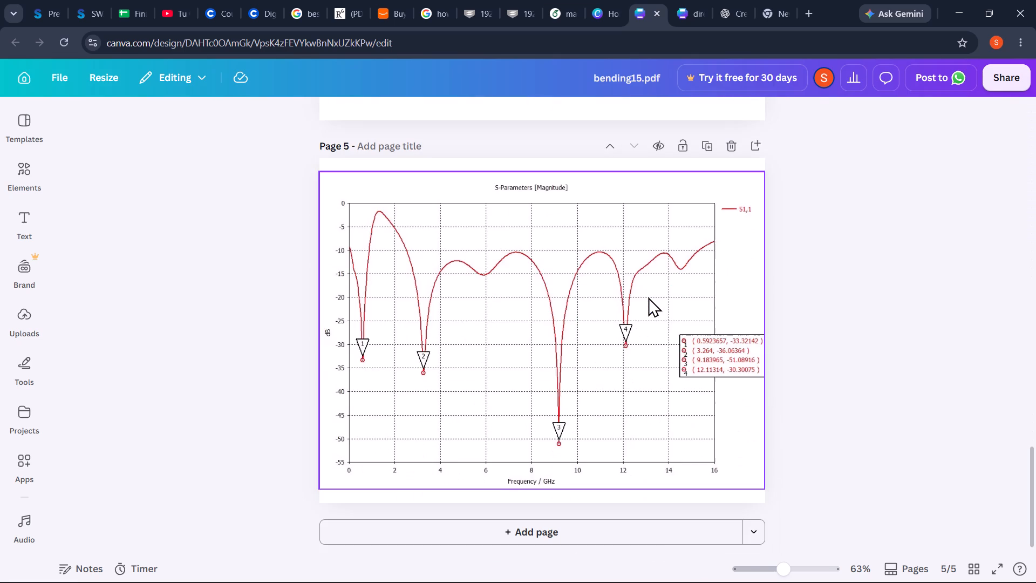
scroll(648, 297, "up", 7)
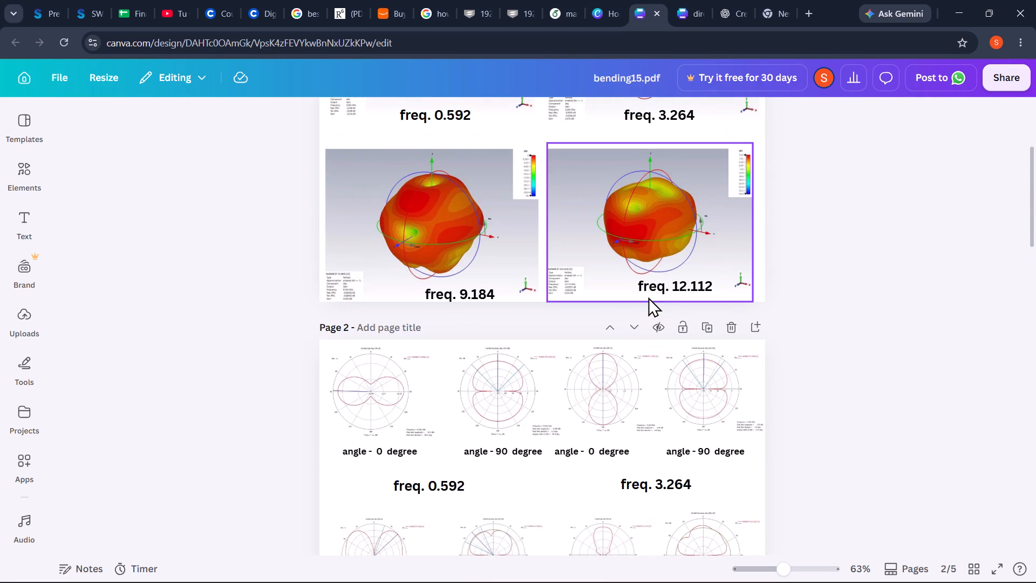
scroll(648, 297, "up", 4)
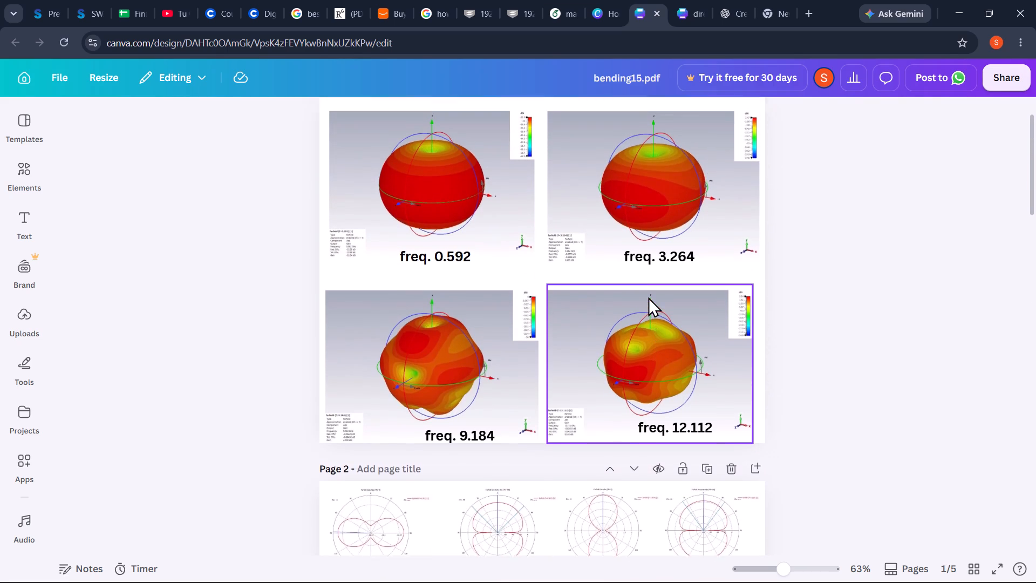
scroll(648, 297, "up", 1)
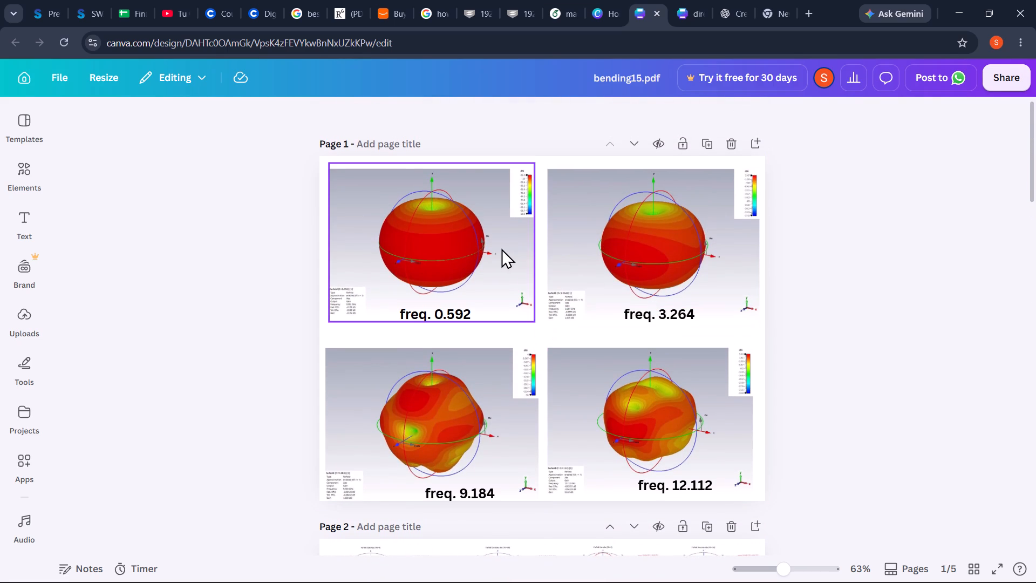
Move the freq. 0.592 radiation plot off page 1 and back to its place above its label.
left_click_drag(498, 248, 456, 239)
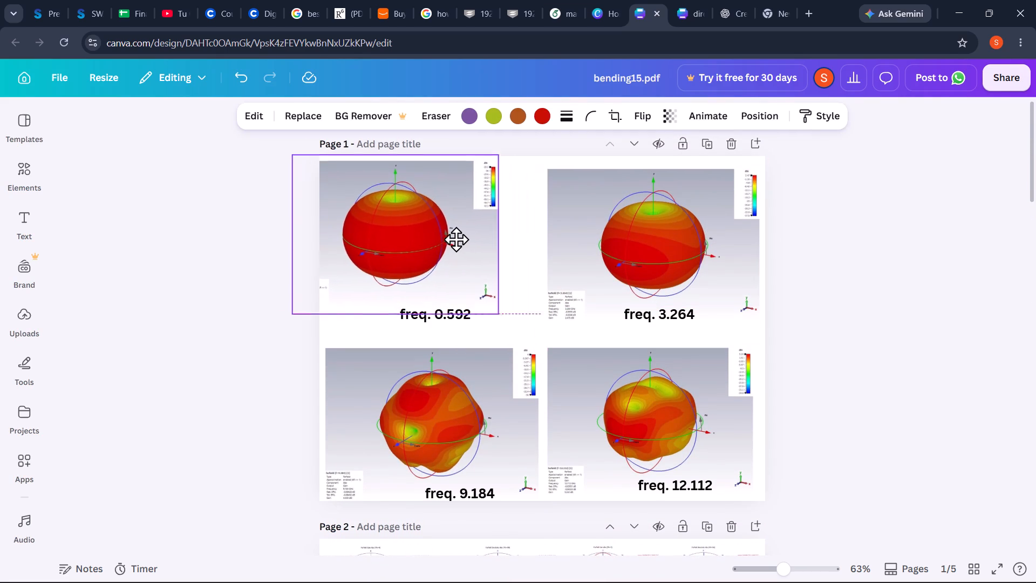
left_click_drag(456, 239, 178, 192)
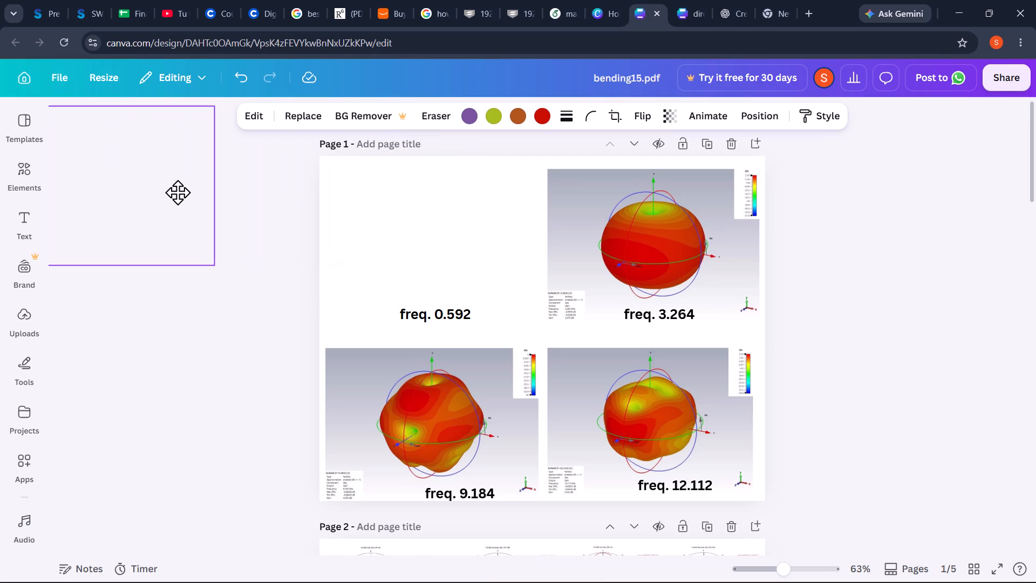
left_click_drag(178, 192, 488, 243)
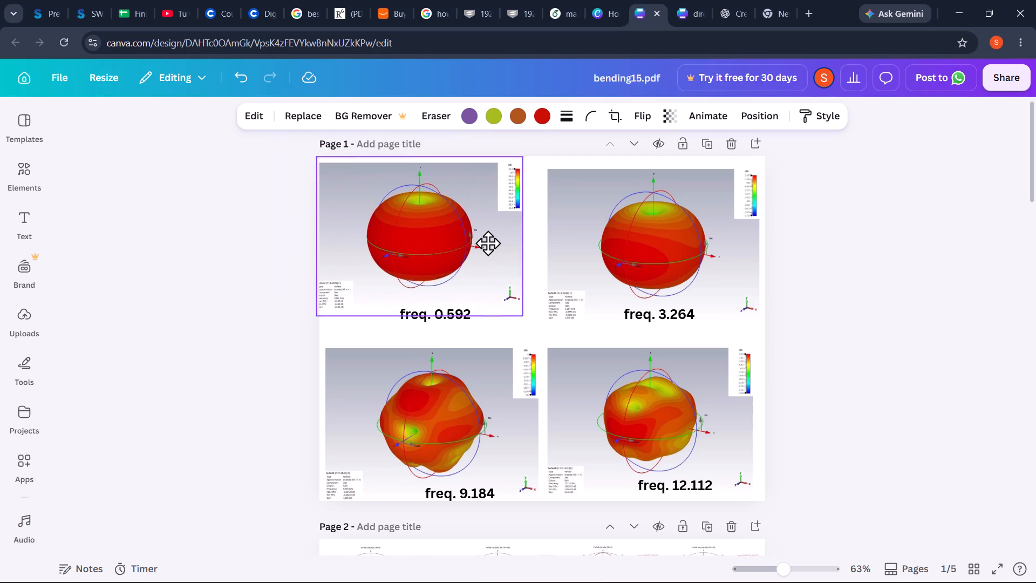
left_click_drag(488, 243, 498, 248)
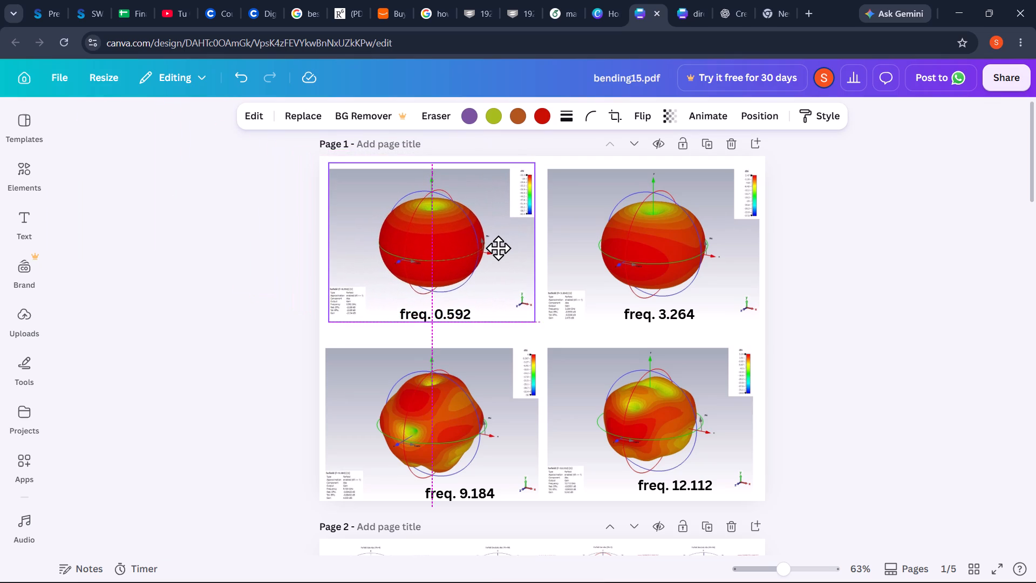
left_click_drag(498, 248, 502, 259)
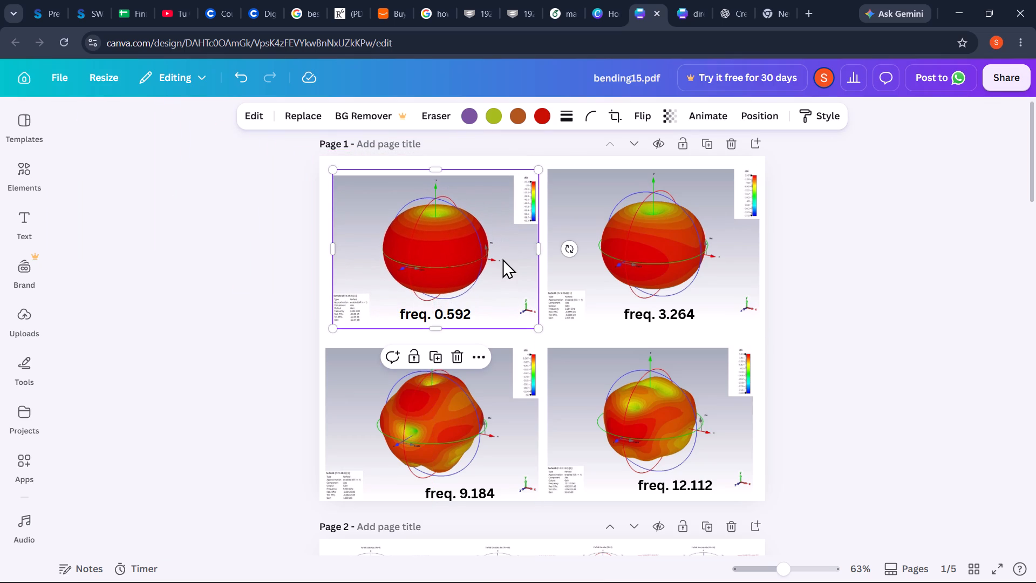
Upload 15newdesign.pdf from the desktop and apply it to page 1 in place of the four radiation plots.
left_click(38, 317)
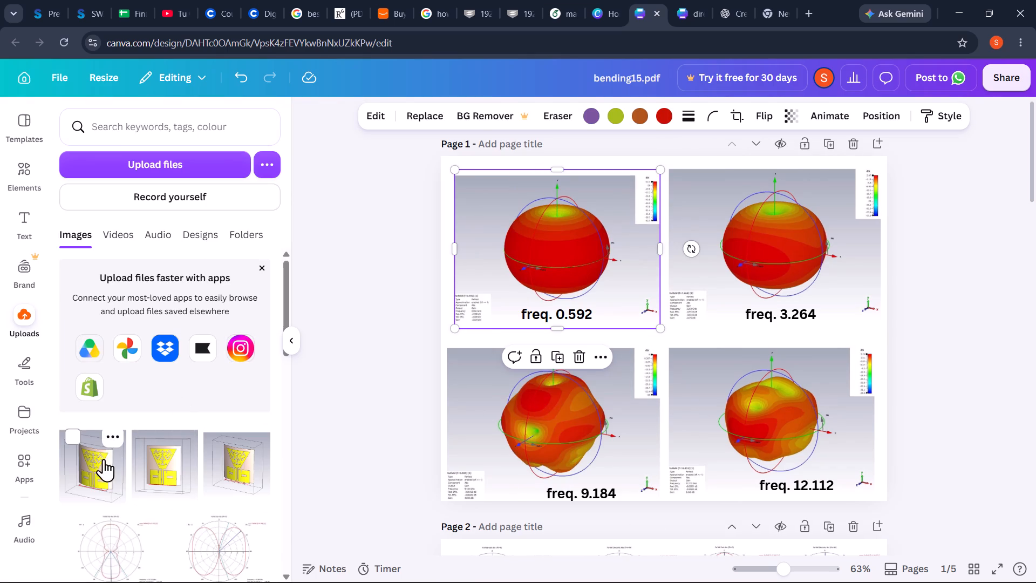
left_click(184, 167)
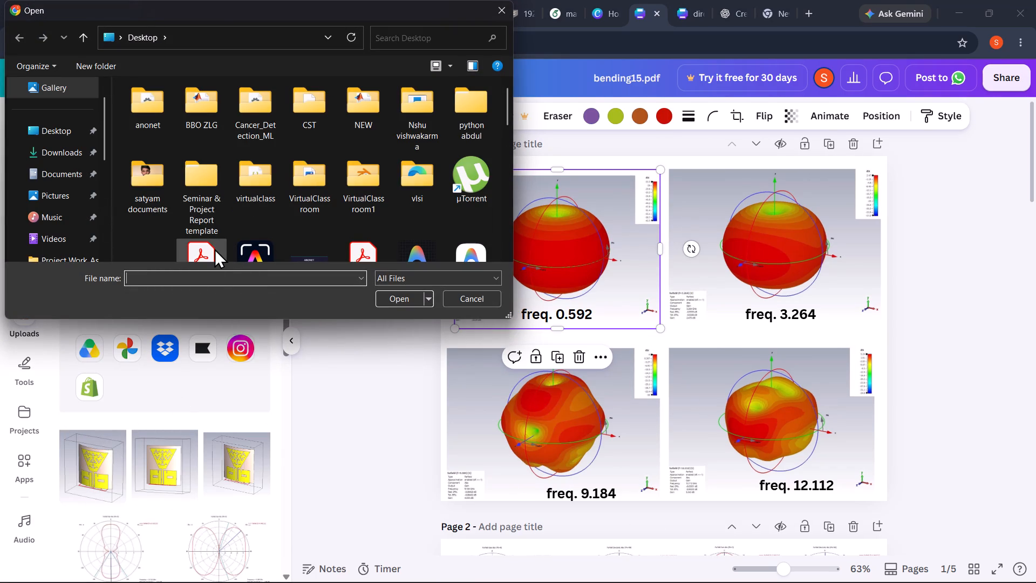
scroll(214, 248, "down", 1)
double_click(197, 145)
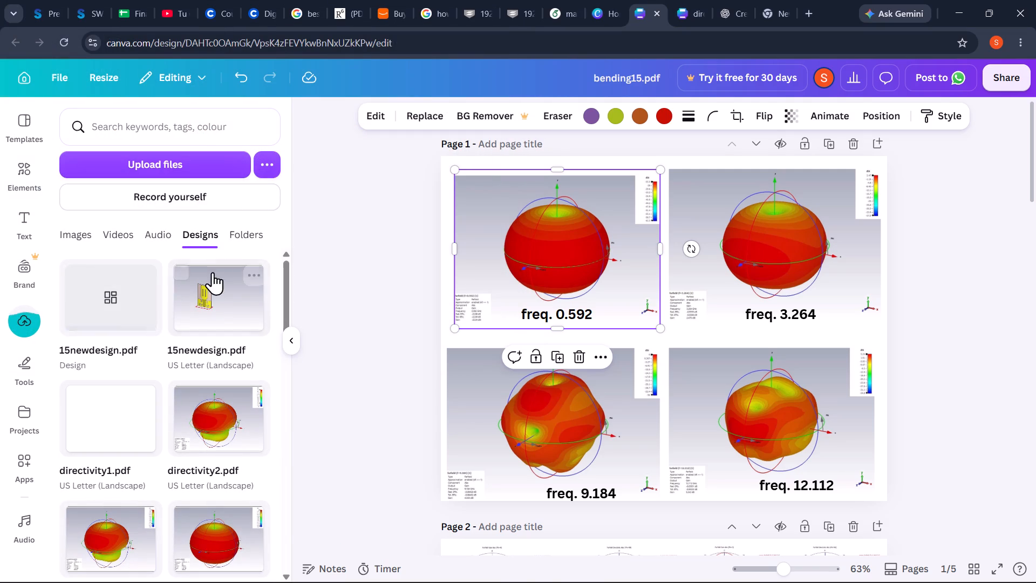
left_click(217, 310)
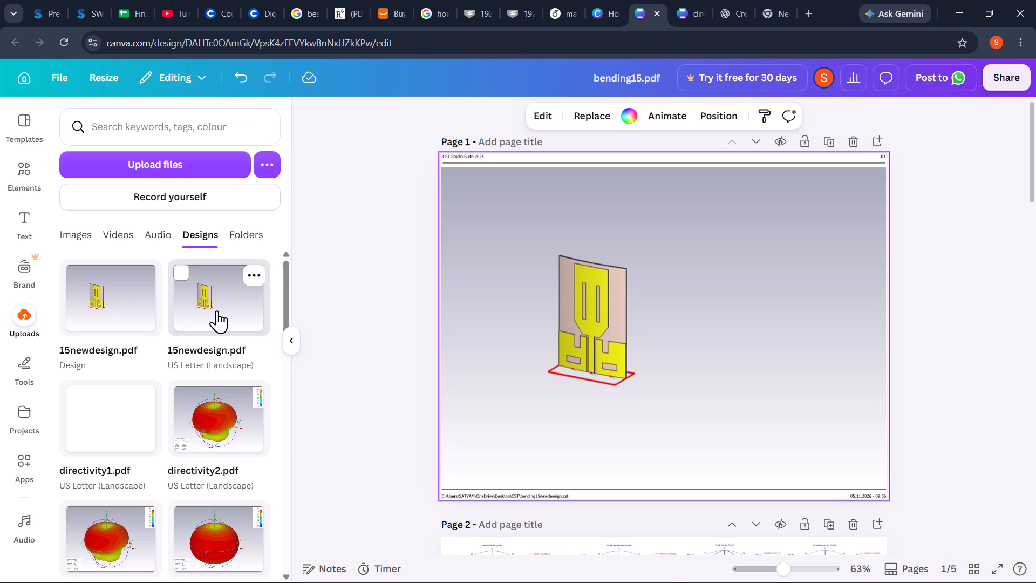
Move the CST header and footer text with their lines off page 1, leaving only the antenna image.
left_click_drag(835, 160, 76, 131)
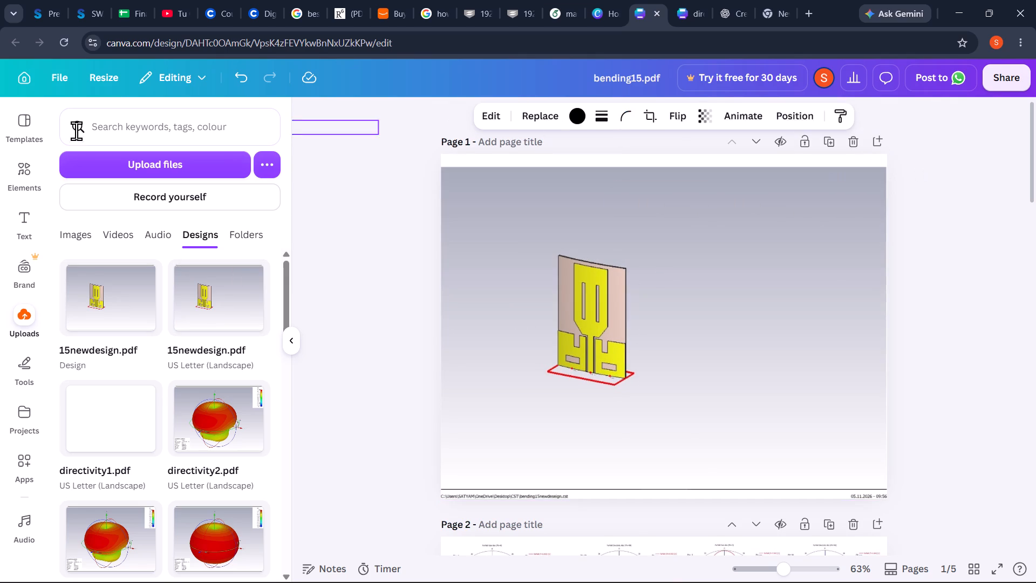
left_click_drag(76, 131, 13, 137)
left_click_drag(488, 493, 0, 553)
Shrink the antenna image proportionally to about 2.8 high and place it in the top-left corner of page 1.
left_click(846, 242)
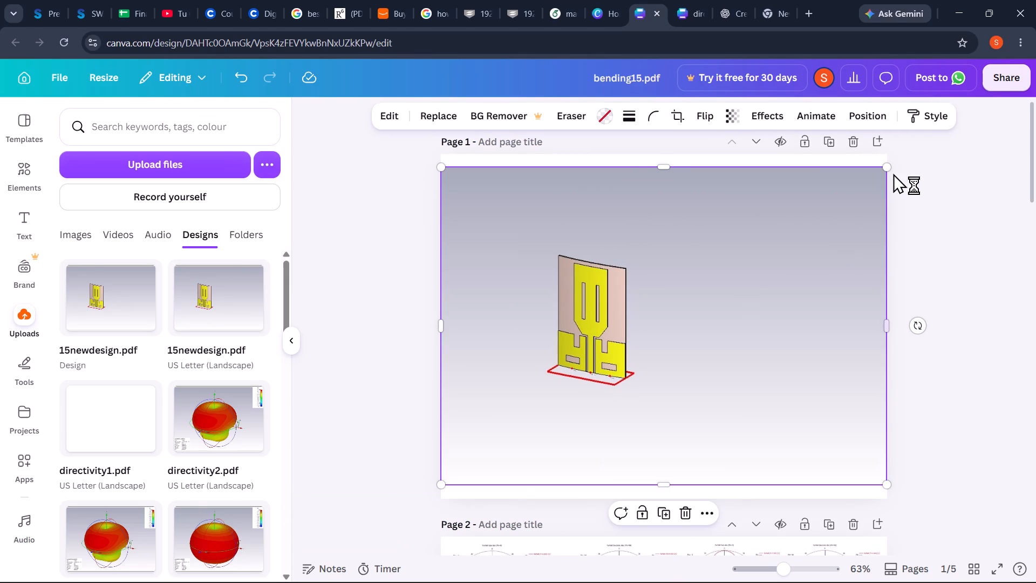
left_click_drag(887, 167, 619, 293)
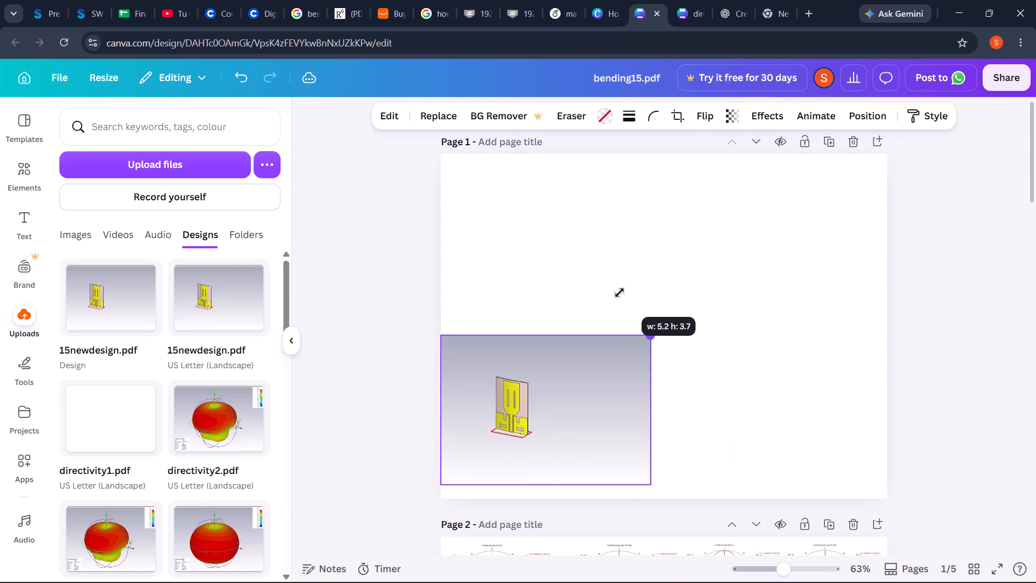
left_click_drag(619, 293, 569, 330)
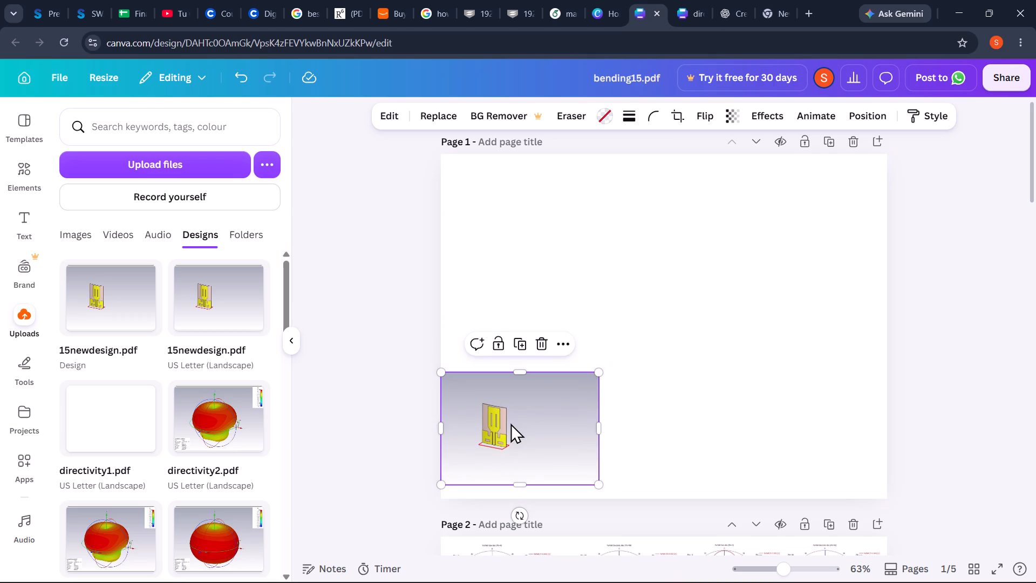
left_click_drag(510, 423, 522, 219)
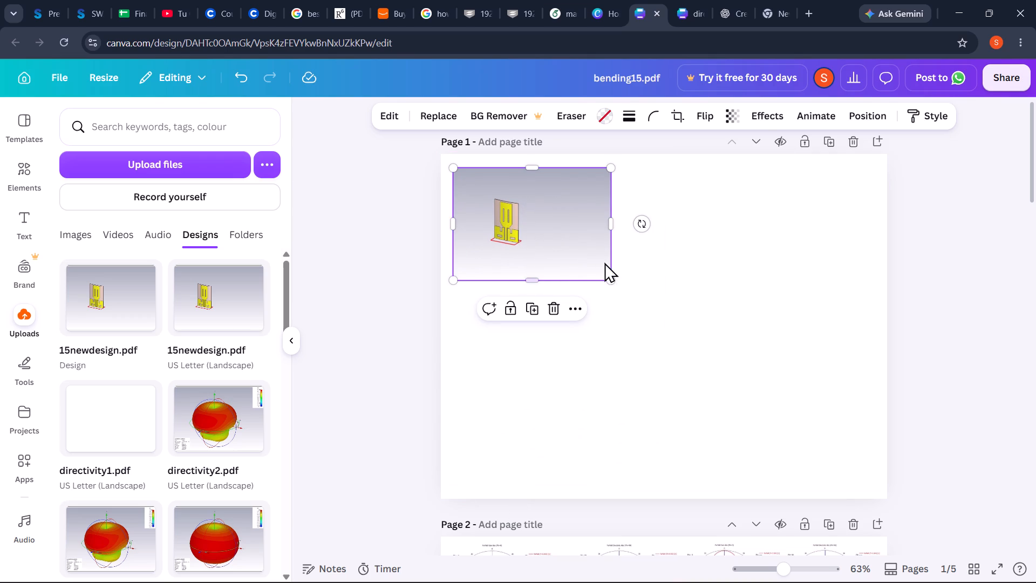
Narrow the antenna image, enlarge it to about 5.3 wide, and trim its bottom edge to about 2.7 high.
left_click_drag(606, 227, 571, 229)
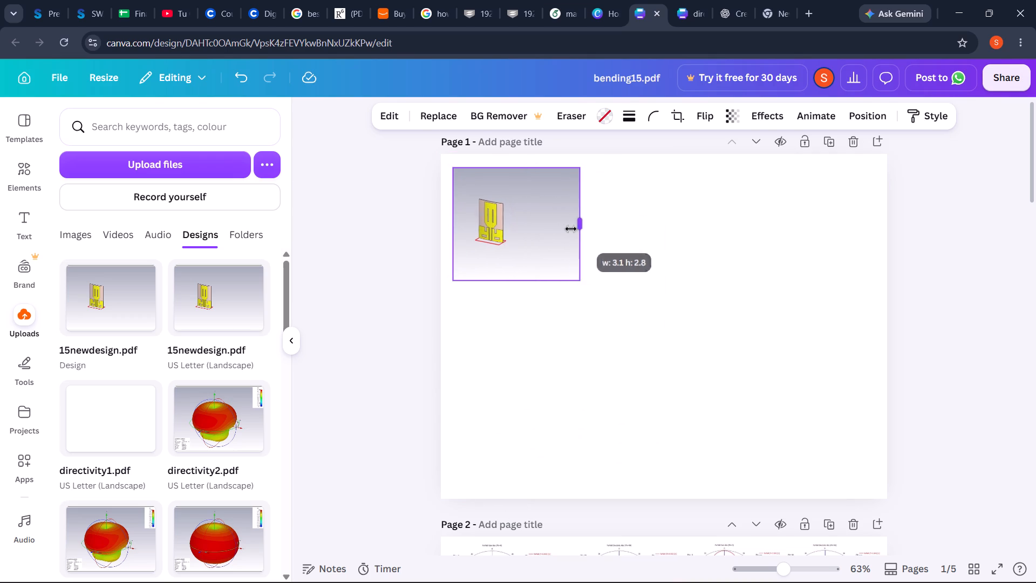
left_click_drag(571, 229, 553, 228)
left_click_drag(558, 279, 713, 360)
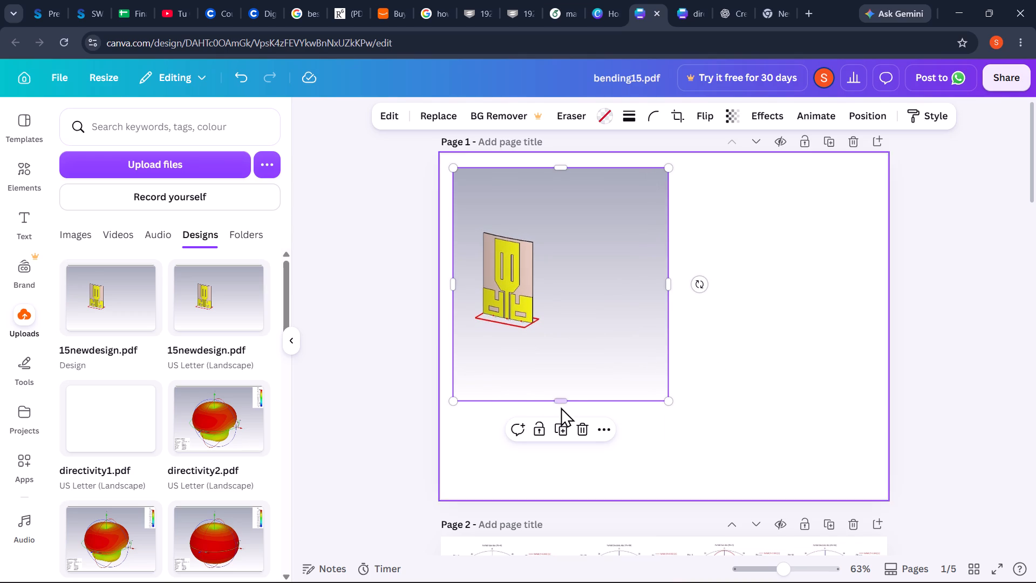
left_click_drag(560, 397, 561, 387)
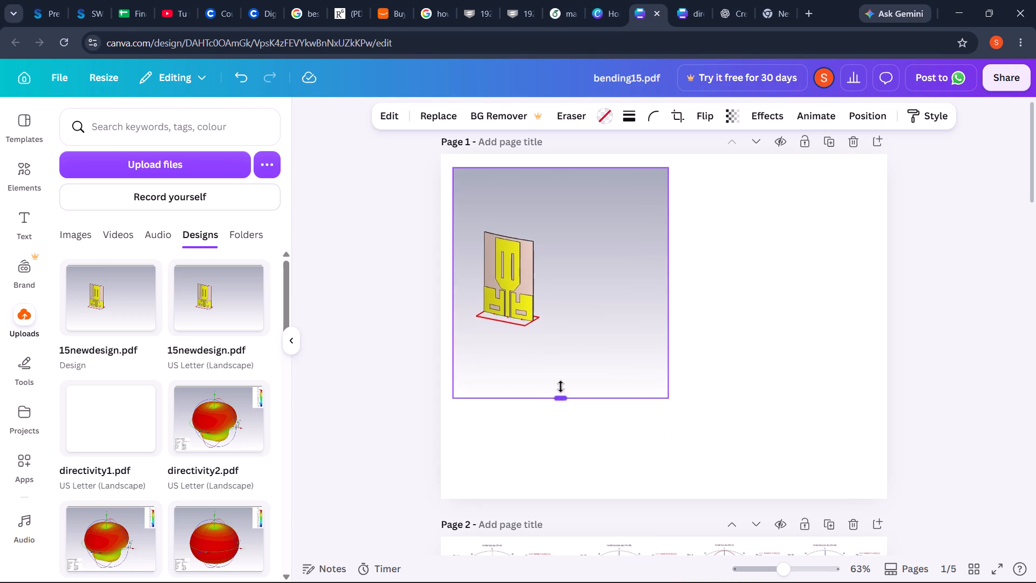
left_click_drag(561, 387, 557, 279)
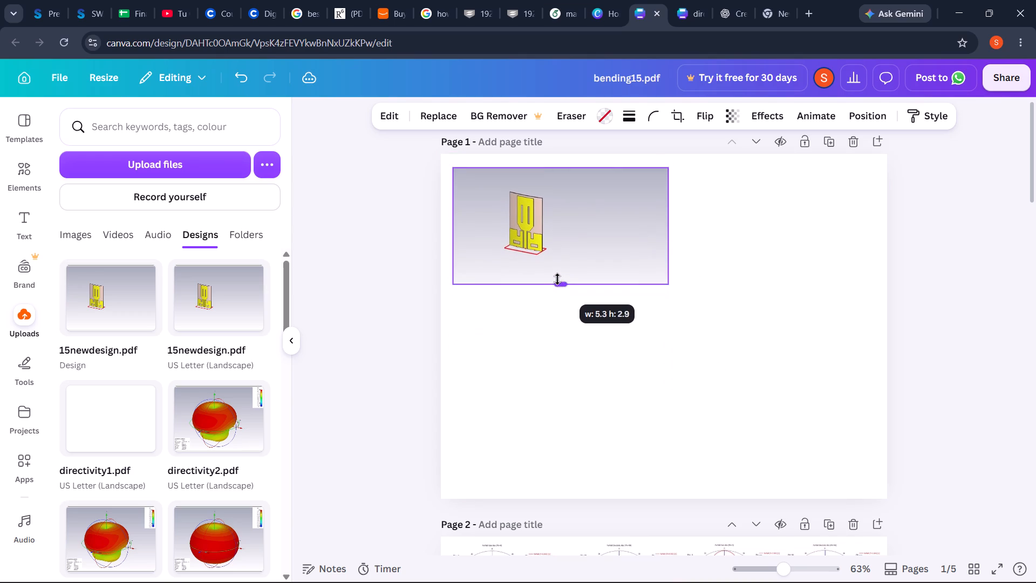
left_click_drag(557, 279, 561, 272)
Adjust the antenna image's side edges into a wide strip extending past the page's left edge, keeping the 2.7 height.
left_click_drag(454, 222, 467, 222)
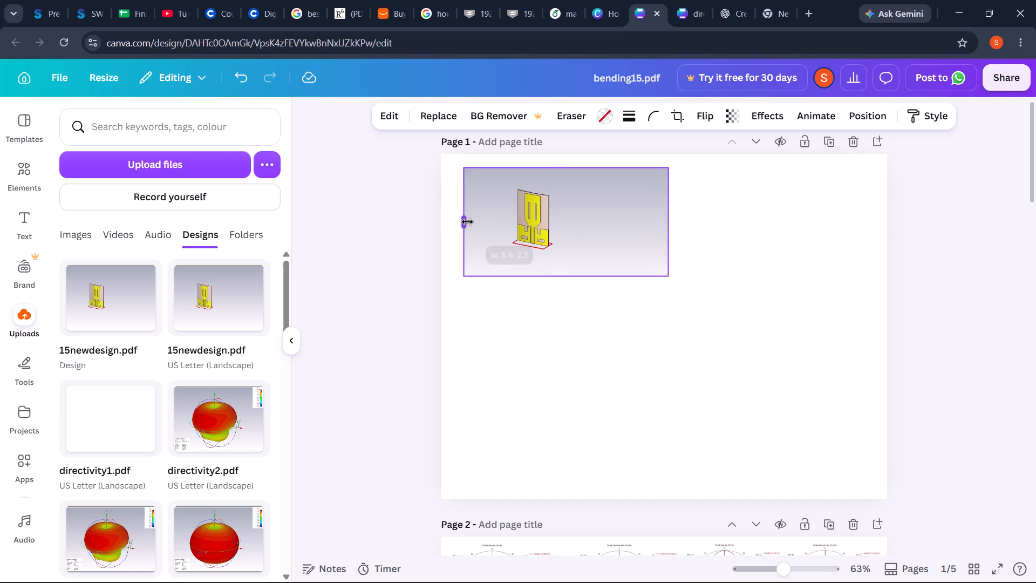
left_click_drag(467, 222, 550, 217)
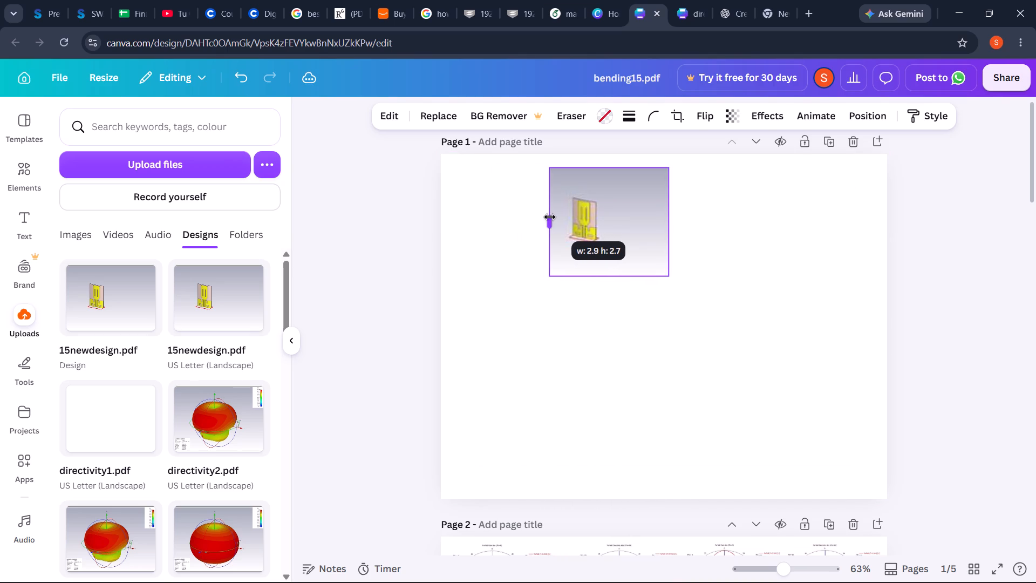
left_click_drag(550, 217, 417, 226)
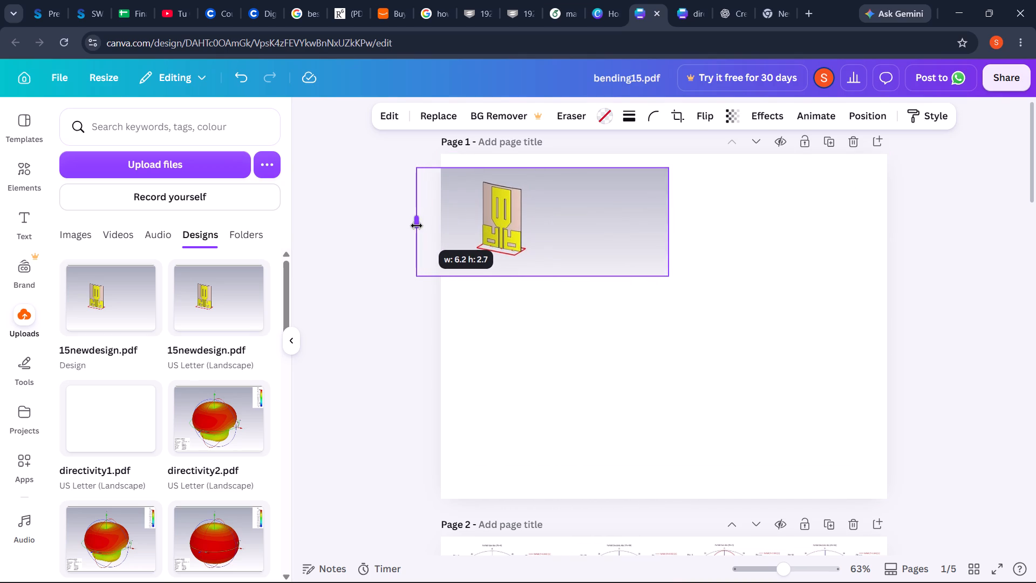
left_click_drag(417, 226, 395, 228)
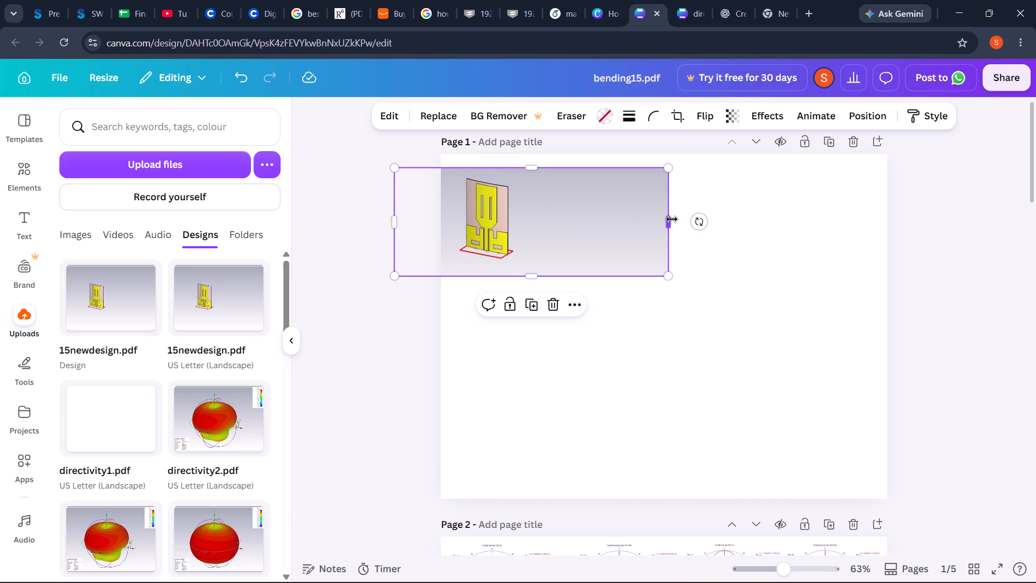
left_click_drag(672, 219, 667, 208)
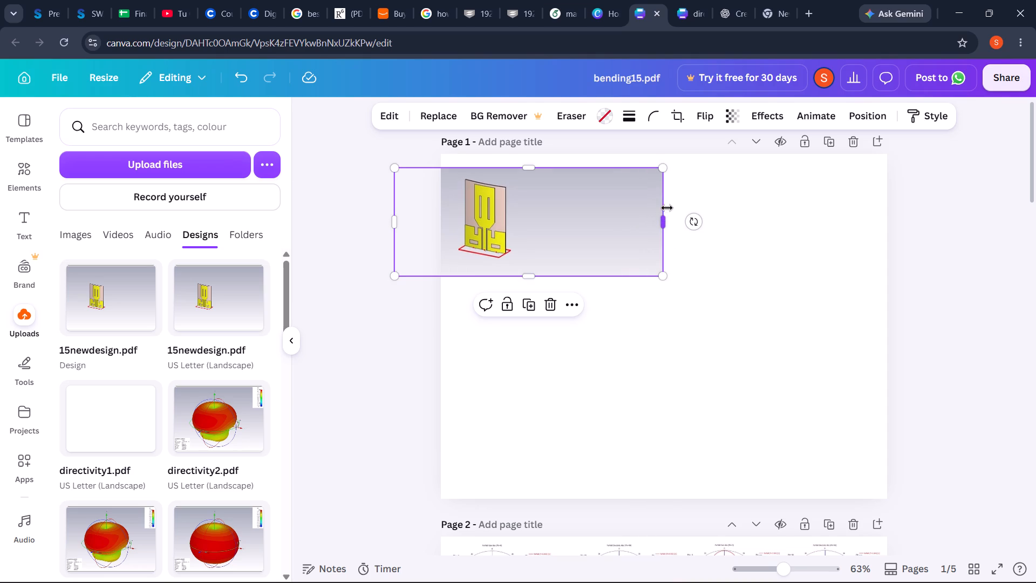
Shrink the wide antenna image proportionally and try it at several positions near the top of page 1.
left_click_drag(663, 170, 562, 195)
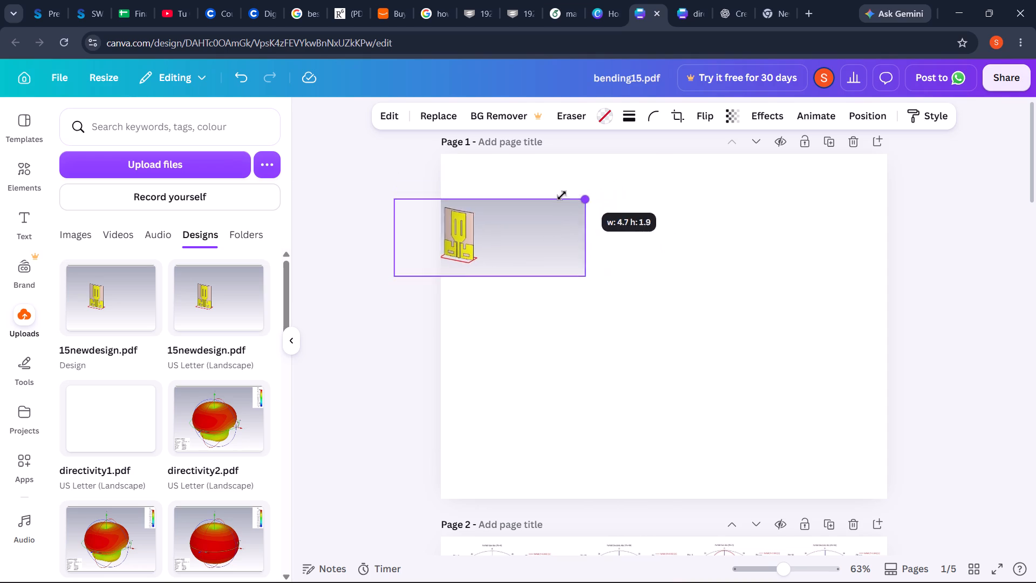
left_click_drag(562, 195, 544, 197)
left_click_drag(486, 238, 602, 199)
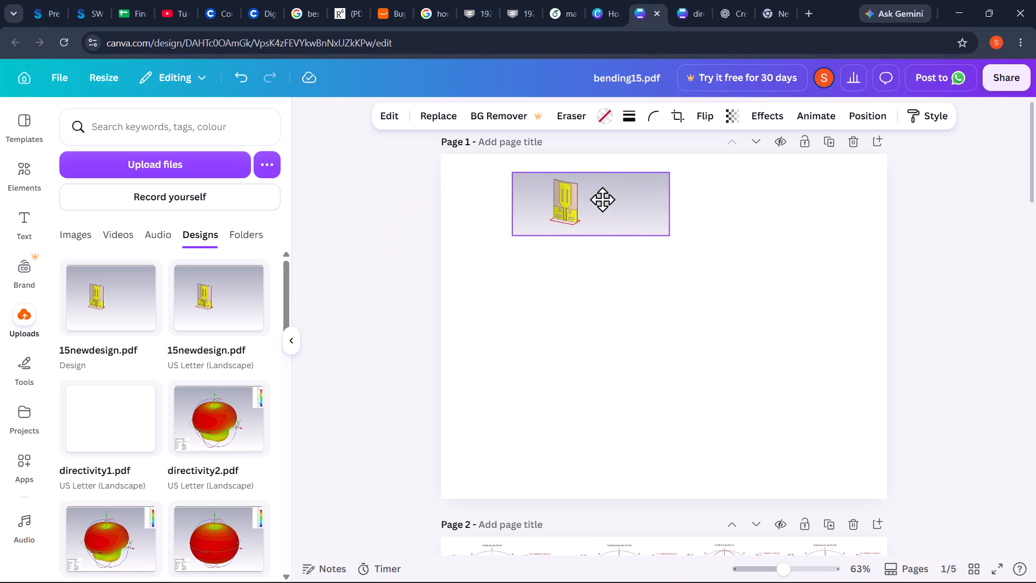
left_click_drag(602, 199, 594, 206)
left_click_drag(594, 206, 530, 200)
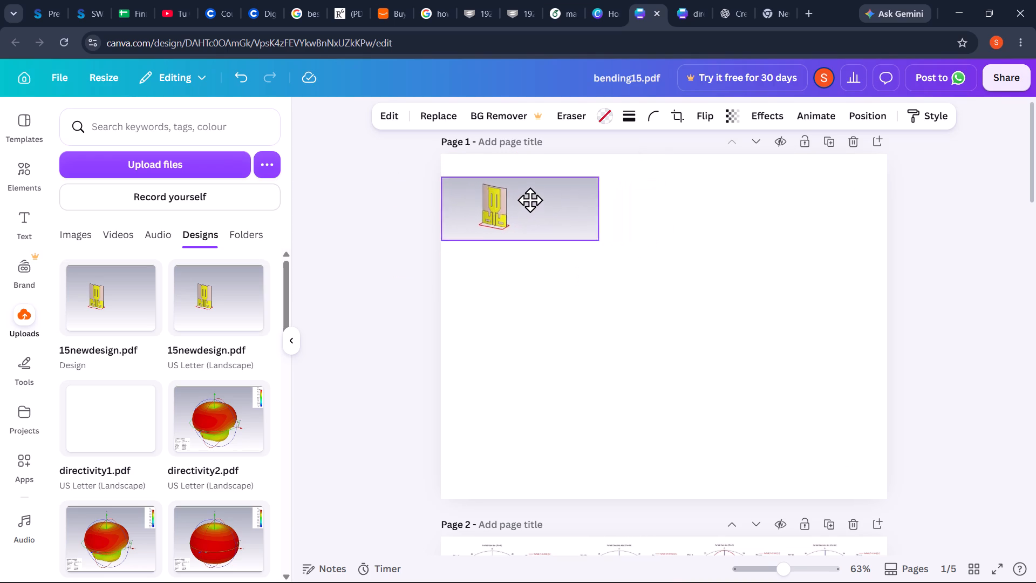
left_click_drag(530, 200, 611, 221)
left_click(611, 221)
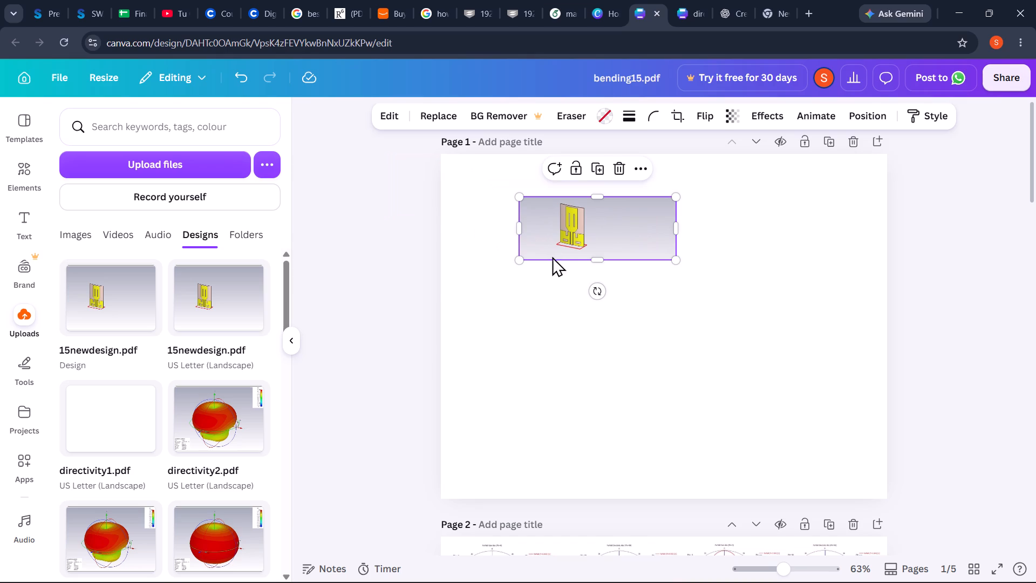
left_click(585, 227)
Enlarge the antenna image proportionally to about 11.5 wide and 4.7 high, so it spans the width of page 1.
left_click_drag(522, 259, 441, 365)
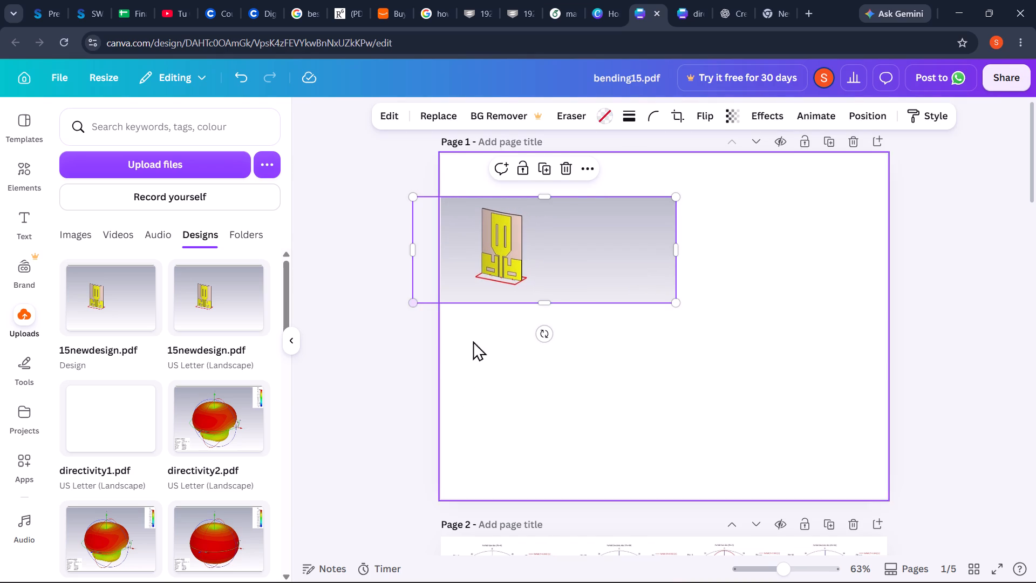
left_click_drag(598, 260, 687, 225)
left_click(687, 225)
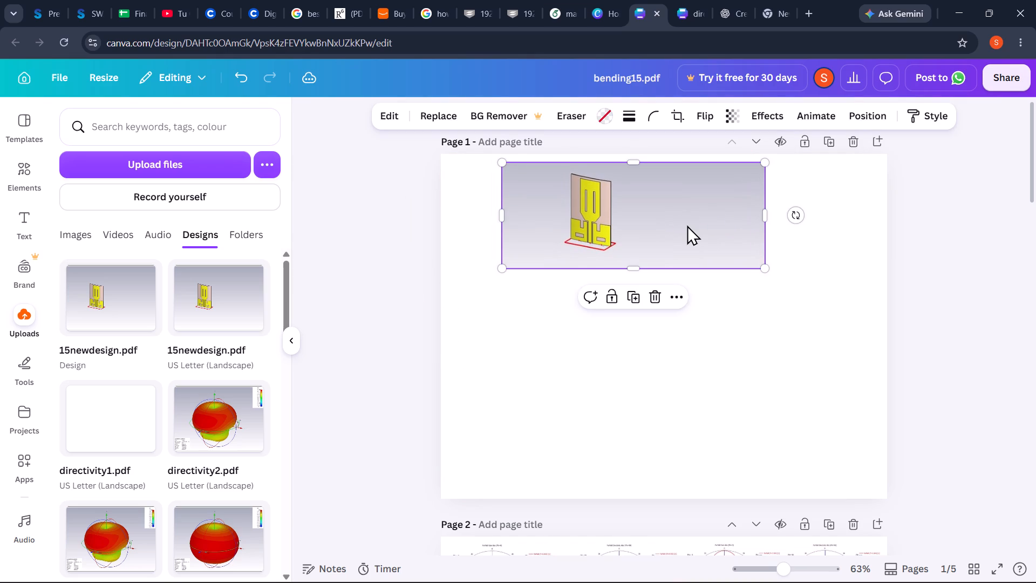
left_click(752, 261)
left_click_drag(764, 268, 867, 505)
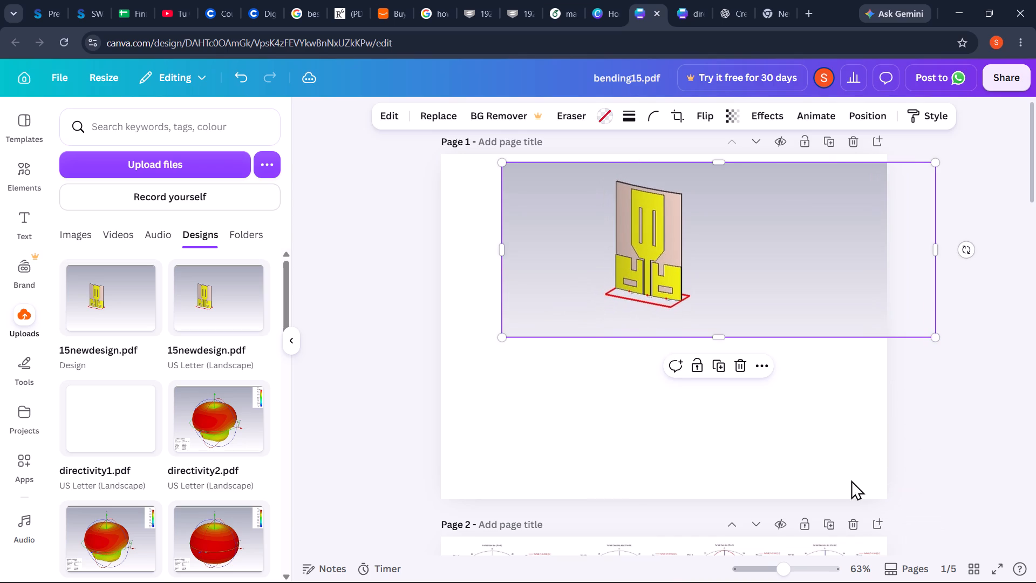
left_click_drag(731, 290, 698, 309)
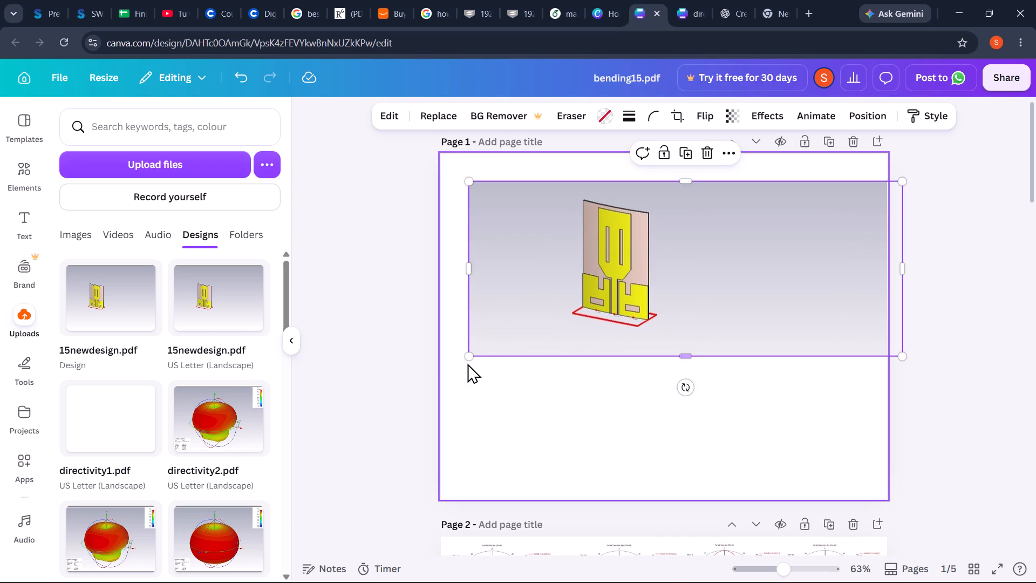
left_click_drag(469, 356, 432, 363)
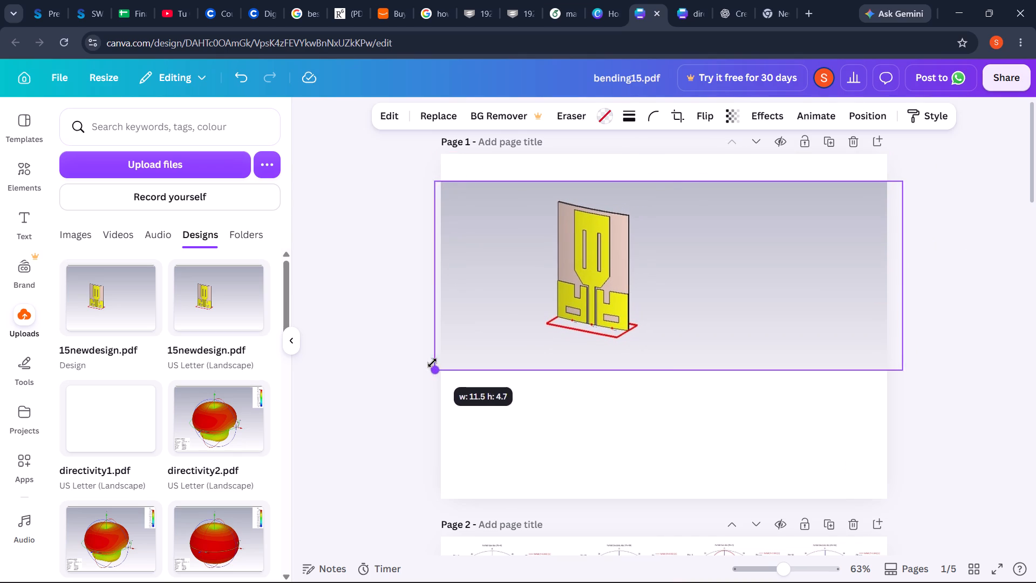
left_click_drag(432, 363, 433, 363)
Align the antenna image with page 1's top and right edges and trim its bottom edge slightly.
left_click_drag(626, 267, 625, 245)
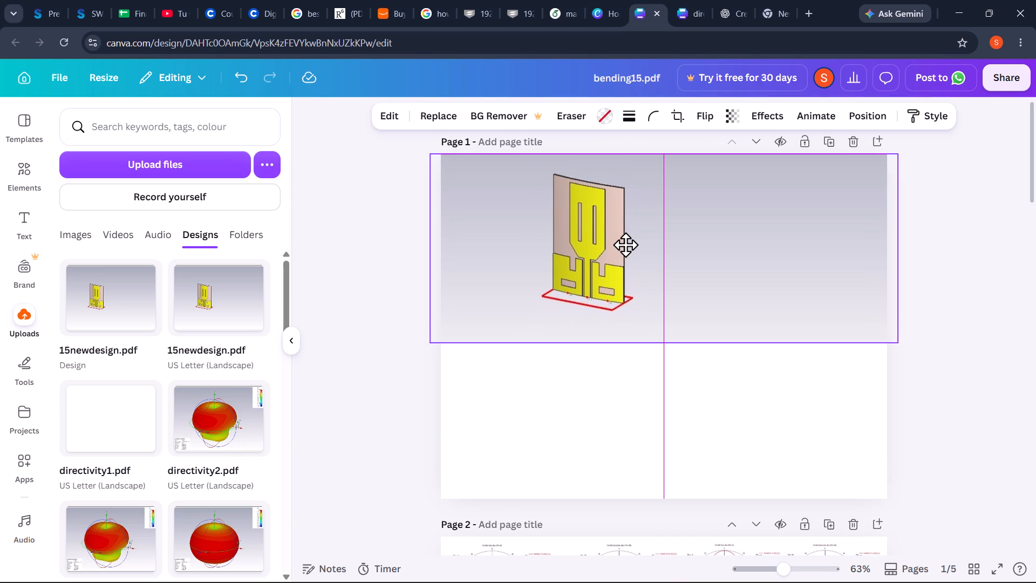
left_click_drag(625, 245, 626, 242)
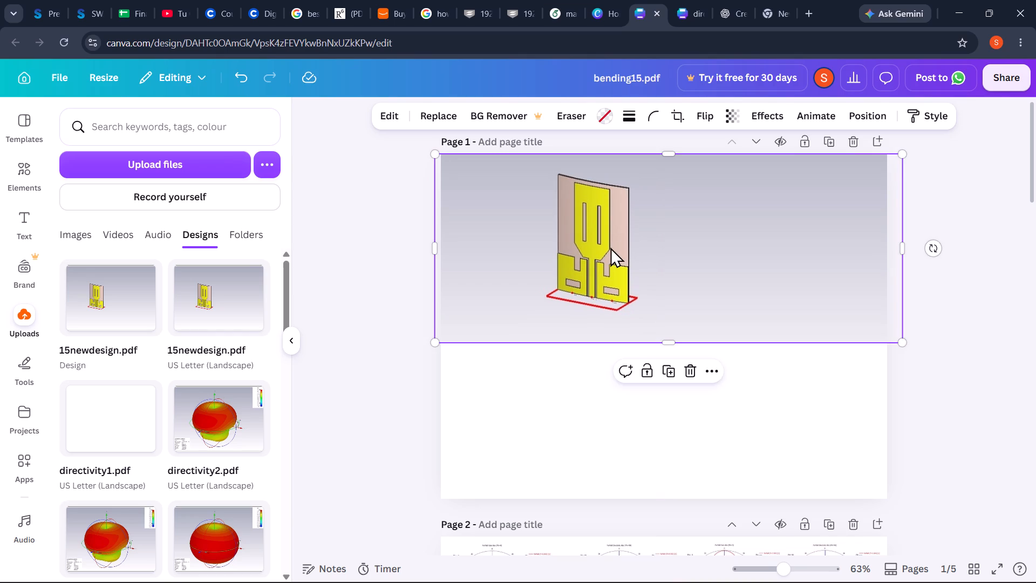
left_click_drag(610, 247, 590, 247)
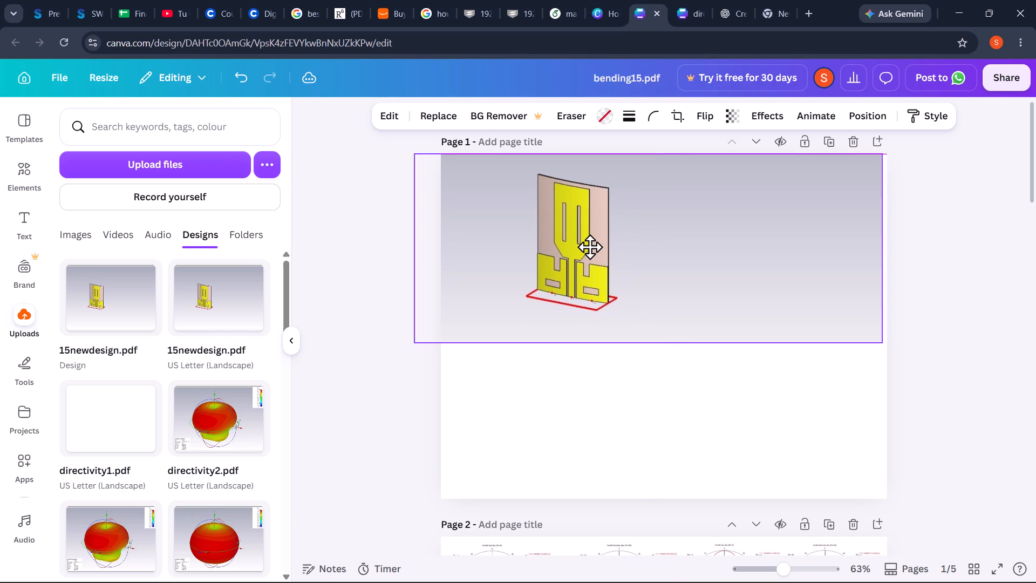
left_click_drag(590, 247, 595, 245)
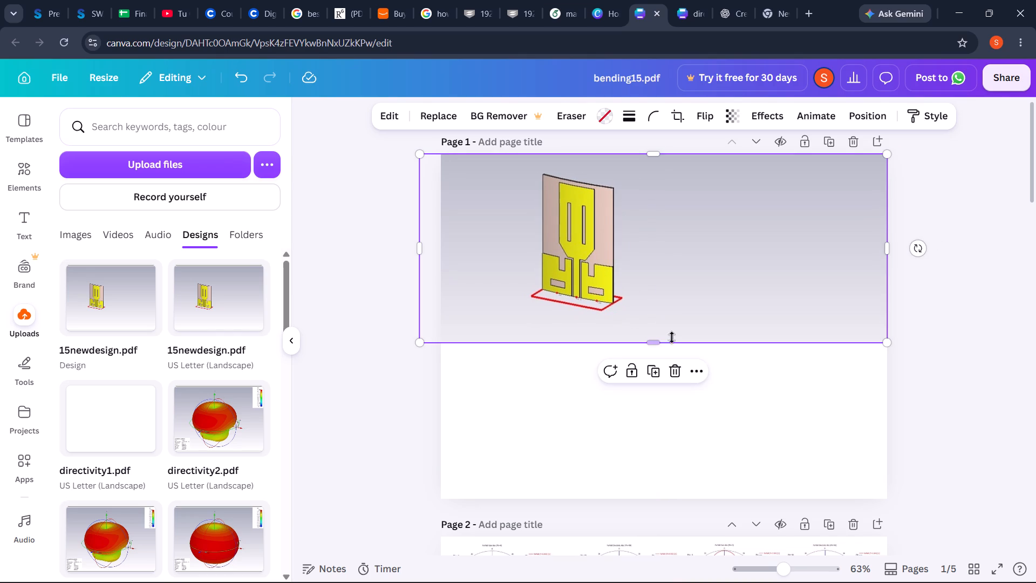
left_click_drag(657, 343, 655, 337)
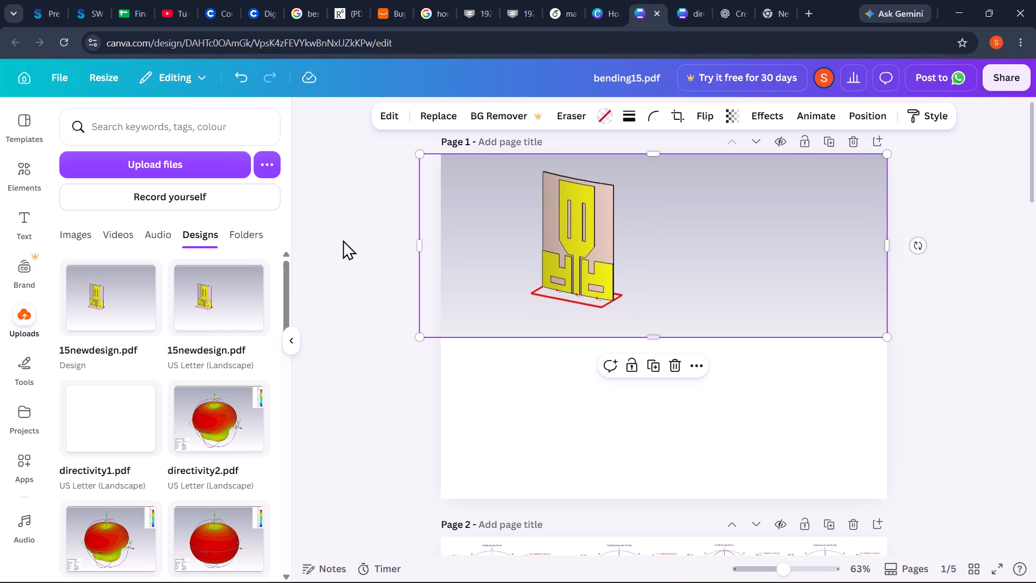
Add a text box with the copied text bending_13.png, enlarge it to about size 20.8, and place it beside the antenna.
left_click(24, 214)
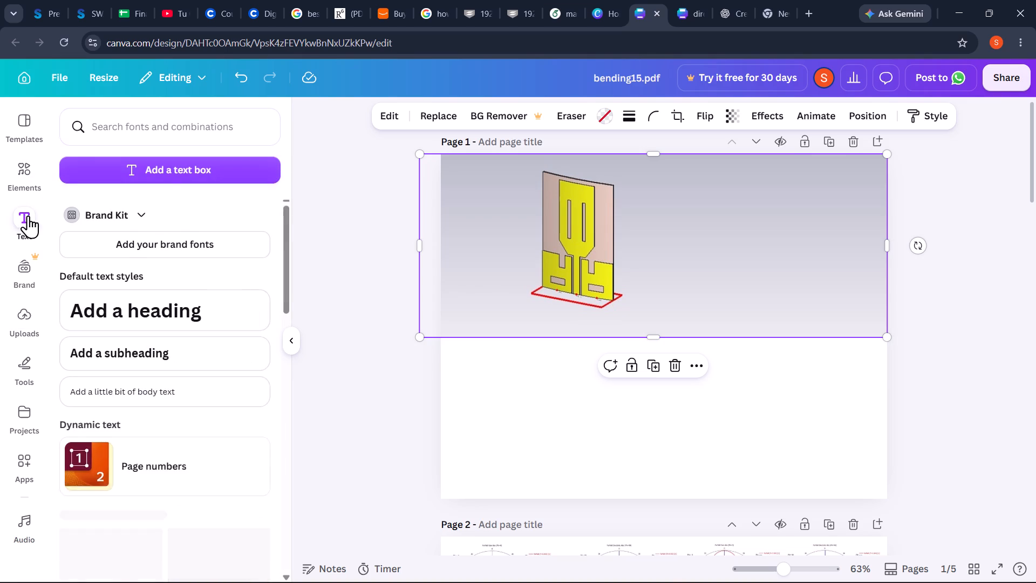
left_click(195, 173)
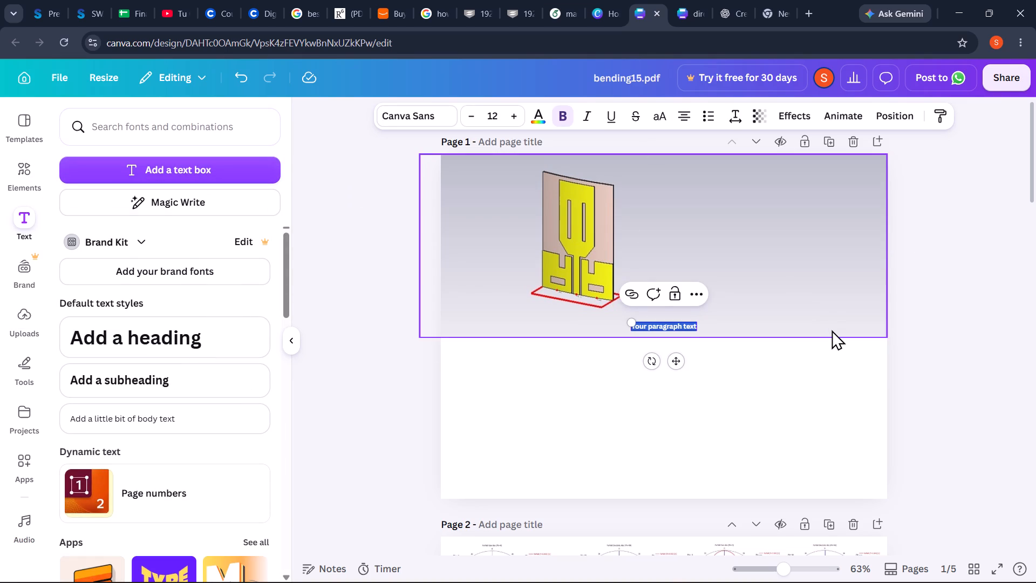
key("ctrl+v")
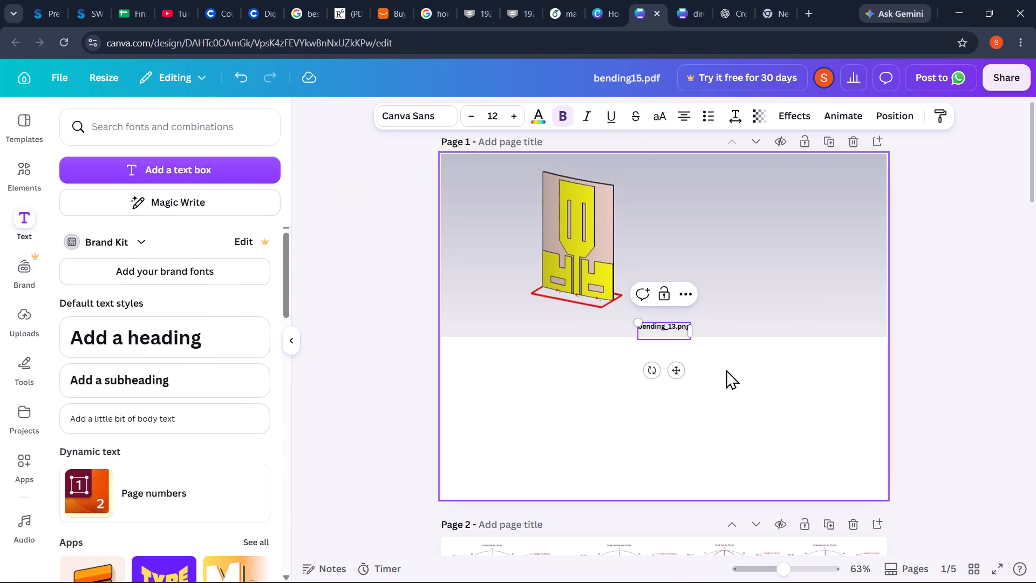
left_click_drag(671, 366, 725, 252)
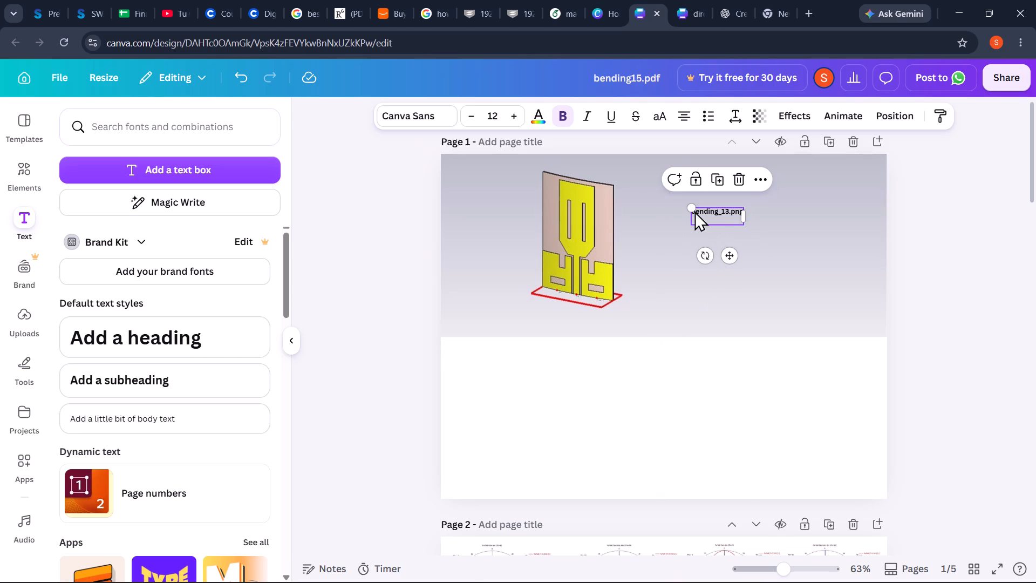
left_click_drag(691, 206, 649, 193)
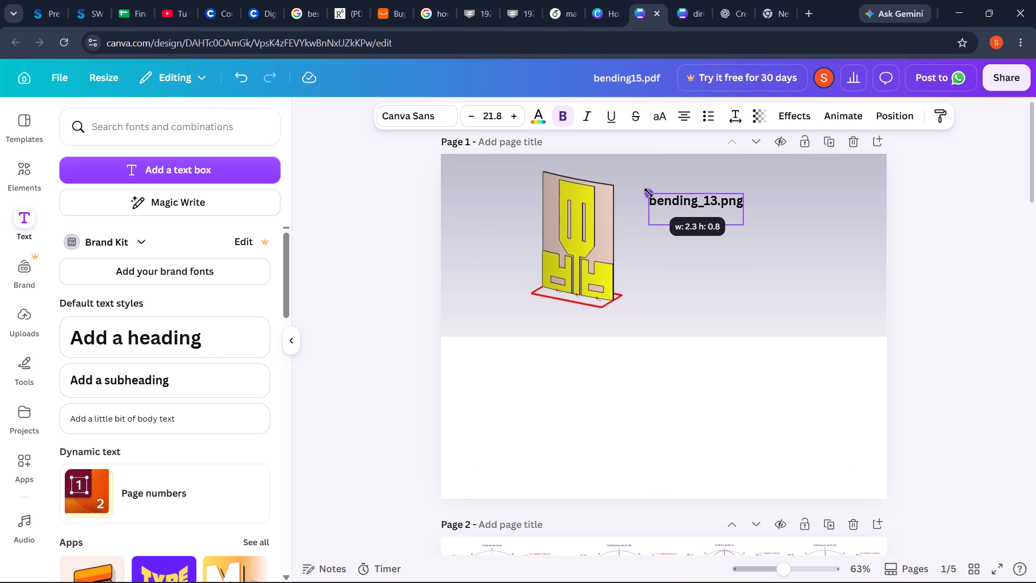
left_click_drag(649, 193, 649, 194)
left_click_drag(714, 255, 722, 273)
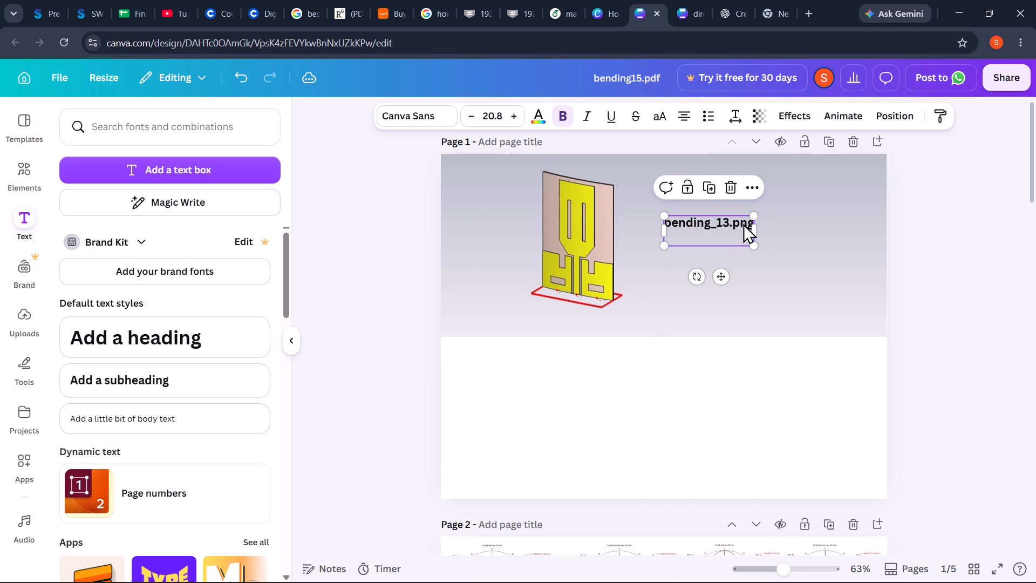
Change the label text to "bending_13 degree".
triple_click(743, 223)
left_click(751, 223)
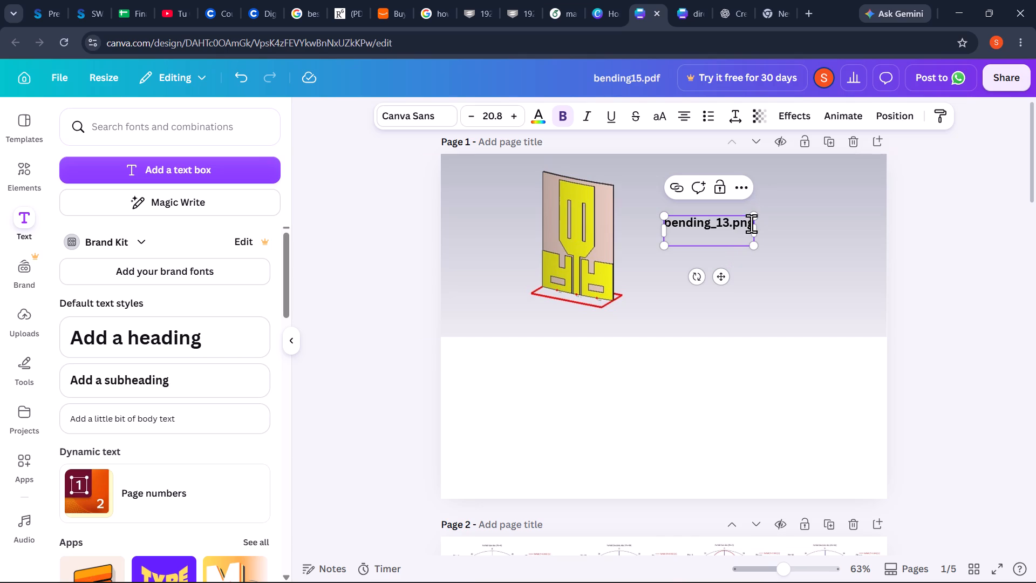
key("BackSpace")
key("BackSpace")
key("BackSpace")
key("BackSpace")
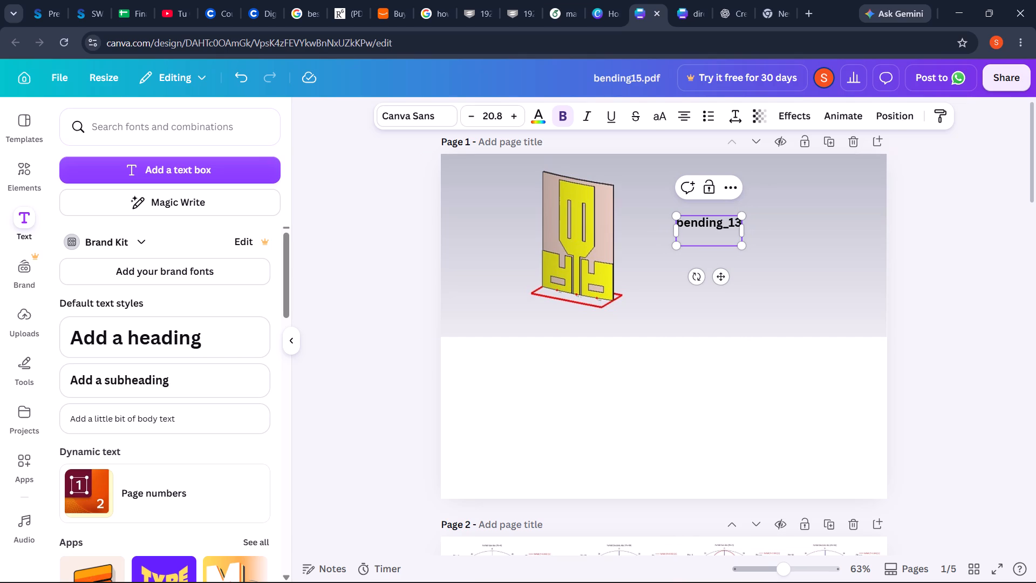
key("space")
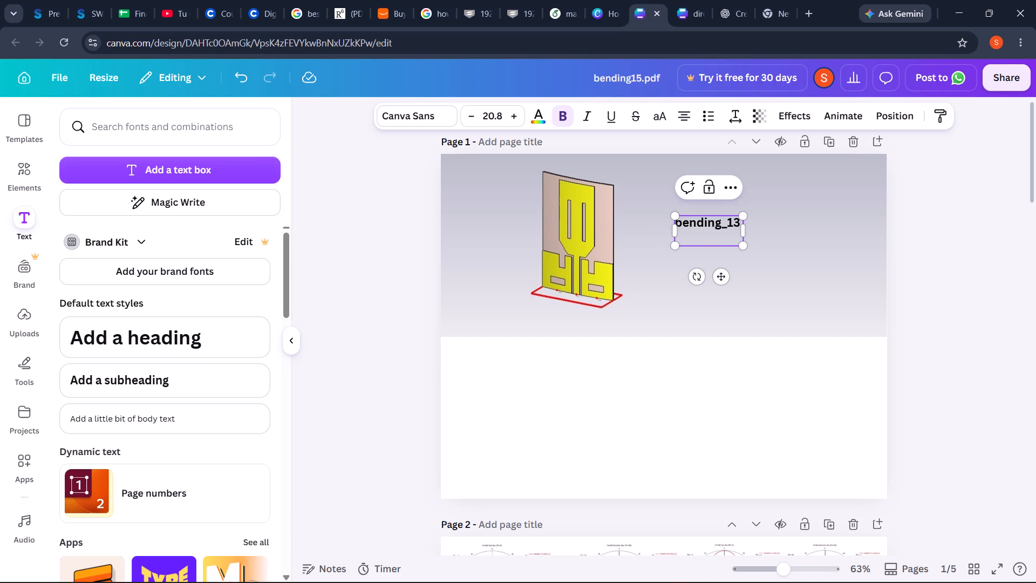
type("degree")
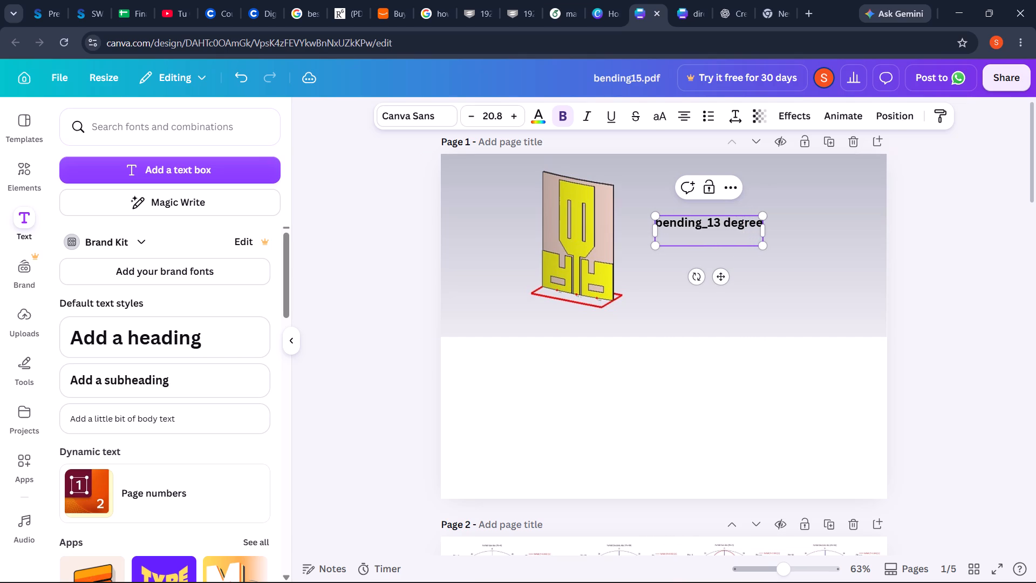
left_click(747, 417)
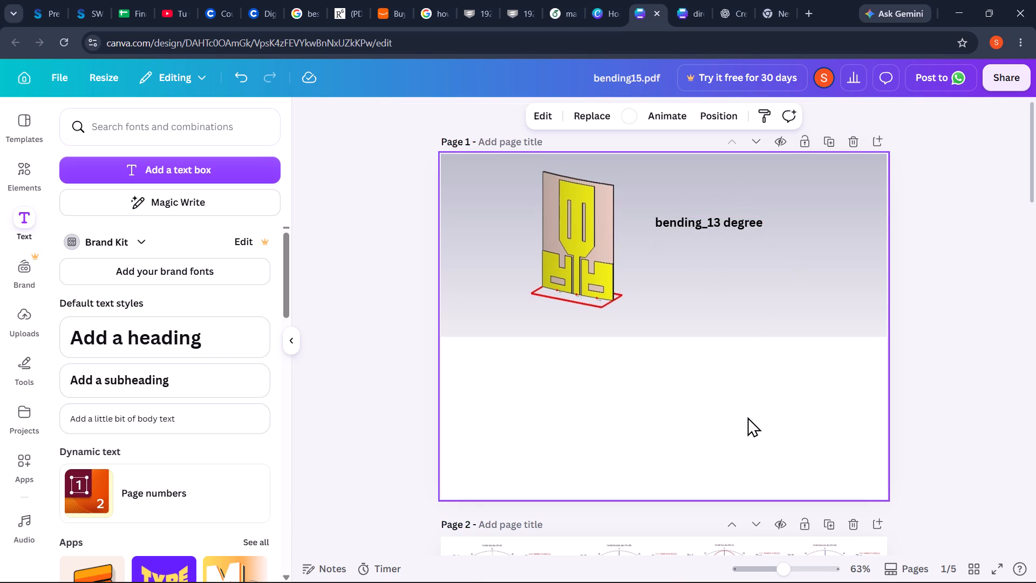
Place the "bending_13 degree" label at the lower left of the image strip and shift the image so the antenna sits above it.
left_click_drag(723, 225, 721, 259)
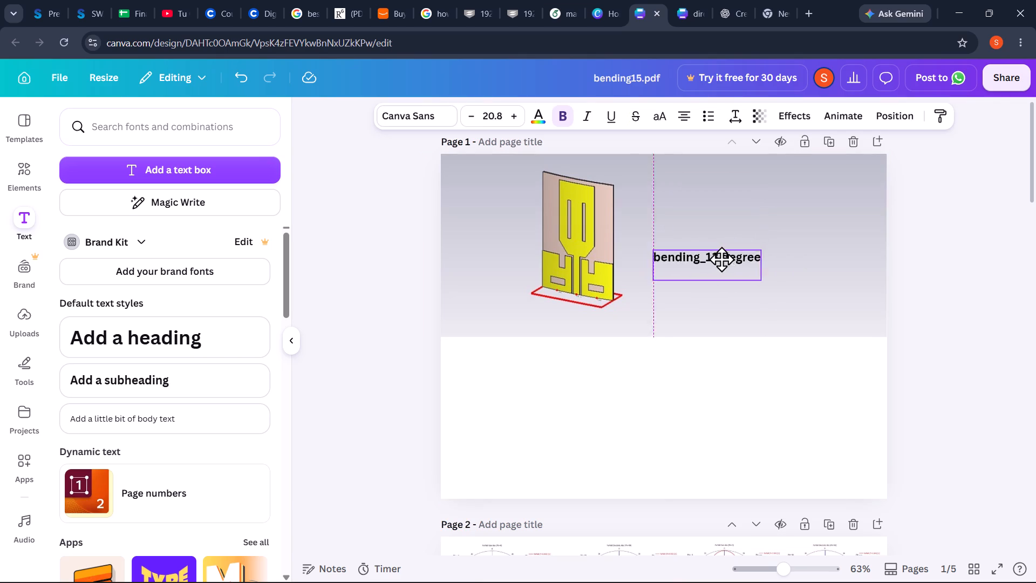
left_click_drag(721, 259, 716, 297)
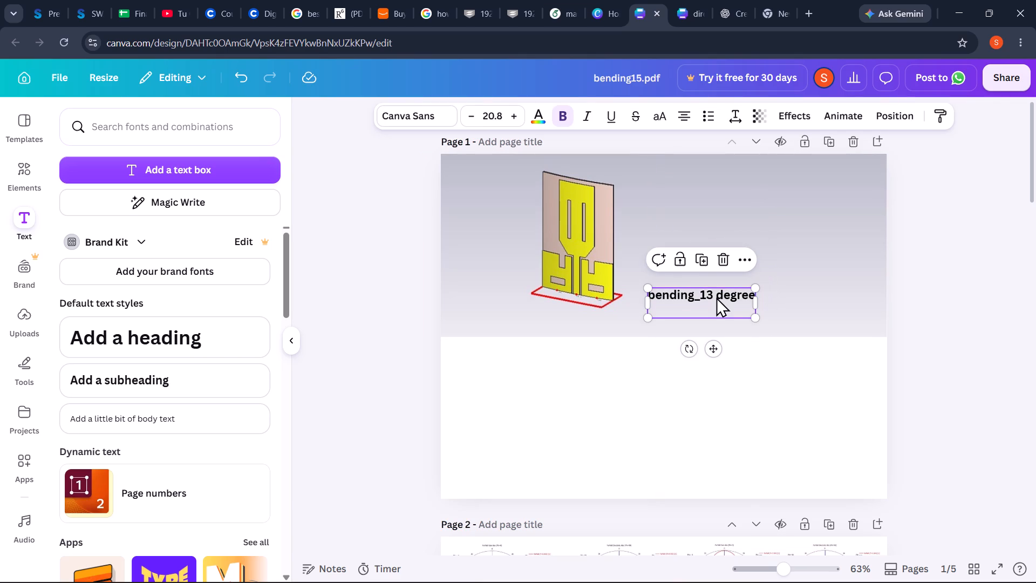
left_click(751, 378)
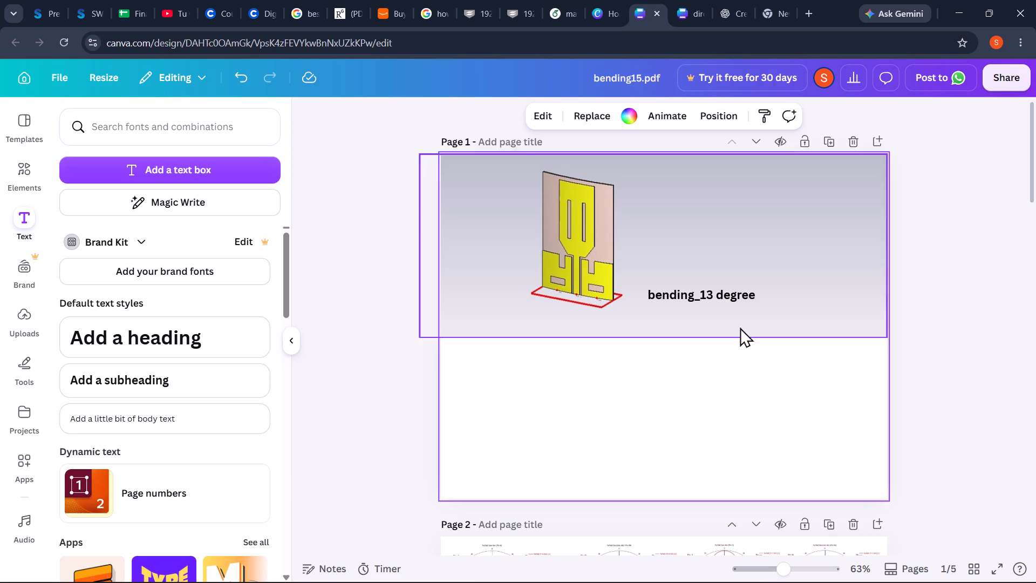
left_click_drag(723, 293, 534, 314)
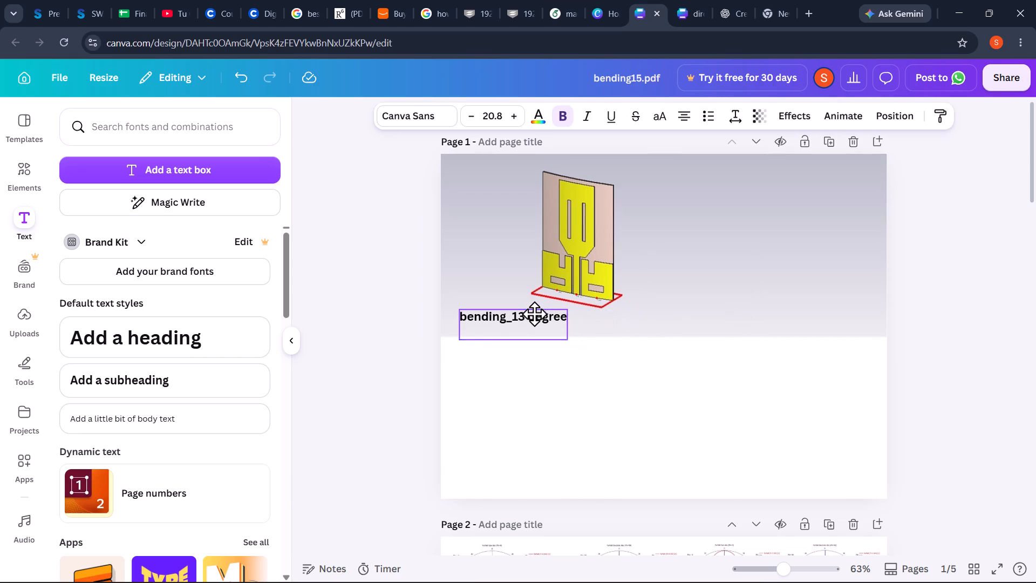
left_click_drag(534, 314, 534, 312)
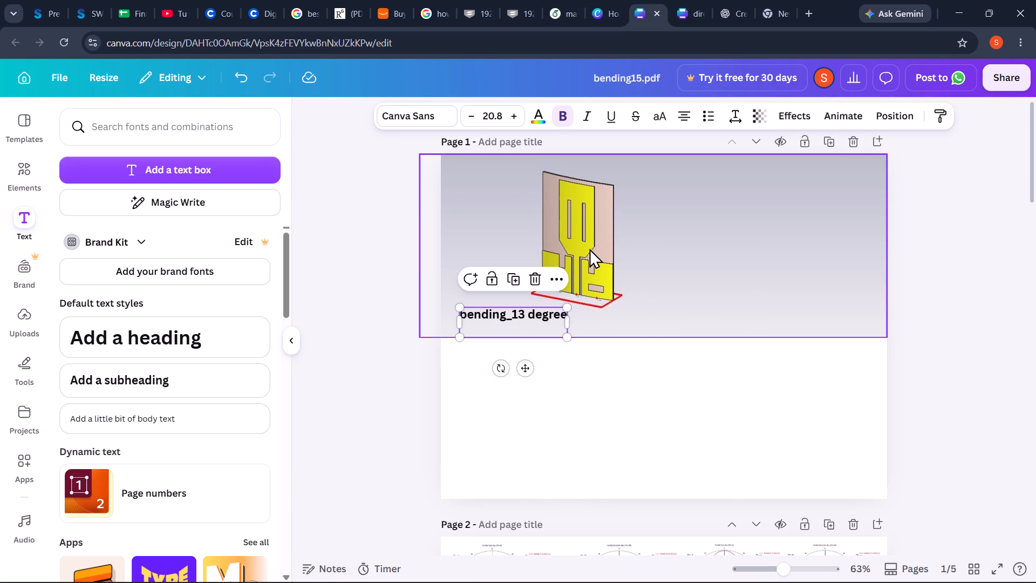
left_click_drag(587, 241, 511, 233)
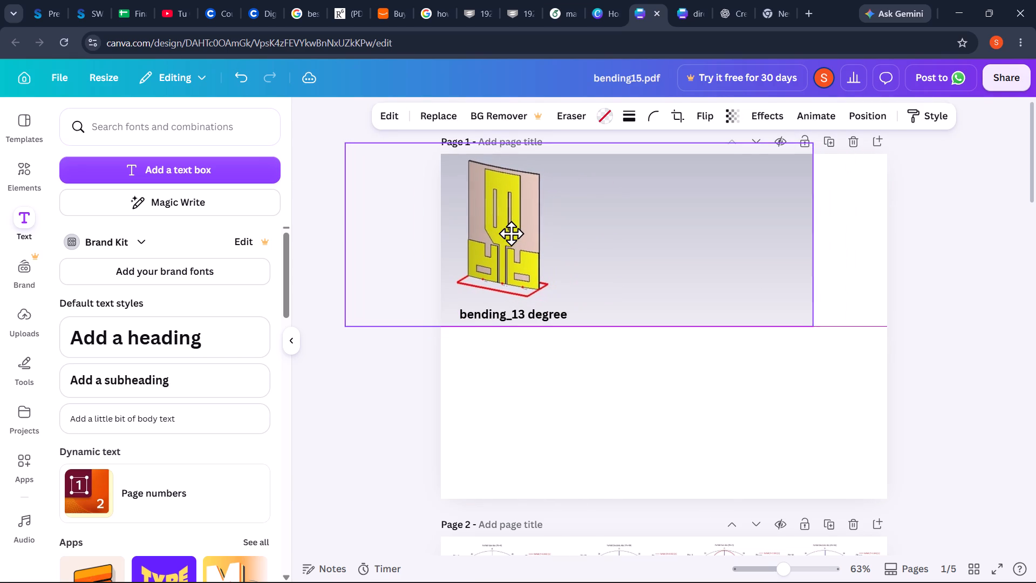
left_click_drag(511, 233, 507, 235)
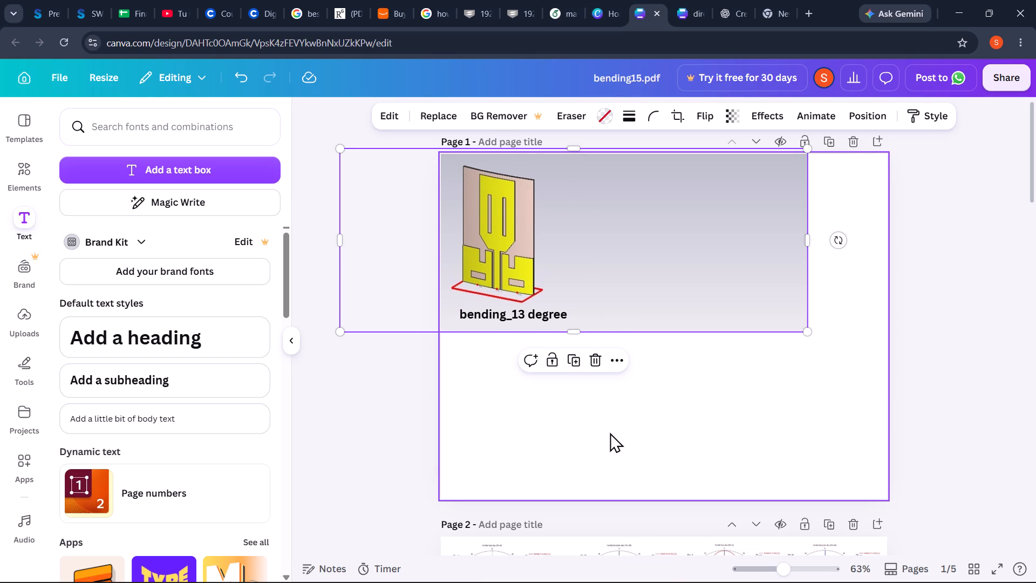
Add a new page after page 5, the S-parameters plot page.
scroll(626, 448, "down", 4)
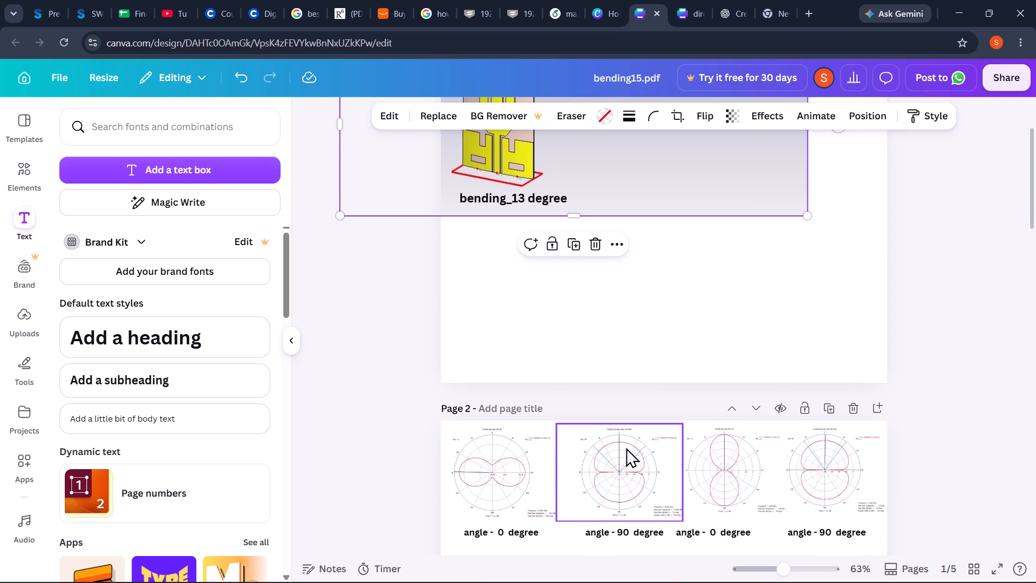
scroll(626, 448, "down", 6)
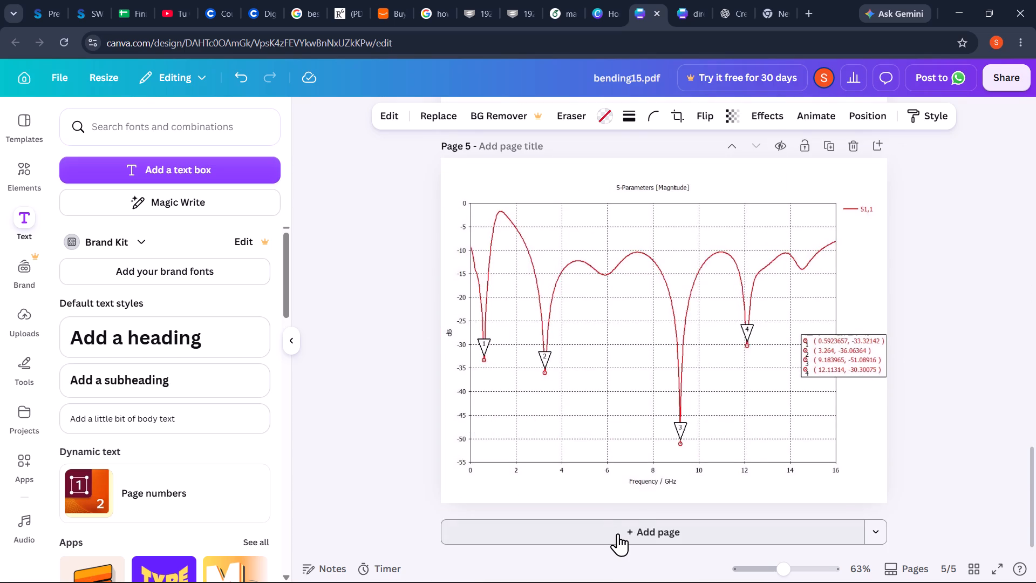
left_click(618, 533)
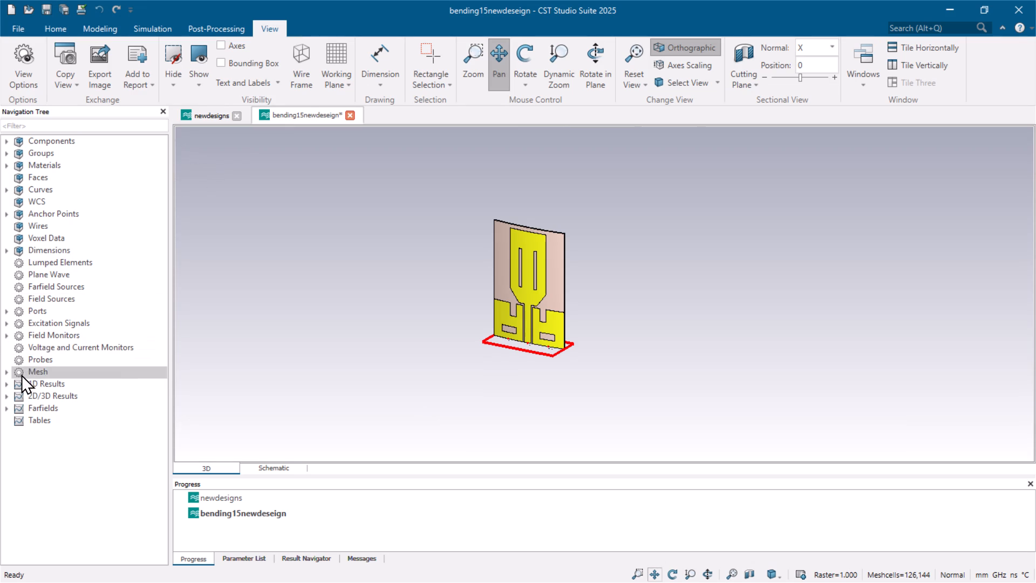
In CST Studio Suite, display the S1,1 S-parameter plot from the 1D results of bending15newdeseign.
left_click(4, 383)
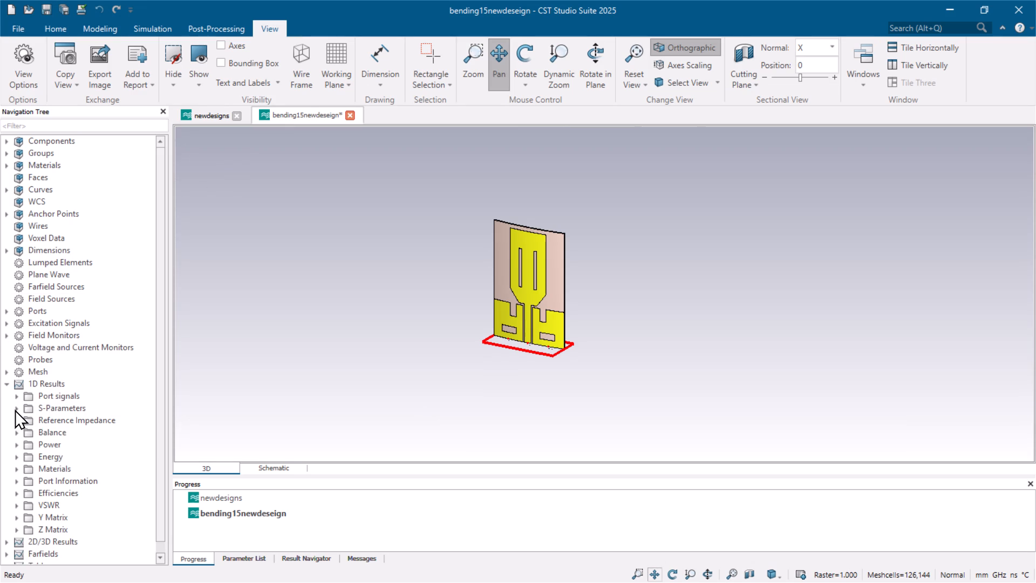
left_click_drag(15, 409, 51, 427)
left_click(70, 423)
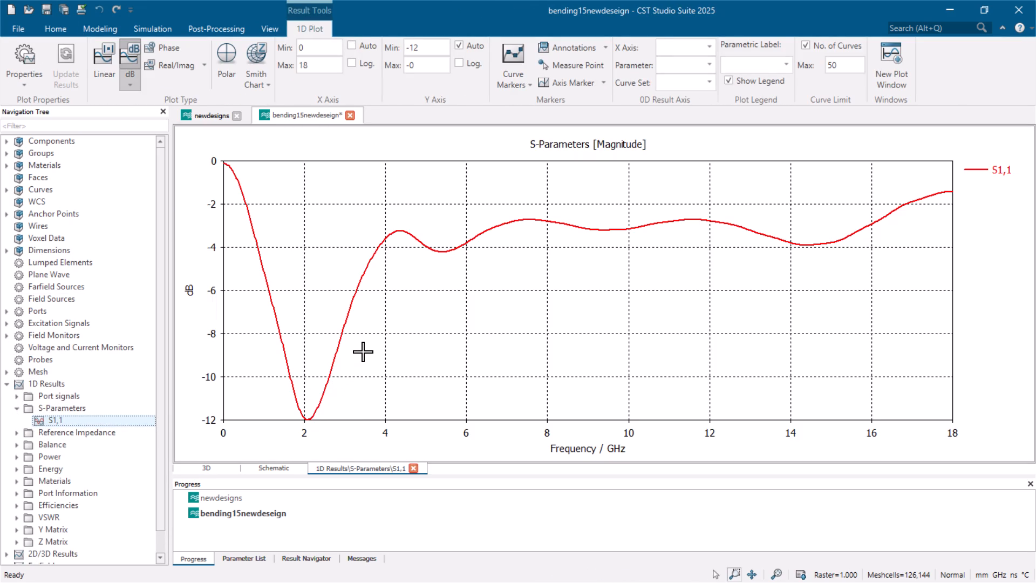
Print the S1,1 plot to a PDF on the Desktop named s1115newdesign.
left_click(24, 28)
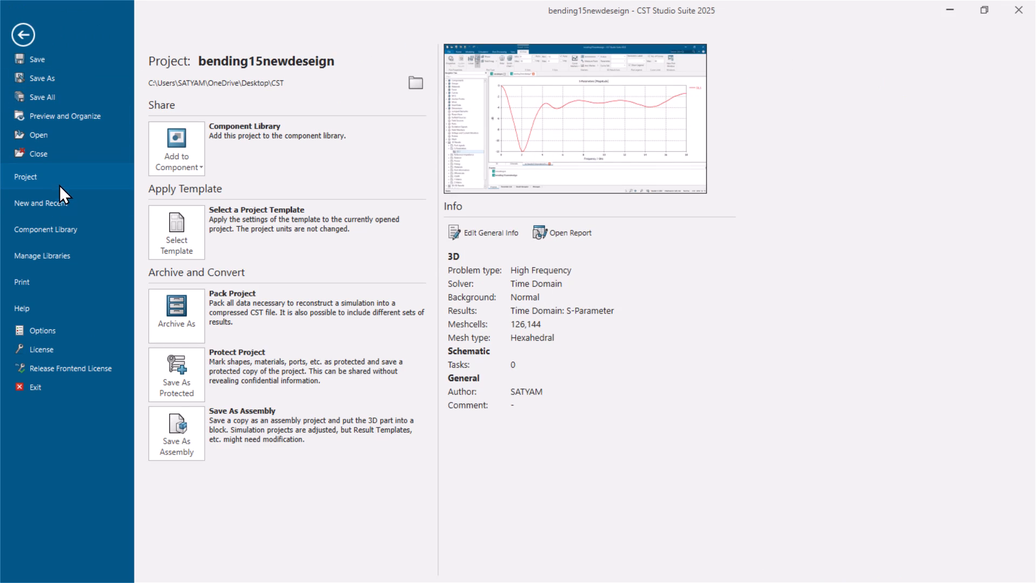
left_click(36, 277)
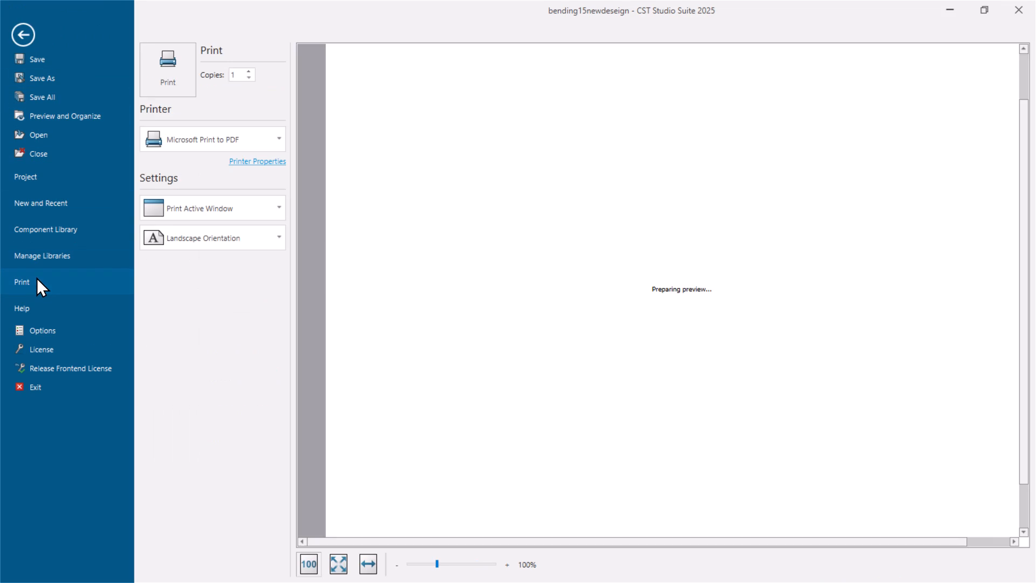
left_click(178, 71)
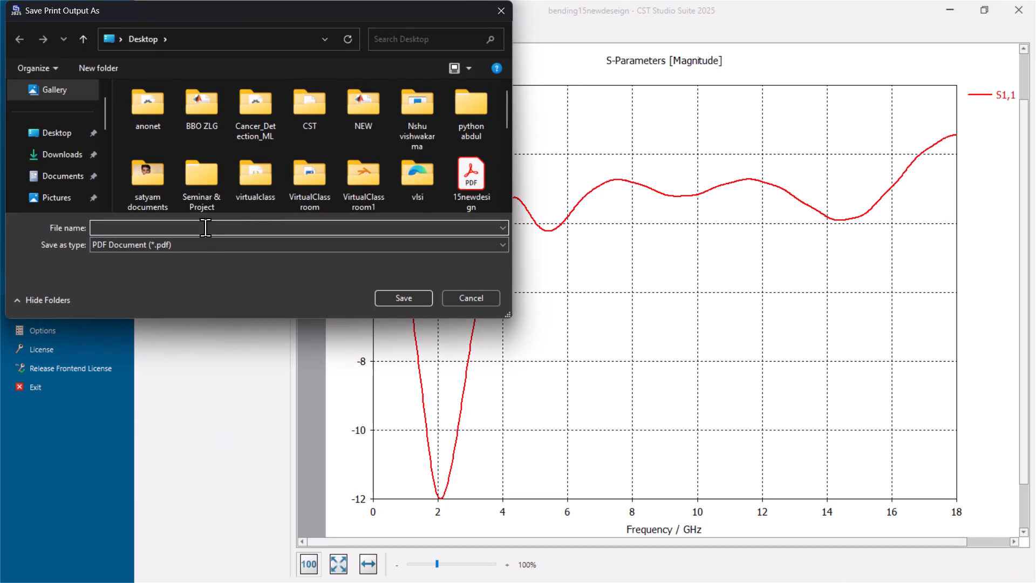
type("s1115")
type("newdesif")
key("BackSpace")
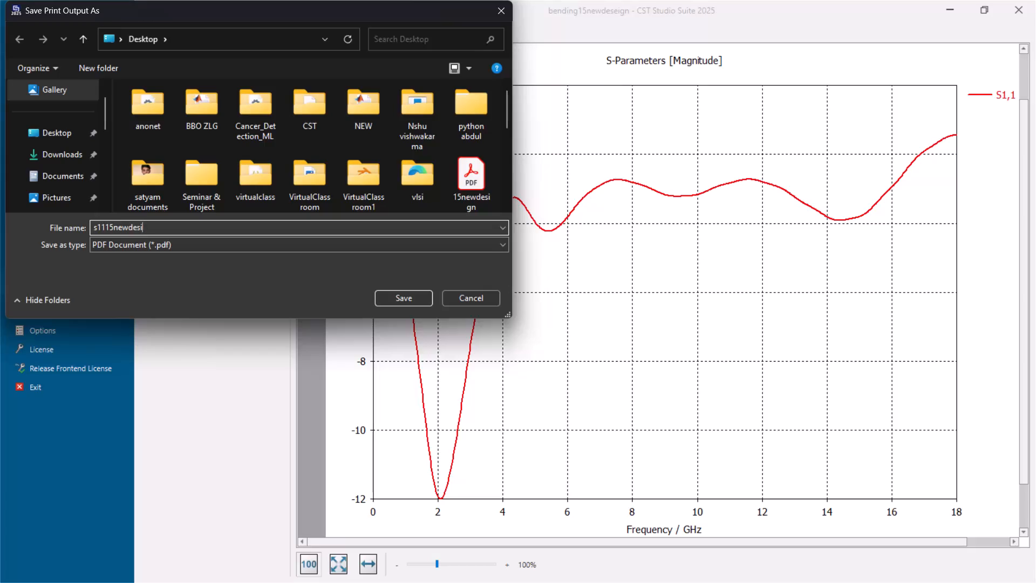
type("gn")
key("Return")
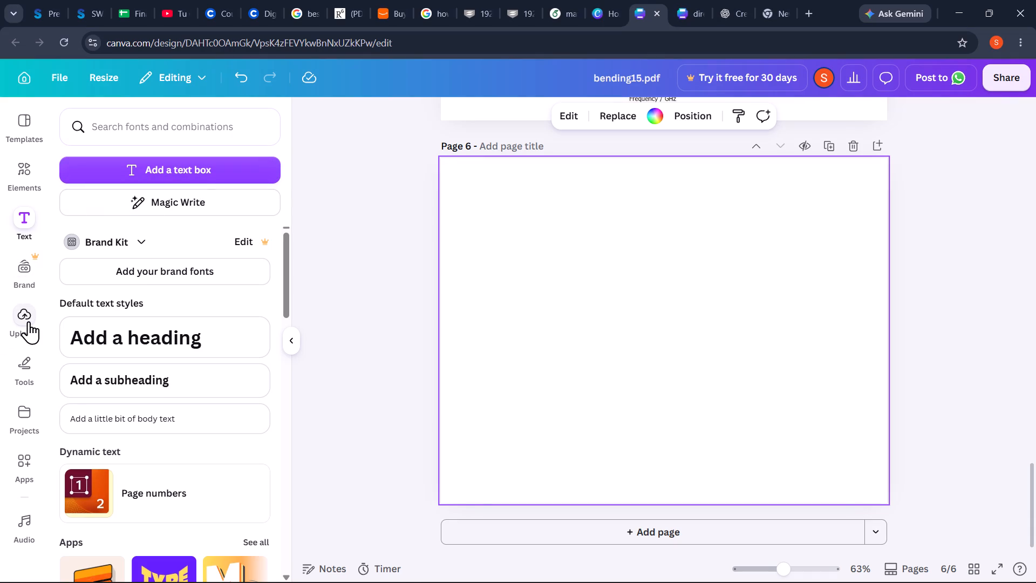
Switch to Canva and upload s1115newdesign.pdf from the Desktop.
left_click(29, 321)
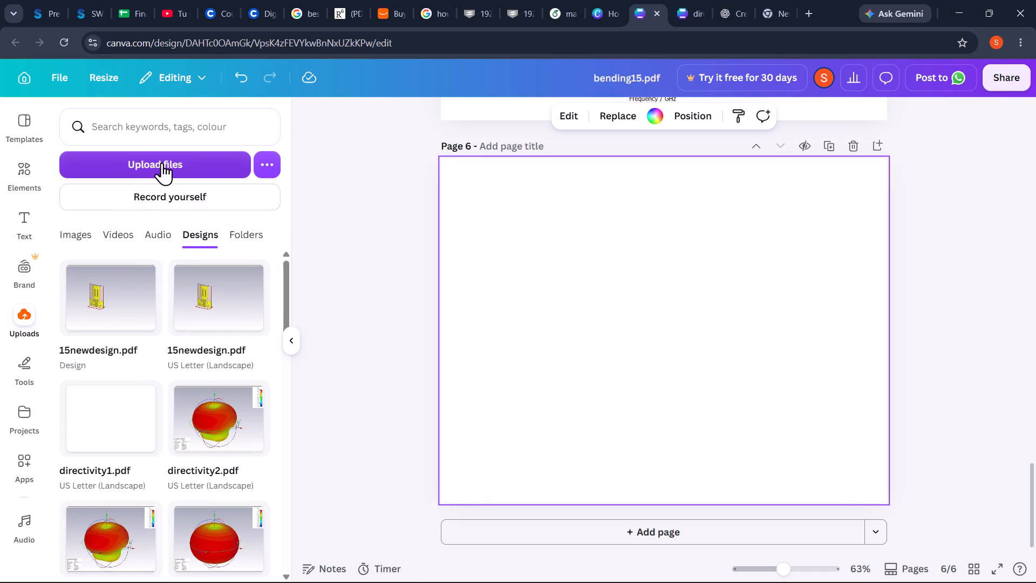
left_click(165, 161)
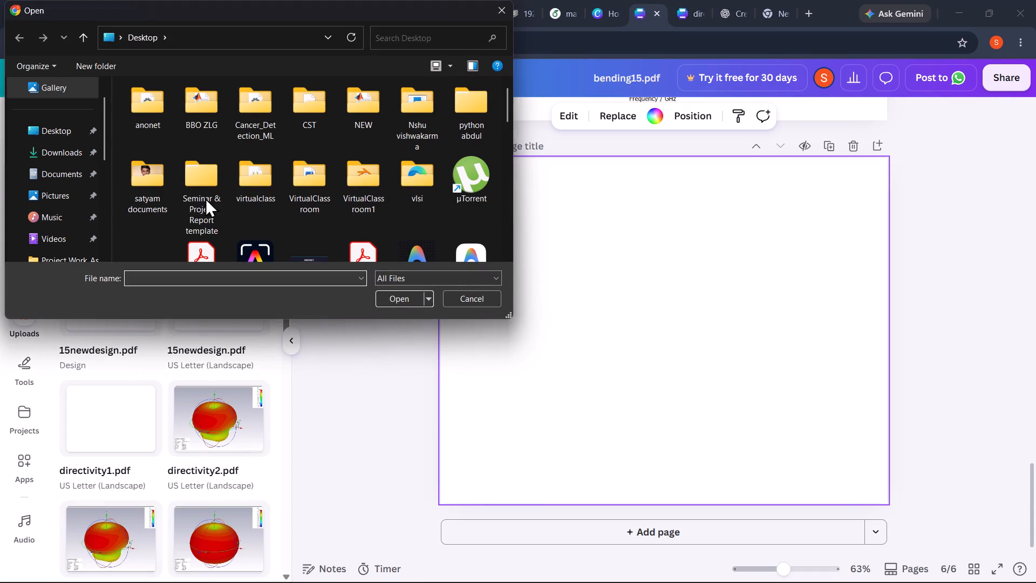
scroll(236, 193, "down", 1)
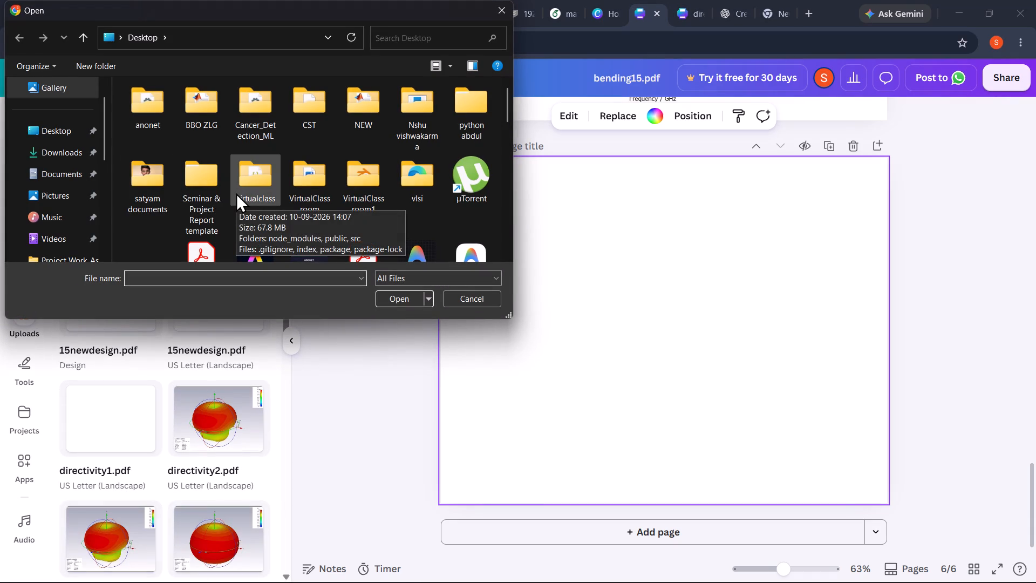
scroll(236, 193, "down", 2)
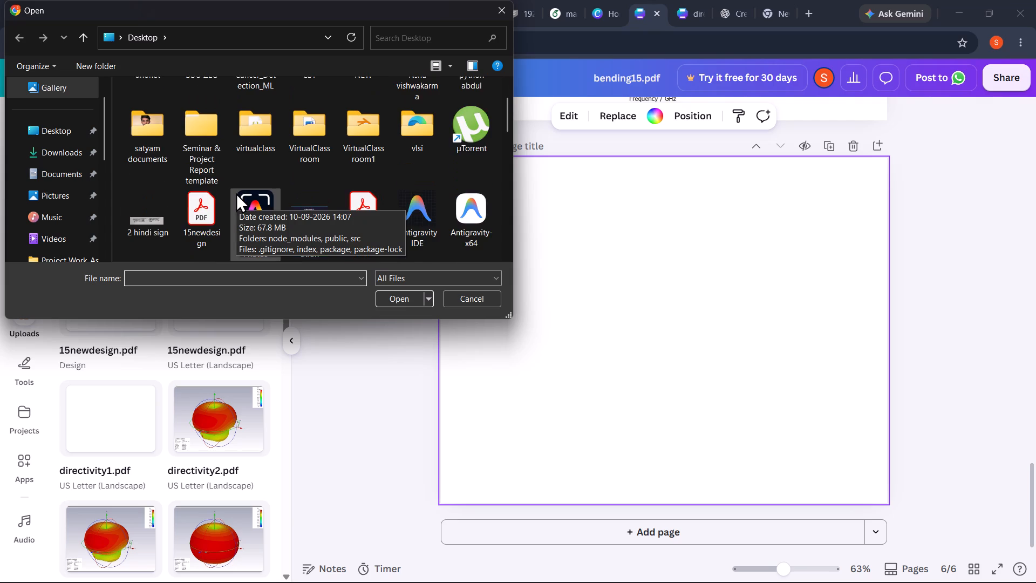
scroll(236, 193, "down", 1)
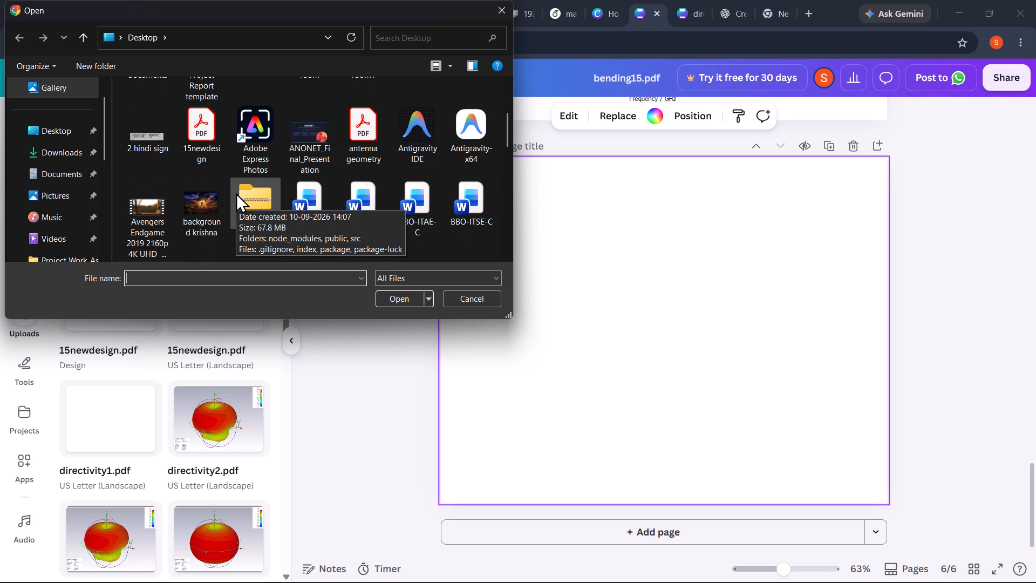
scroll(236, 193, "down", 1)
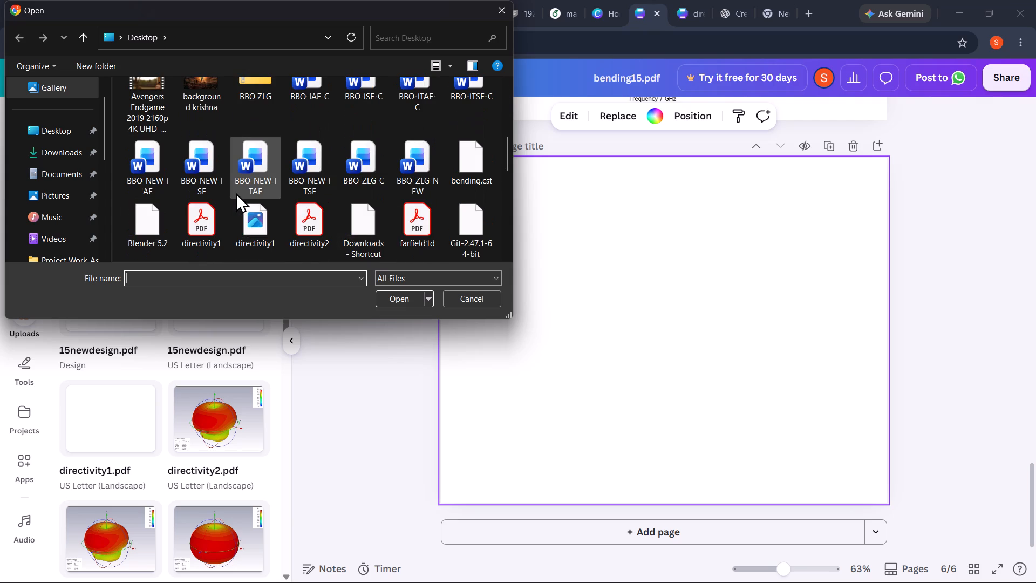
scroll(236, 193, "down", 1)
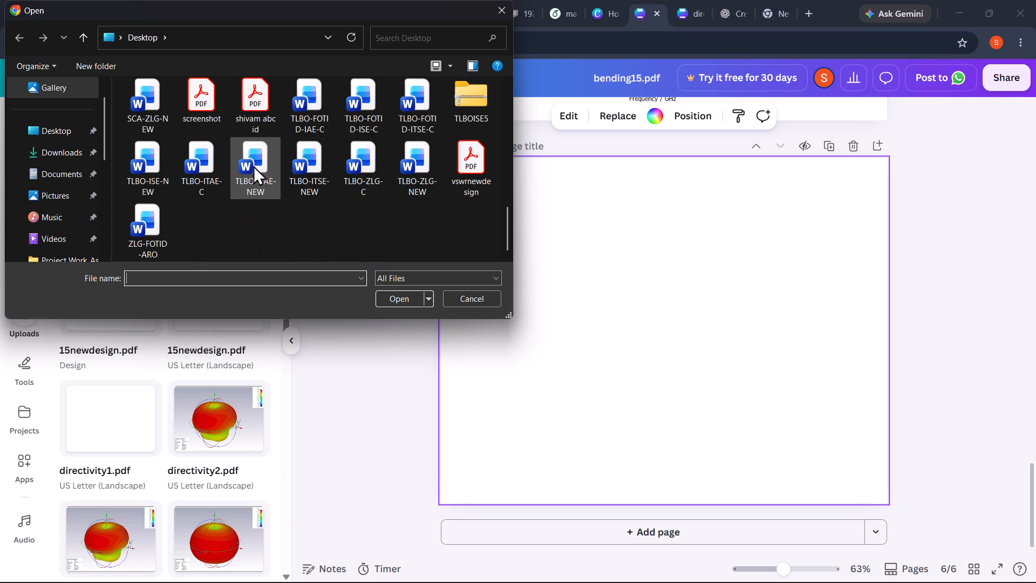
scroll(229, 122, "up", 1)
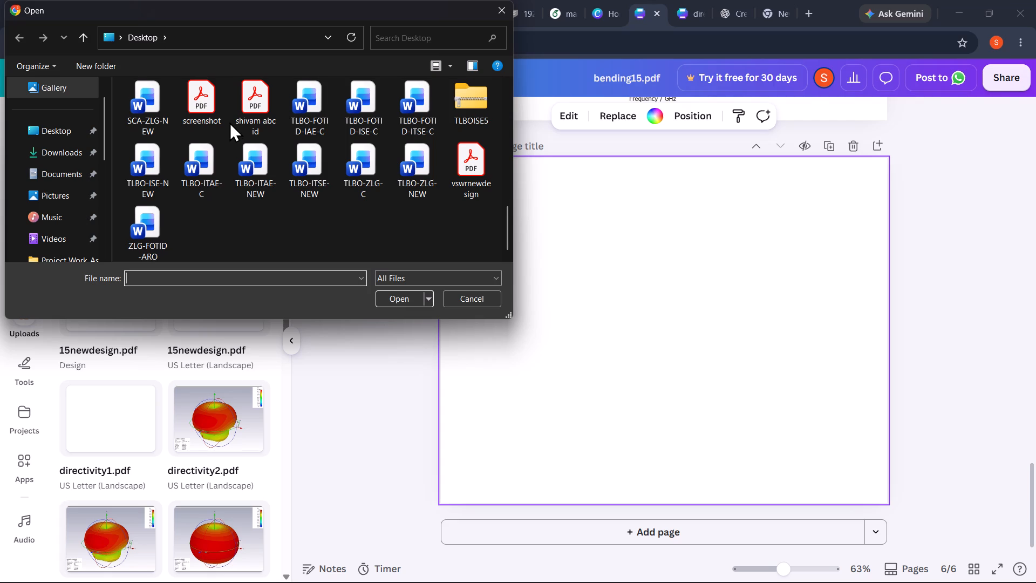
scroll(229, 122, "up", 1)
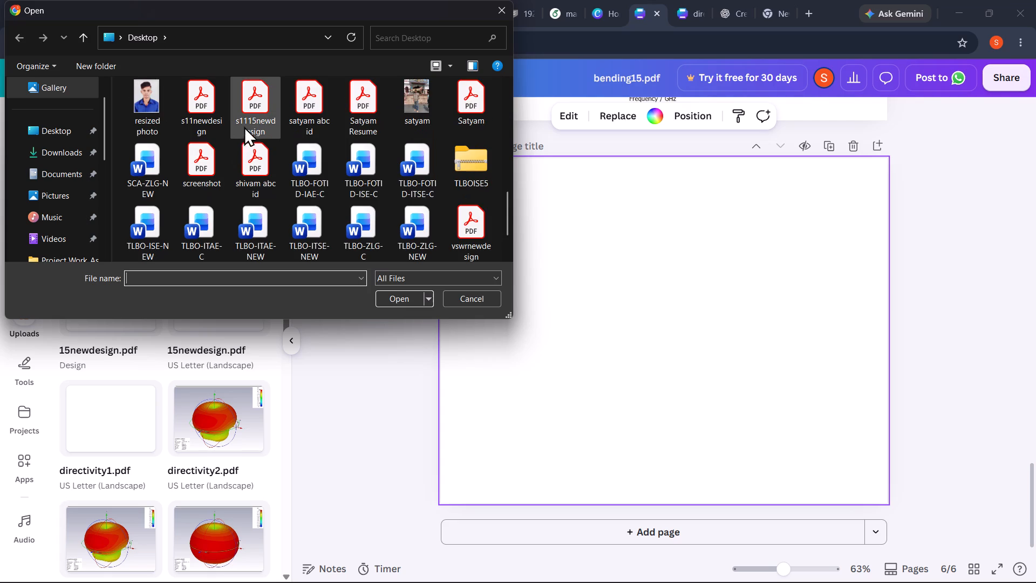
double_click(256, 104)
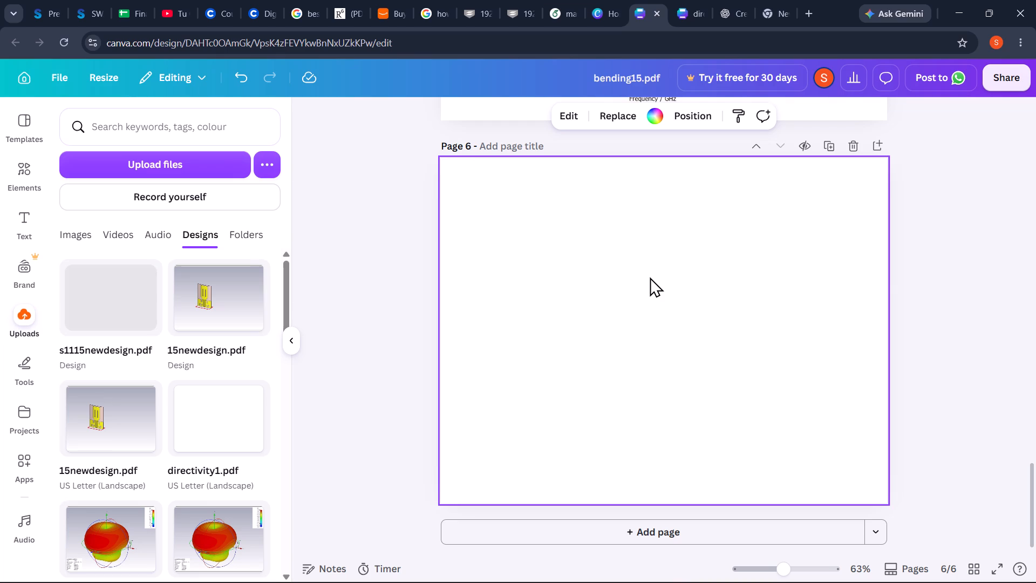
Insert the uploaded s1115newdesign.pdf on the blank page 6 and shrink its plot image to about half size.
left_click(91, 299)
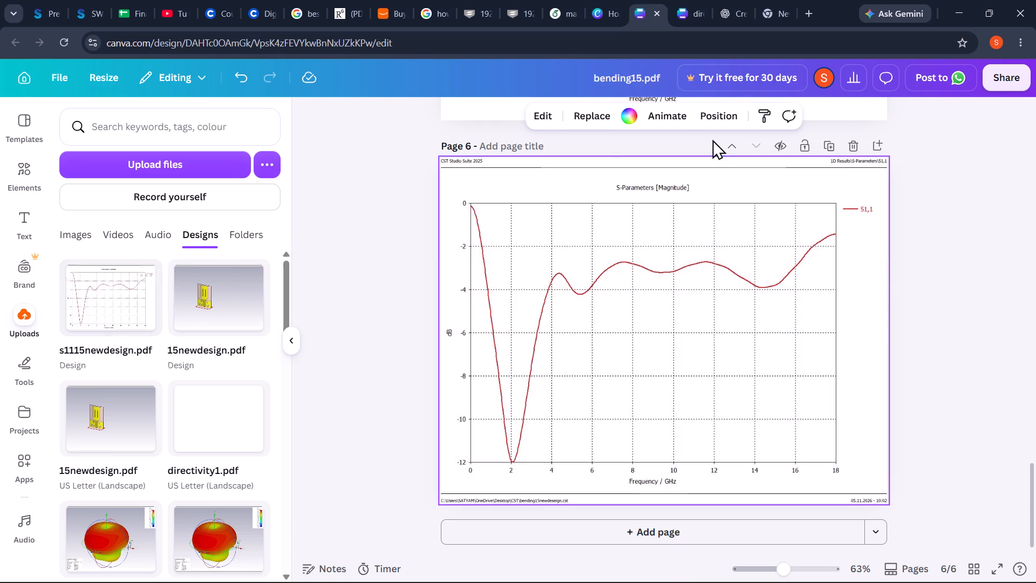
left_click(497, 184)
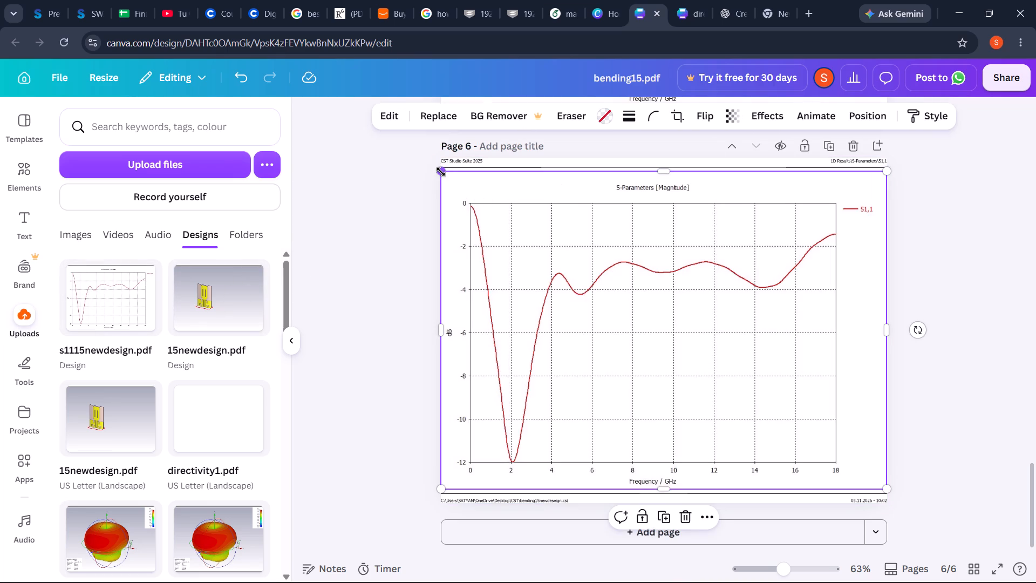
left_click_drag(440, 171, 660, 286)
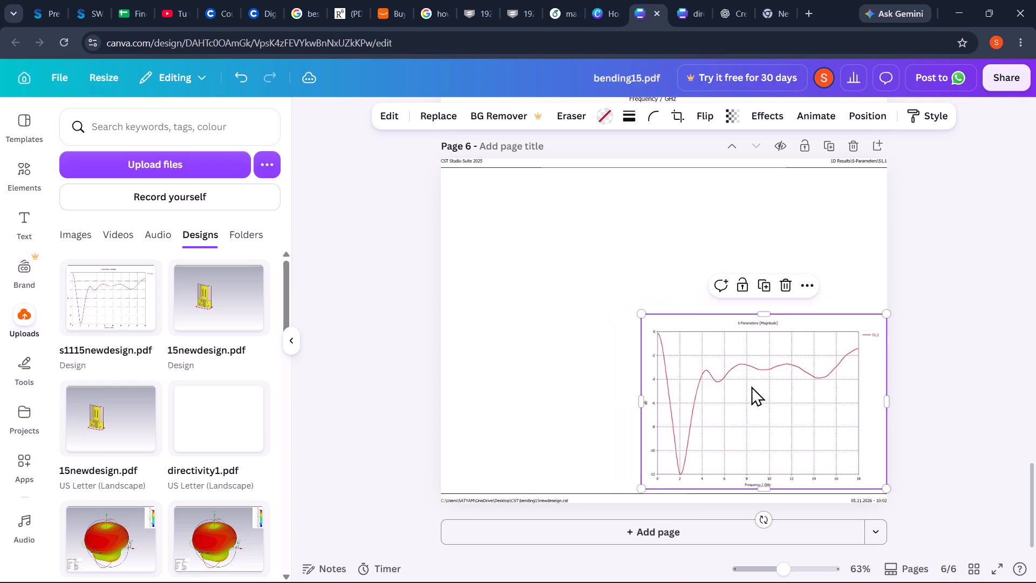
Move the S1,1 plot image from page 6 up to page 1, against the left edge directly below the "bending_13 degree" antenna image.
left_click_drag(758, 394, 617, 117)
left_click(719, 293)
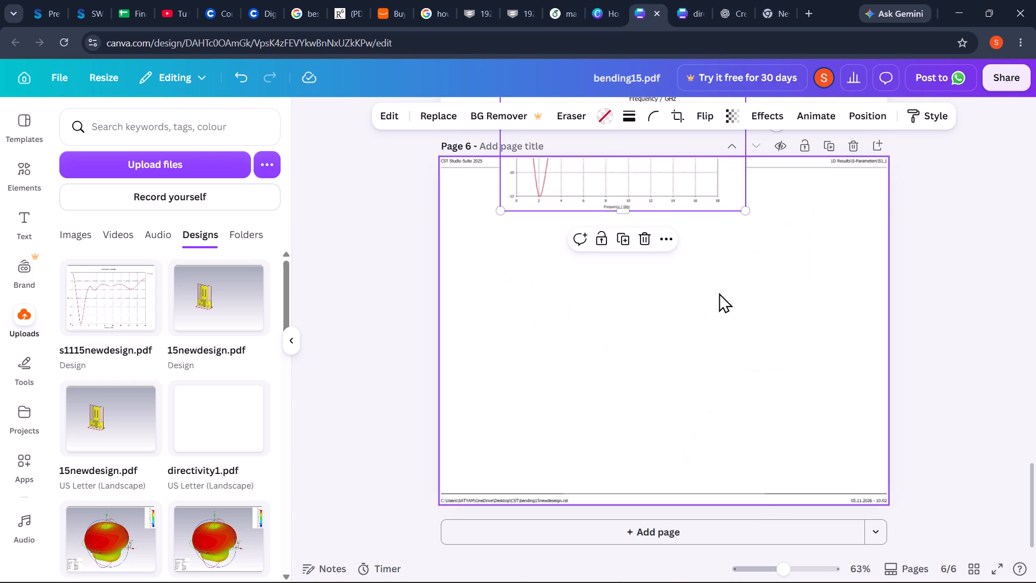
scroll(719, 293, "up", 4)
left_click_drag(641, 338, 639, 208)
scroll(732, 378, "up", 4)
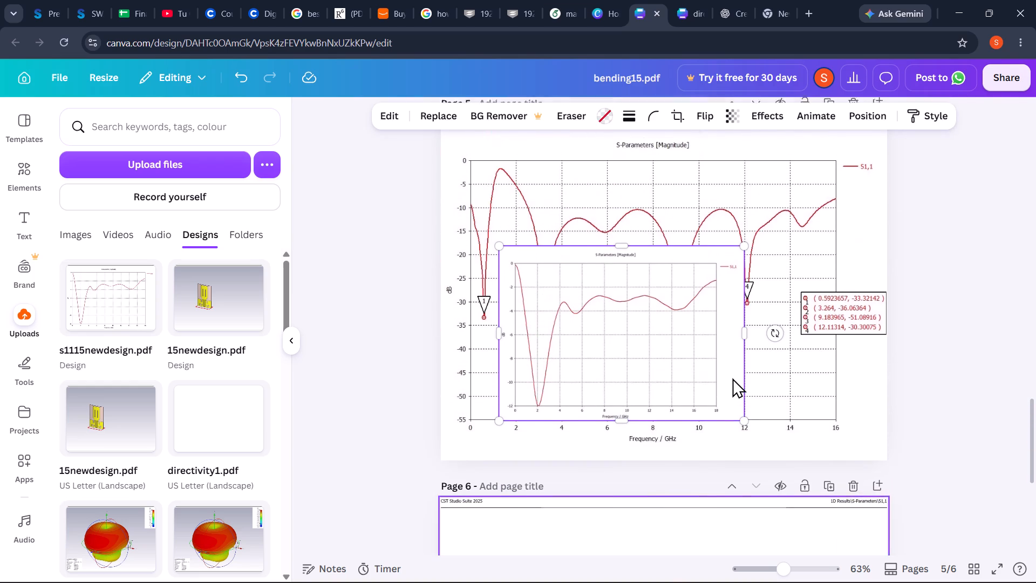
left_click_drag(636, 351, 629, 174)
scroll(629, 174, "up", 5)
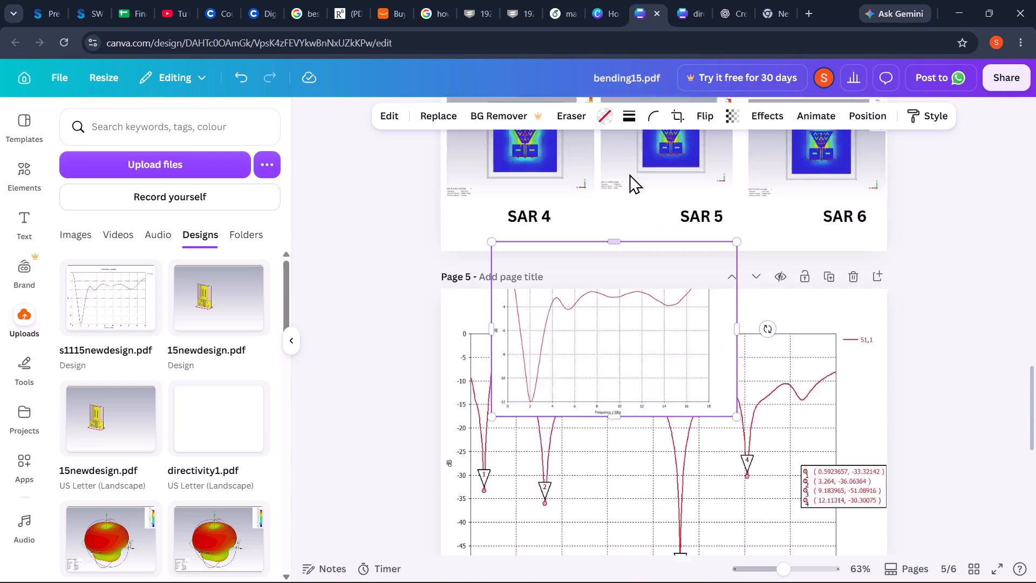
scroll(629, 174, "up", 1)
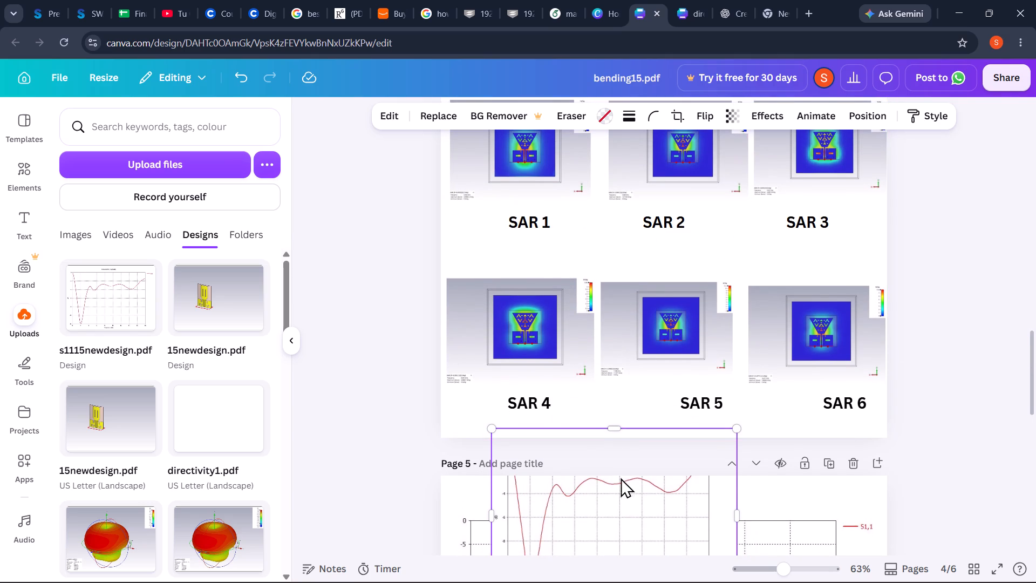
left_click_drag(625, 510, 633, 211)
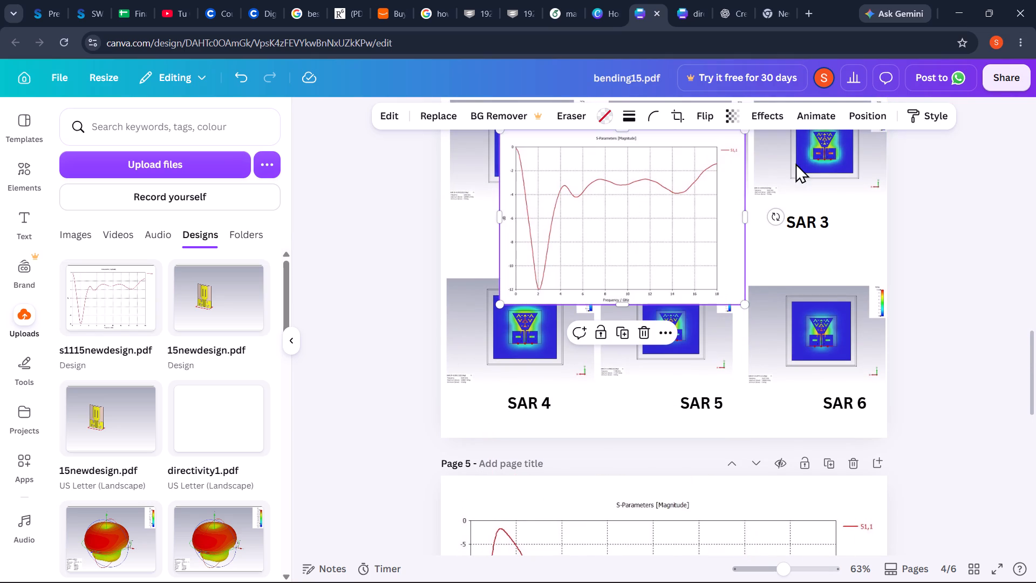
scroll(822, 165, "up", 5)
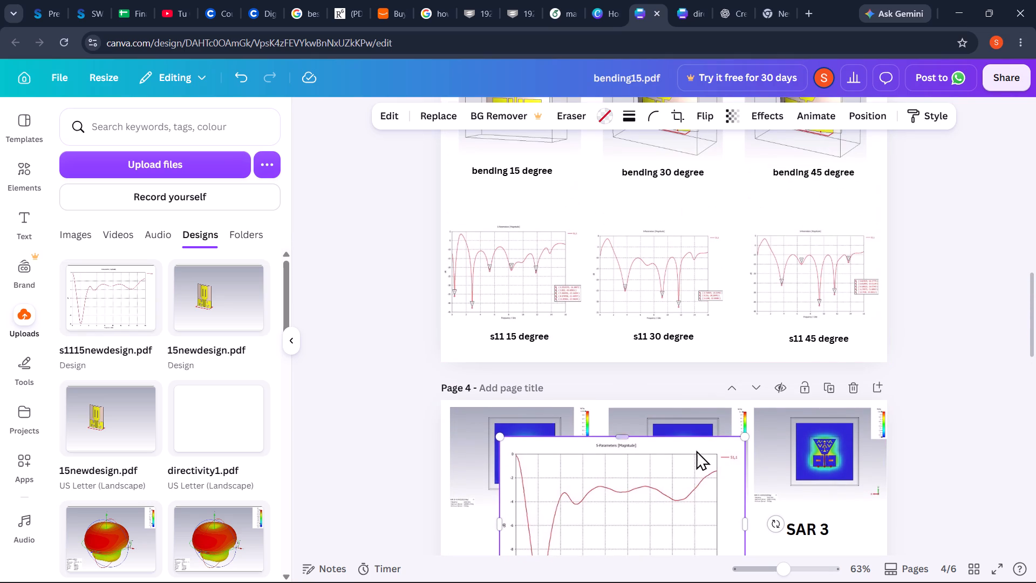
left_click_drag(676, 485, 695, 181)
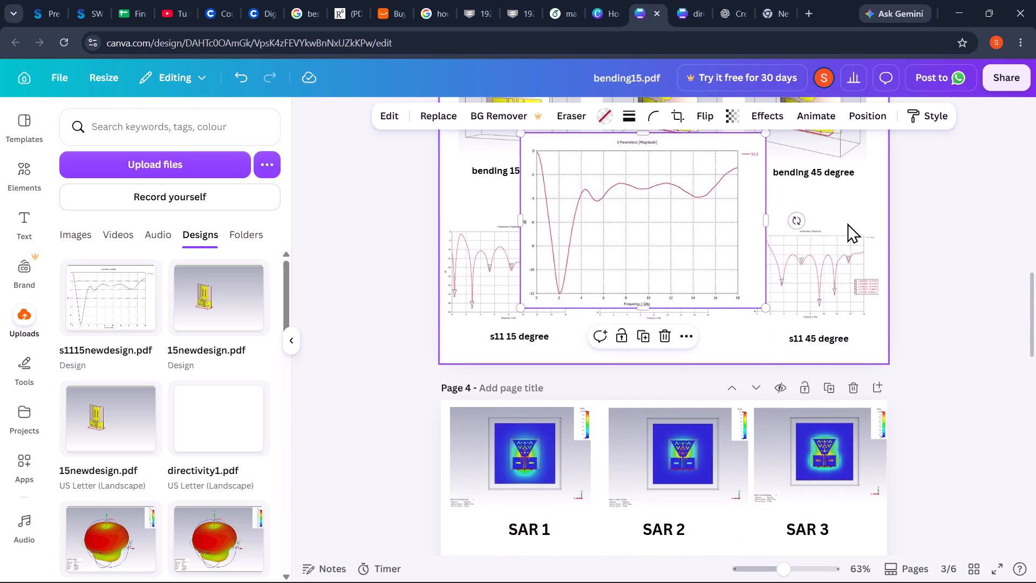
scroll(847, 223, "up", 5)
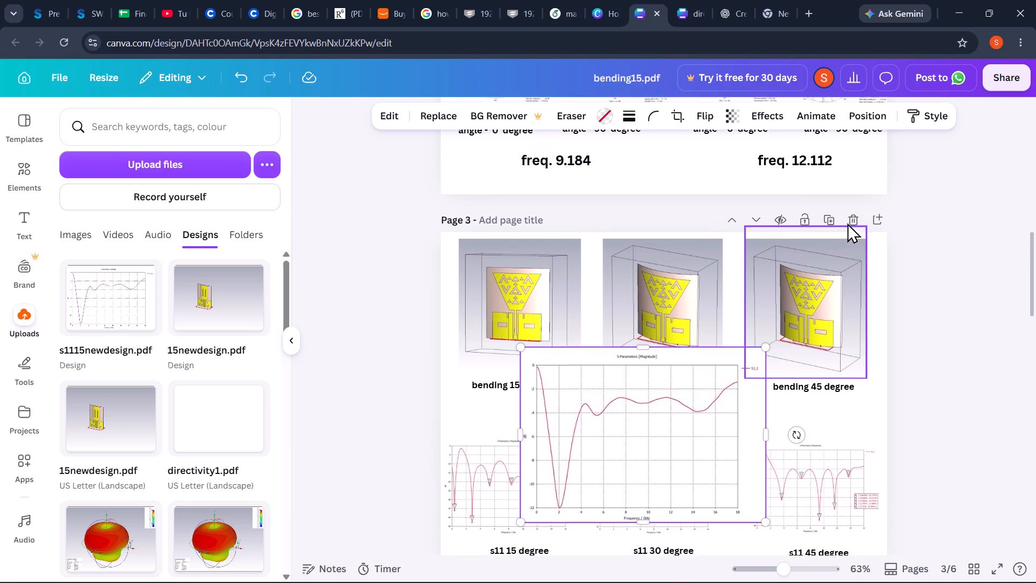
scroll(847, 223, "up", 1)
left_click_drag(676, 424, 696, 164)
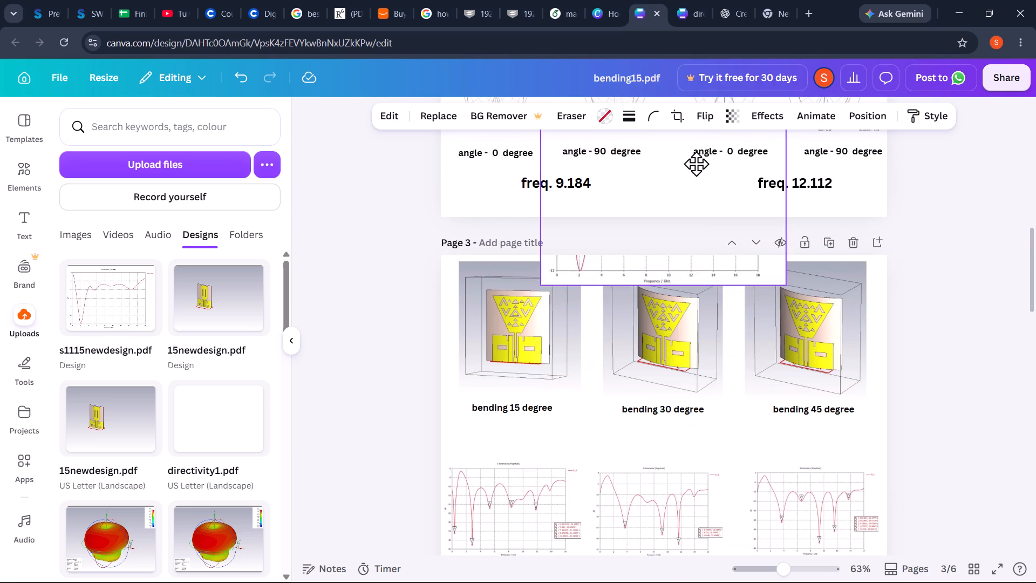
left_click_drag(696, 164, 690, 149)
scroll(765, 379, "up", 5)
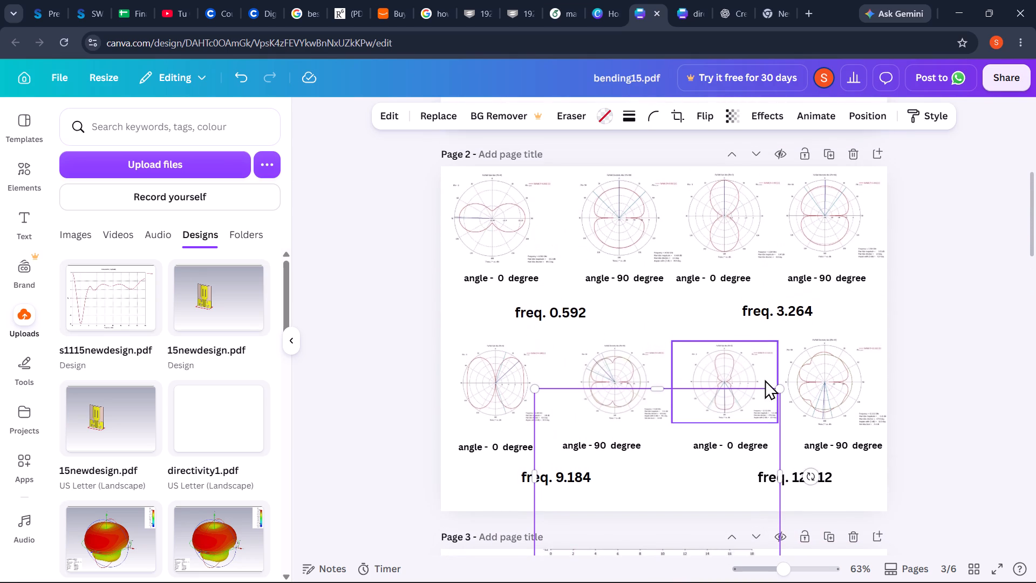
left_click_drag(695, 457, 642, 158)
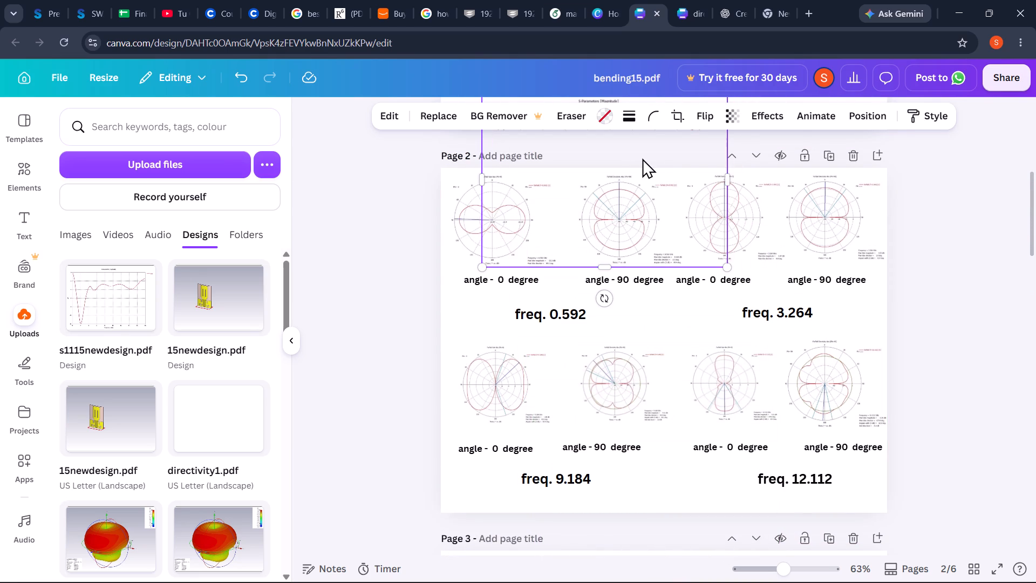
scroll(818, 255, "up", 4)
left_click_drag(660, 299, 662, 290)
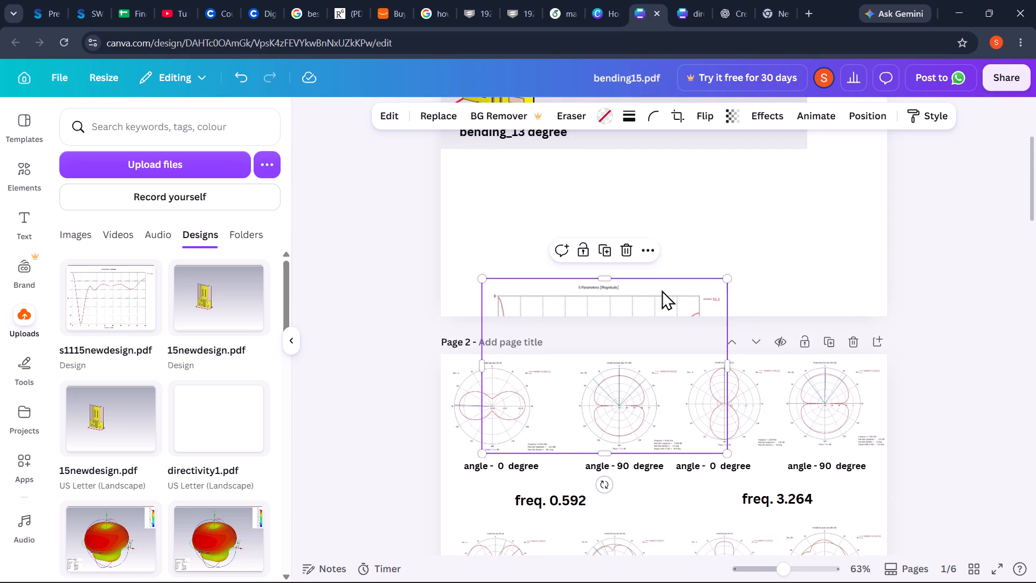
left_click_drag(662, 290, 657, 114)
scroll(657, 114, "up", 3)
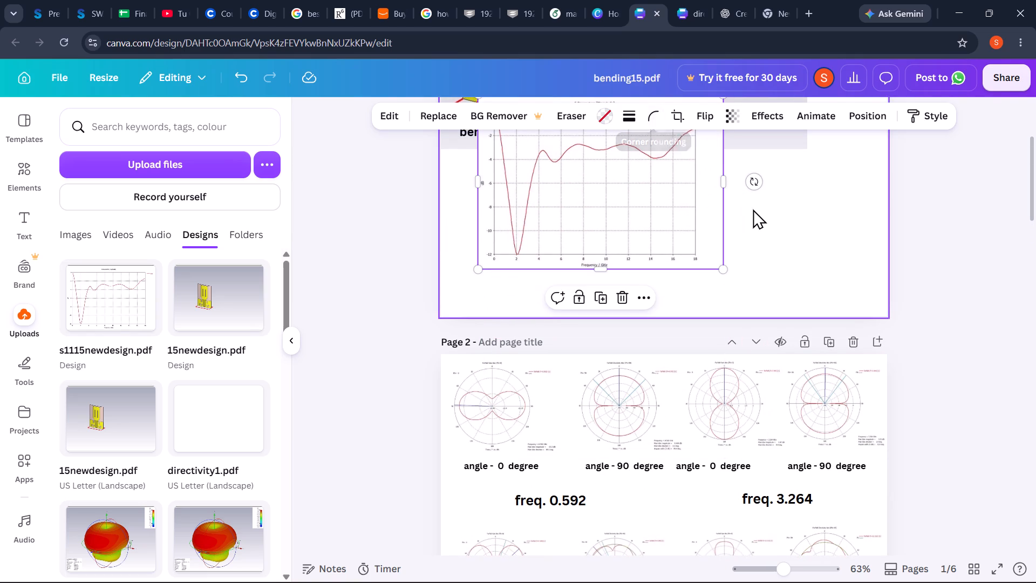
scroll(753, 209, "up", 1)
left_click_drag(628, 291, 587, 346)
Scale the S1,1 plot on page 1 down proportionally to about 4.7 wide by 3.4 high.
left_click_drag(686, 406, 662, 382)
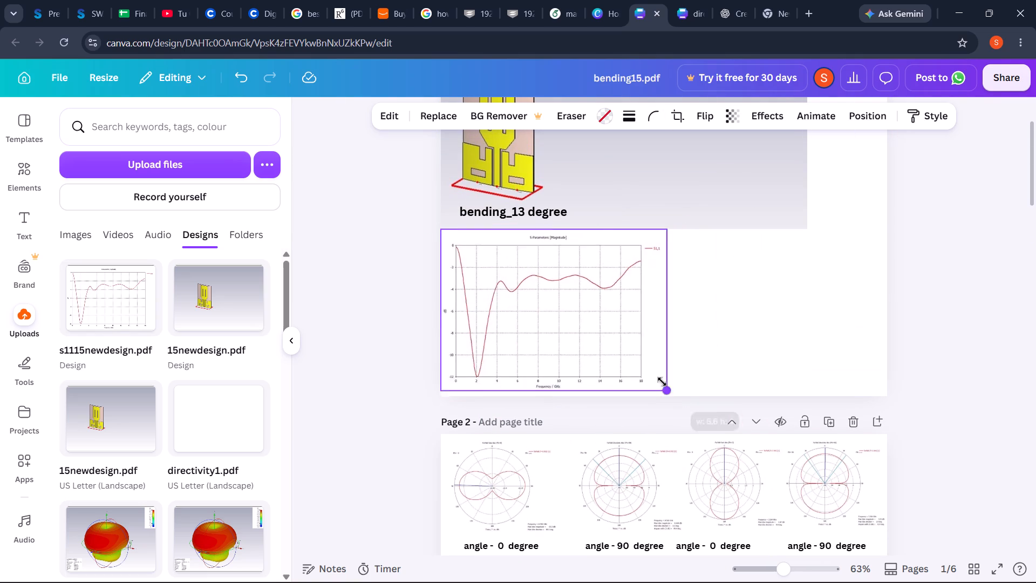
left_click_drag(662, 382, 631, 368)
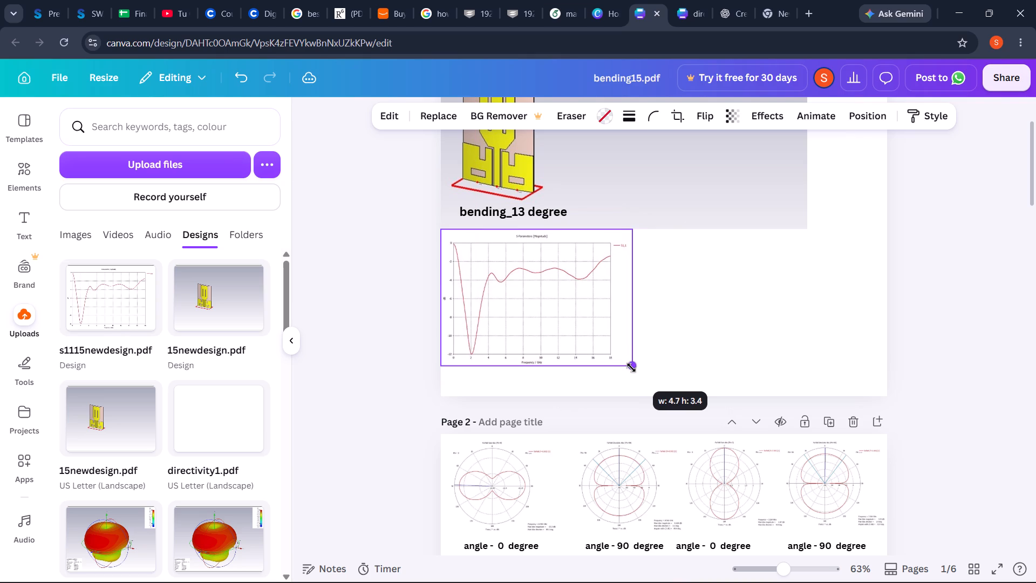
left_click_drag(631, 368, 631, 368)
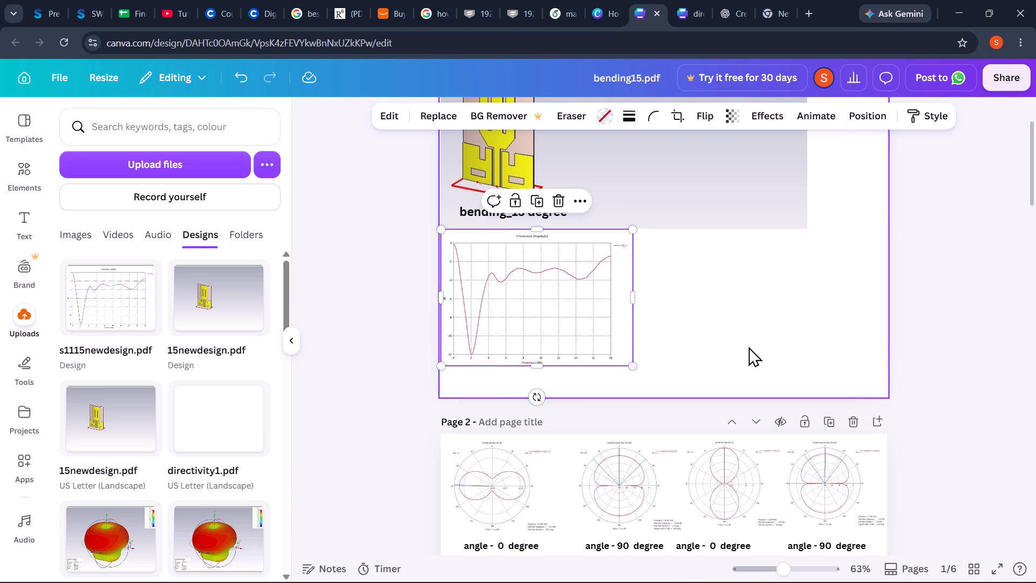
left_click(764, 340)
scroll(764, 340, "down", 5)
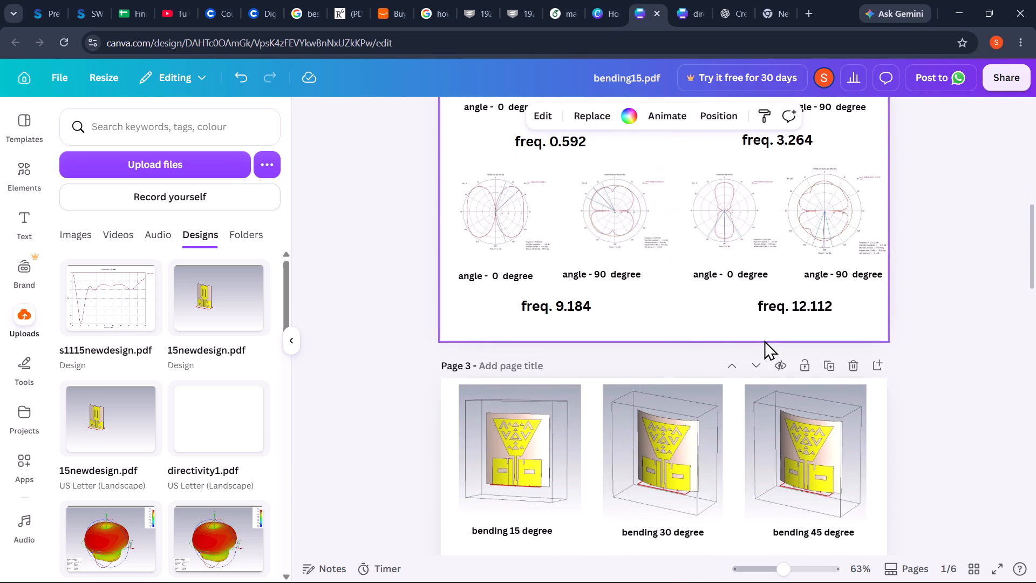
Duplicate the "s11 15 degree" caption under the first plot on page 3.
scroll(764, 340, "down", 1)
left_click(533, 418)
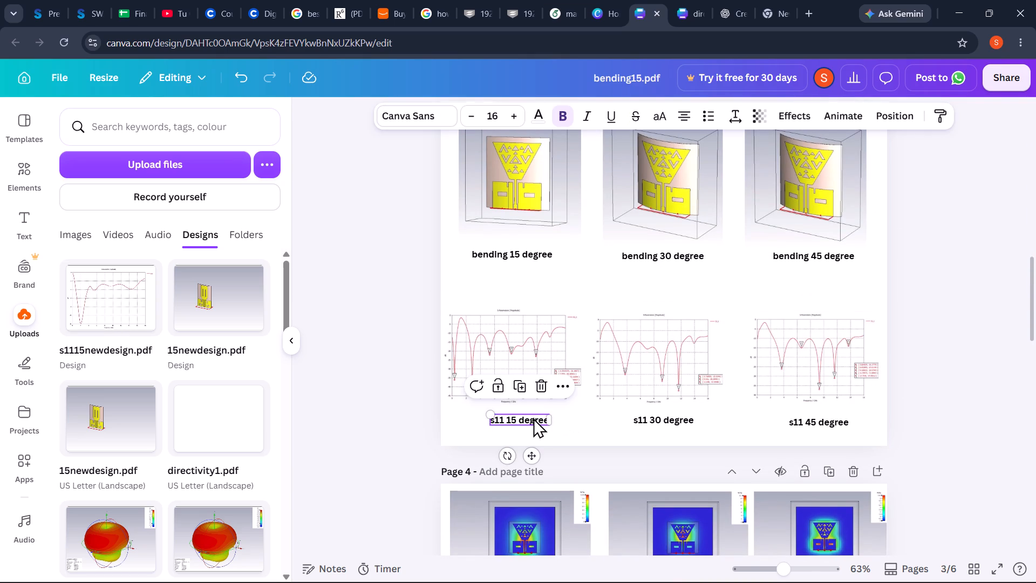
left_click(521, 387)
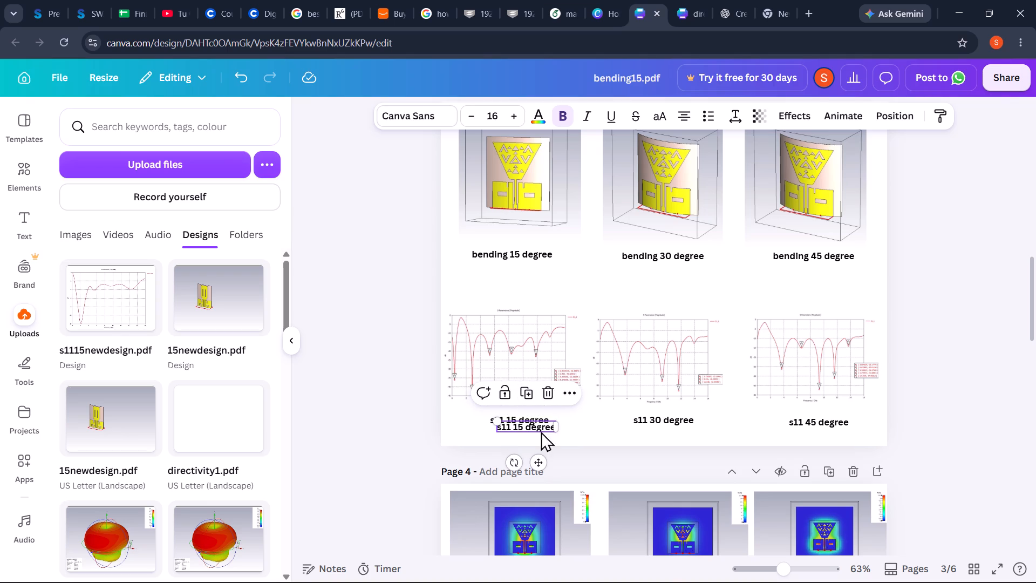
Move the duplicated "s11 15 degree" caption up to page 1, centred directly below the S1,1 plot.
left_click_drag(535, 465, 594, 72)
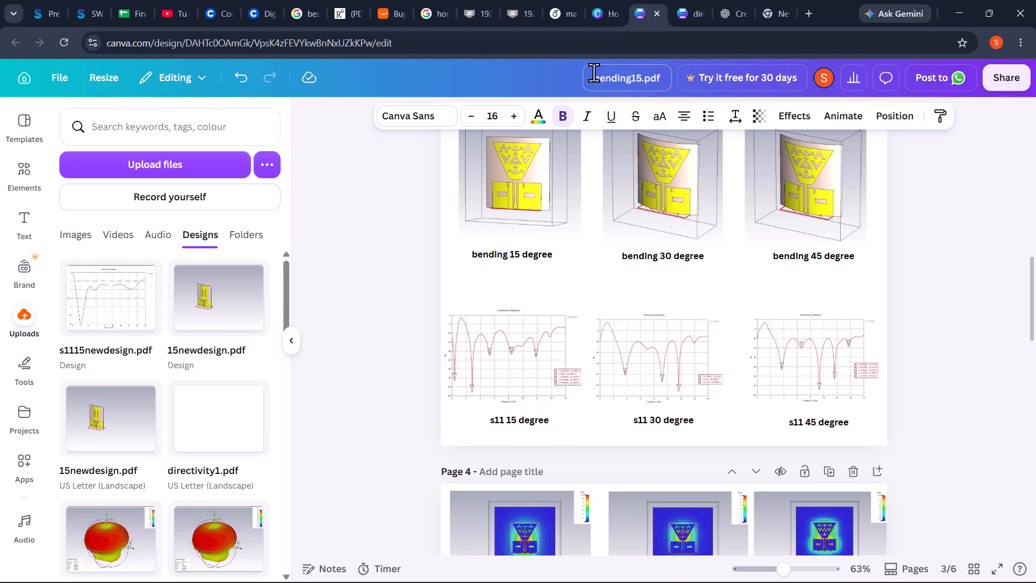
left_click_drag(594, 72, 599, 166)
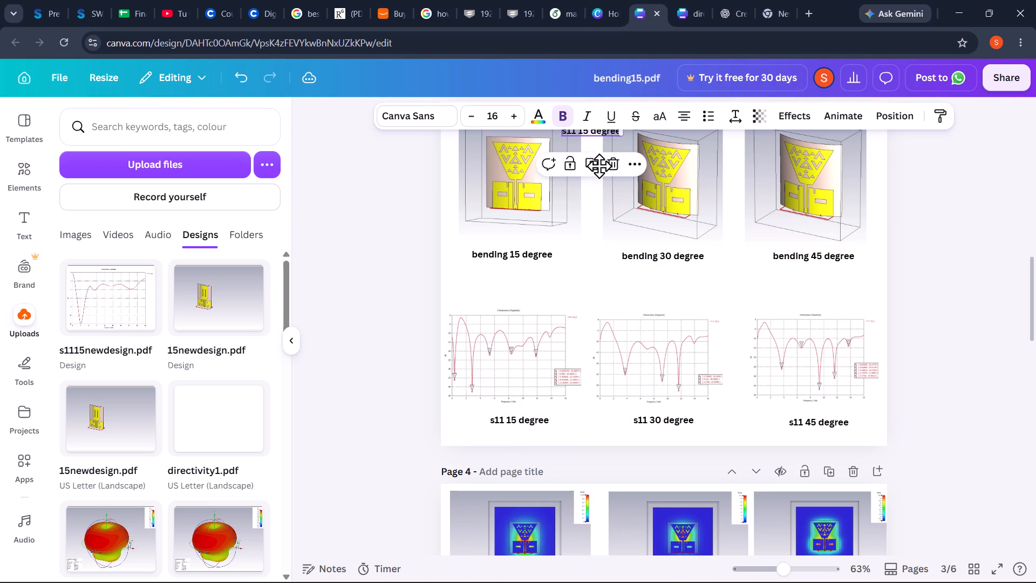
scroll(761, 139, "up", 4)
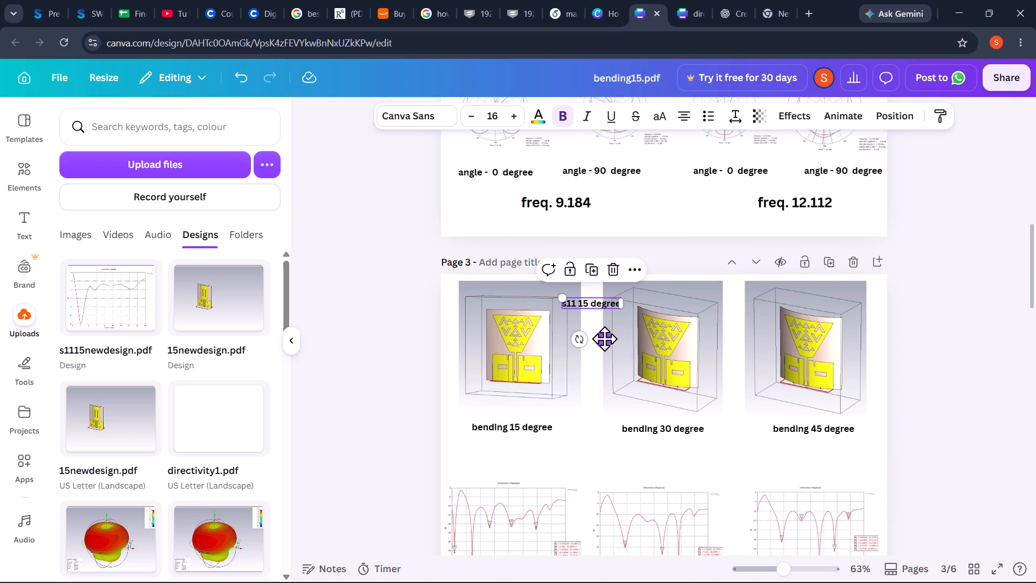
left_click_drag(604, 338, 561, 128)
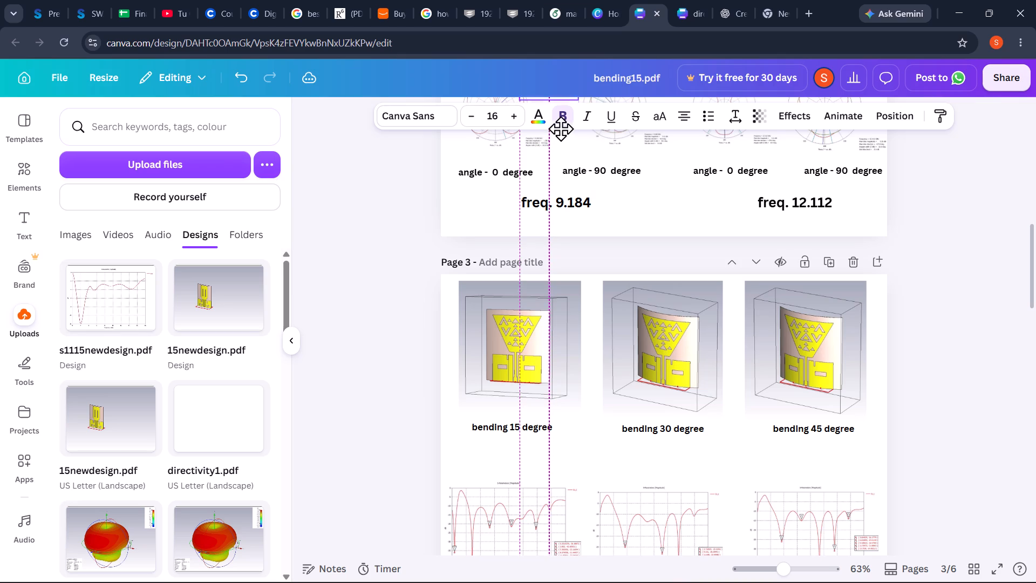
left_click_drag(561, 128, 564, 114)
key("Up")
key("Up")
key("Up")
key("Up")
key("Up")
key("Up")
key("Up")
key("Up")
key("Up")
key("Up")
key("Up")
key("Up")
key("Up")
key("Up")
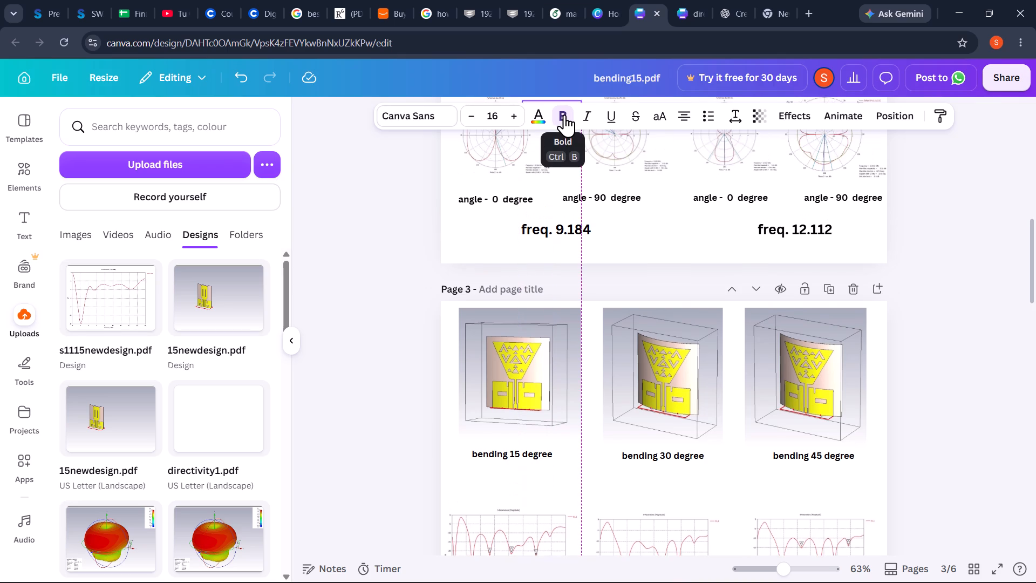
left_click_drag(564, 114, 521, 268)
key("Up")
left_click(650, 304)
Scale the "bending_13 degree" caption under the antenna image on page 1 down slightly.
scroll(650, 304, "up", 2)
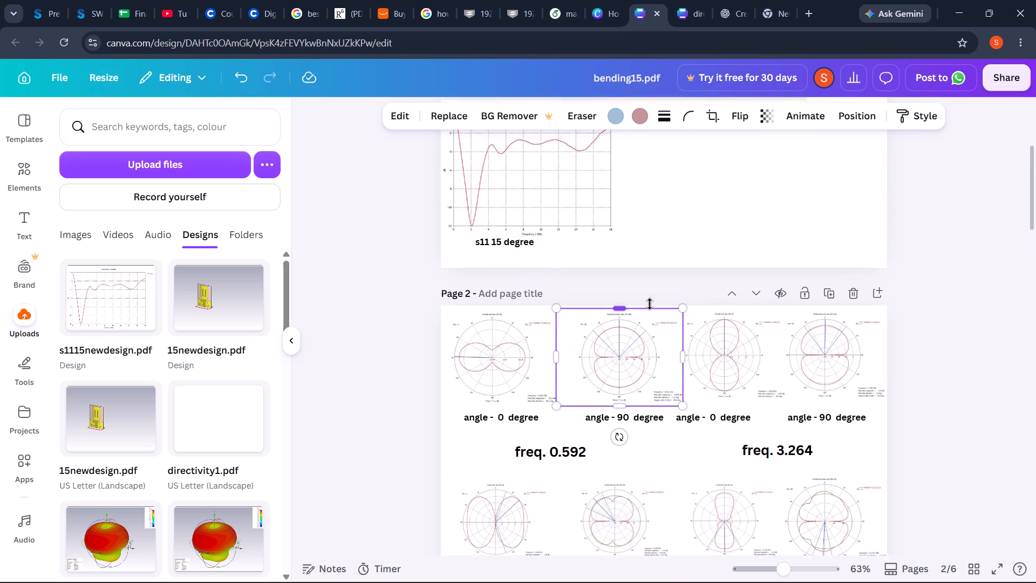
scroll(650, 304, "up", 4)
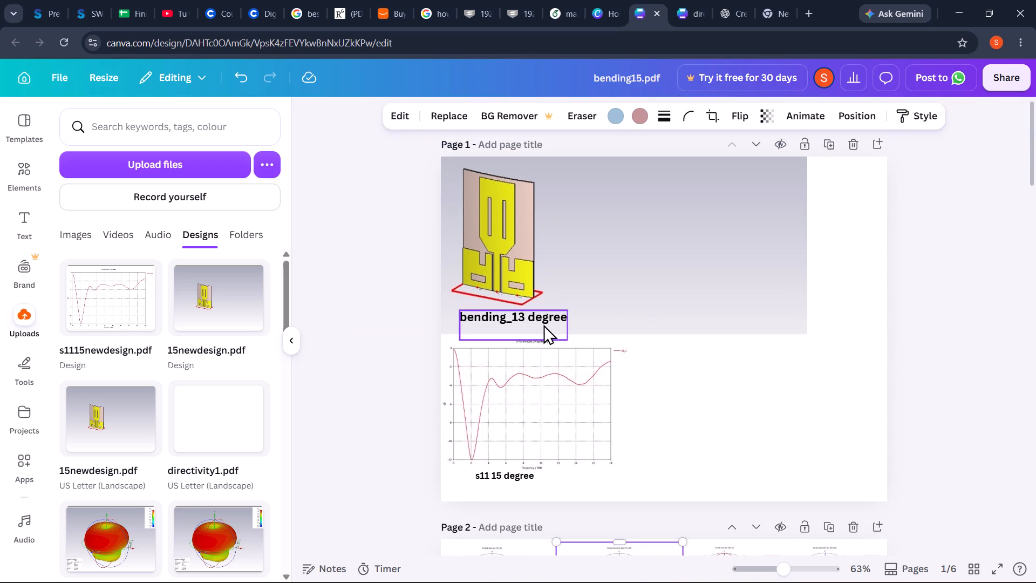
left_click(530, 314)
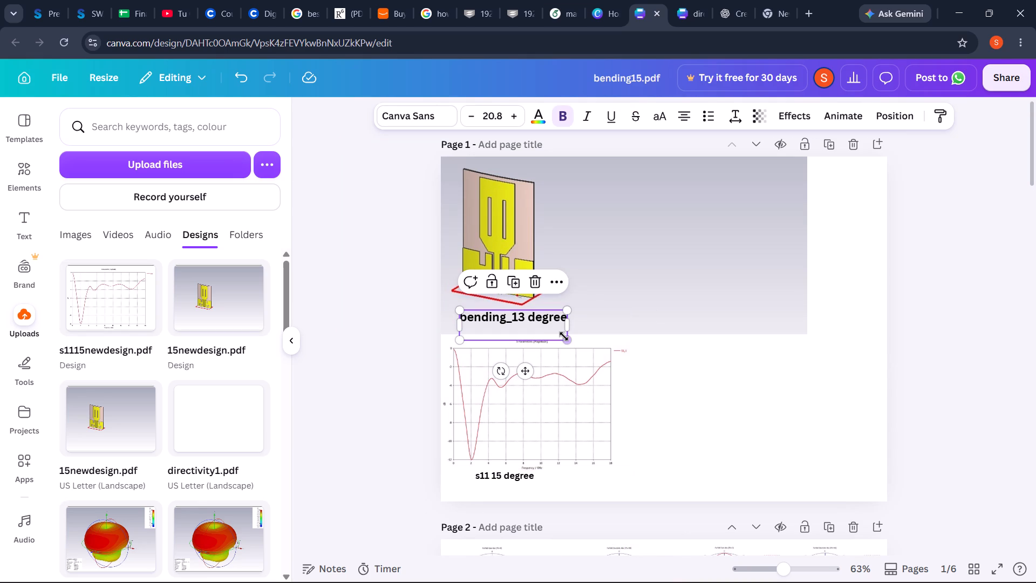
left_click_drag(564, 336, 535, 334)
left_click(635, 300)
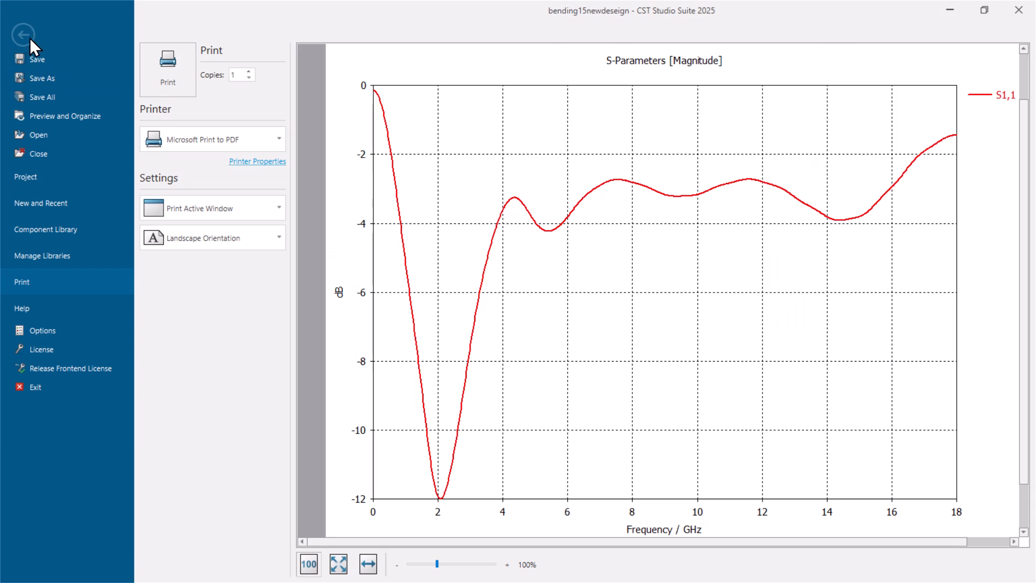
Switch to CST Studio Suite, leave the print view and open the project newdesigns30degree.cst from the CST folder.
left_click(28, 37)
left_click(22, 21)
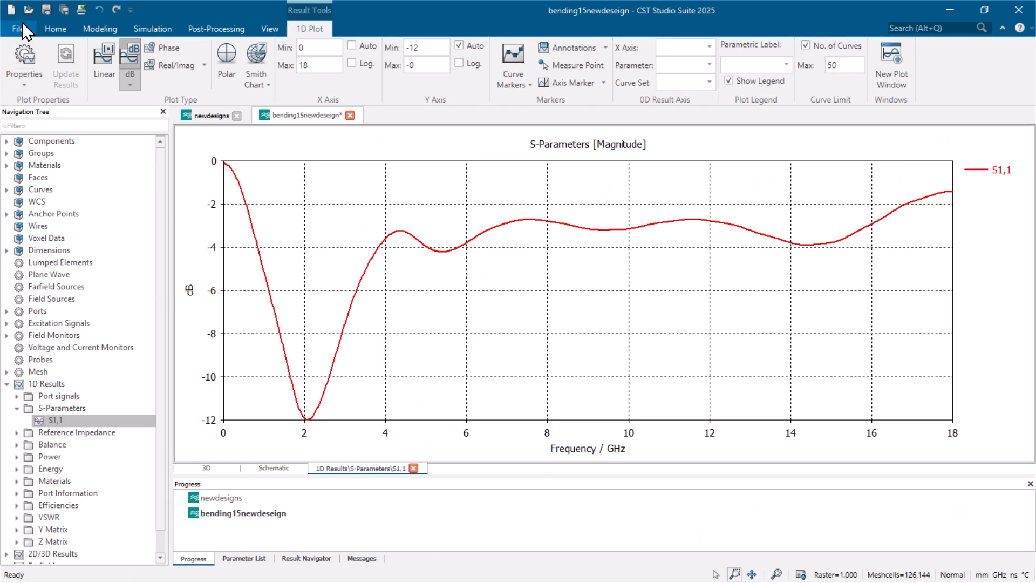
left_click(54, 141)
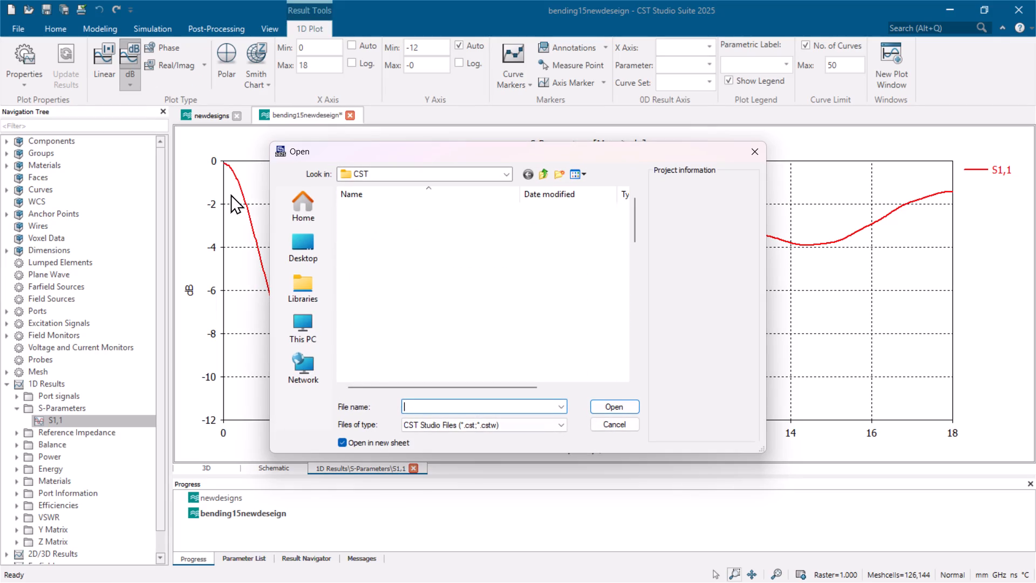
scroll(431, 290, "down", 3)
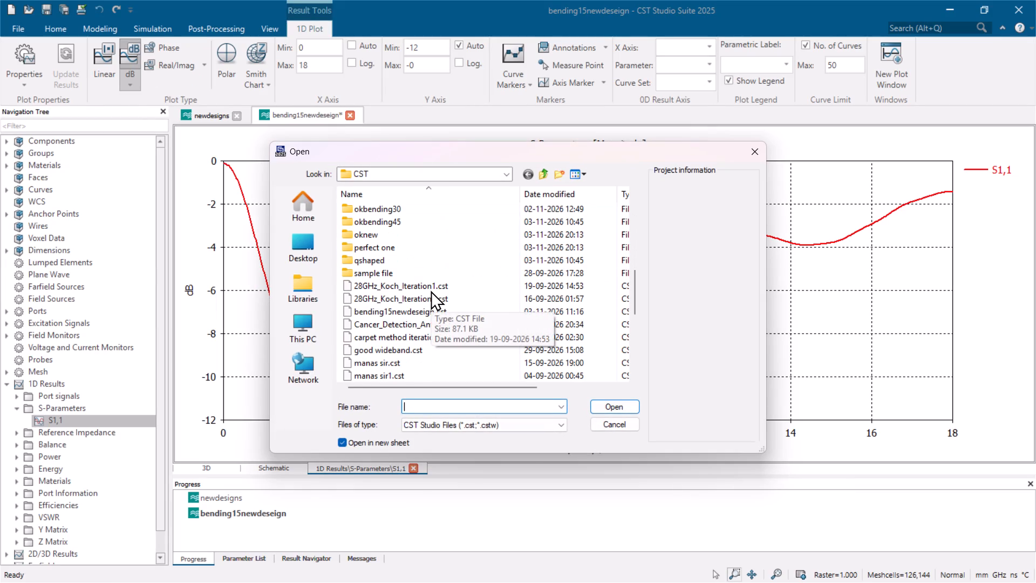
scroll(431, 290, "down", 1)
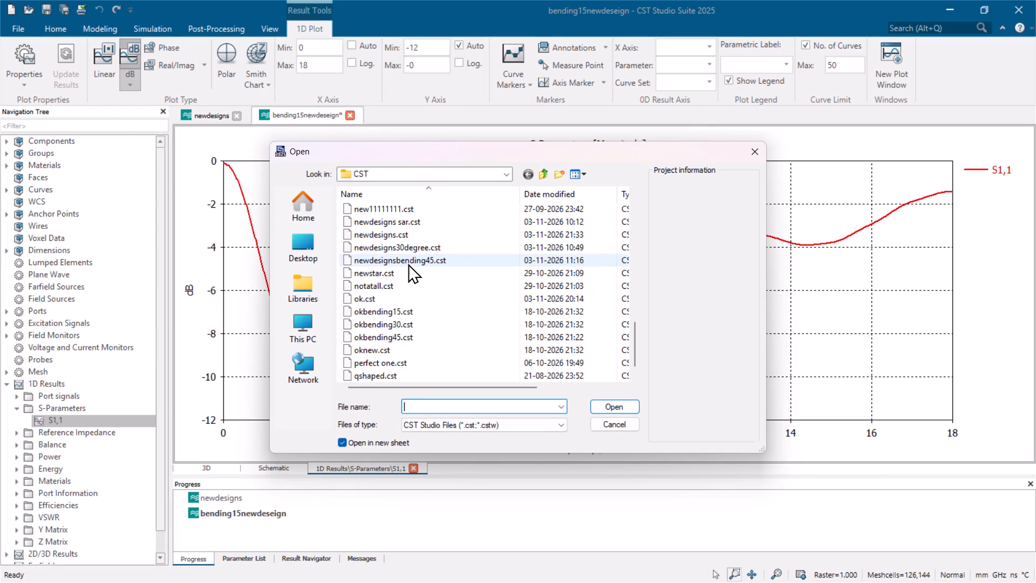
double_click(405, 247)
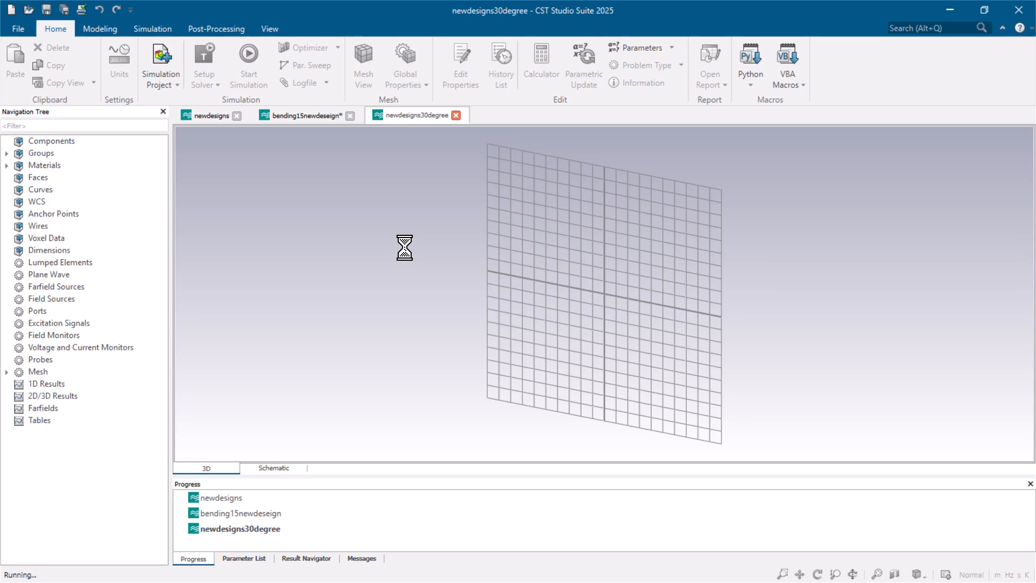
Turn off the local WCS and hide the bounding box around the newdesigns30degree antenna.
left_click(5, 149)
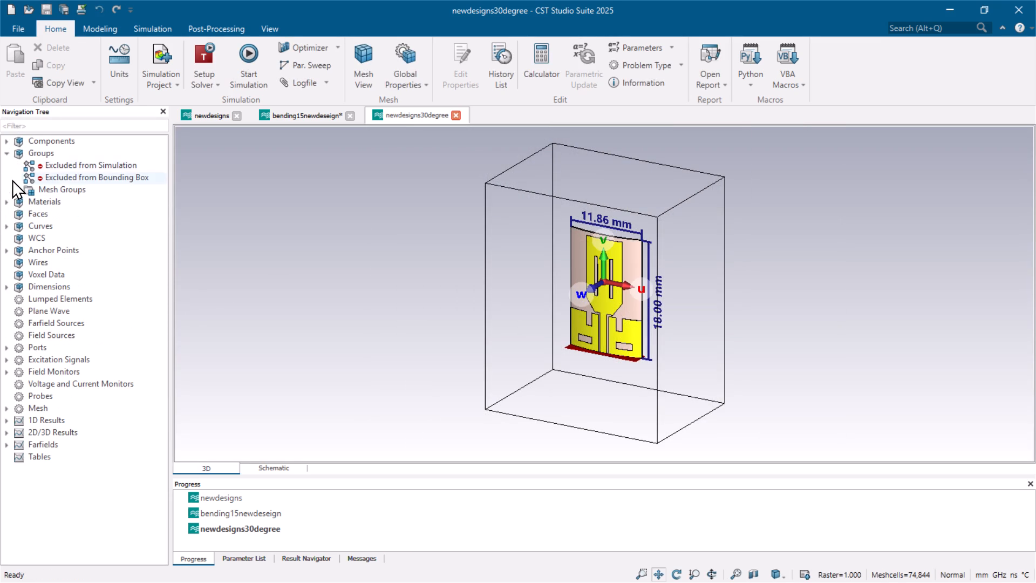
left_click(9, 142)
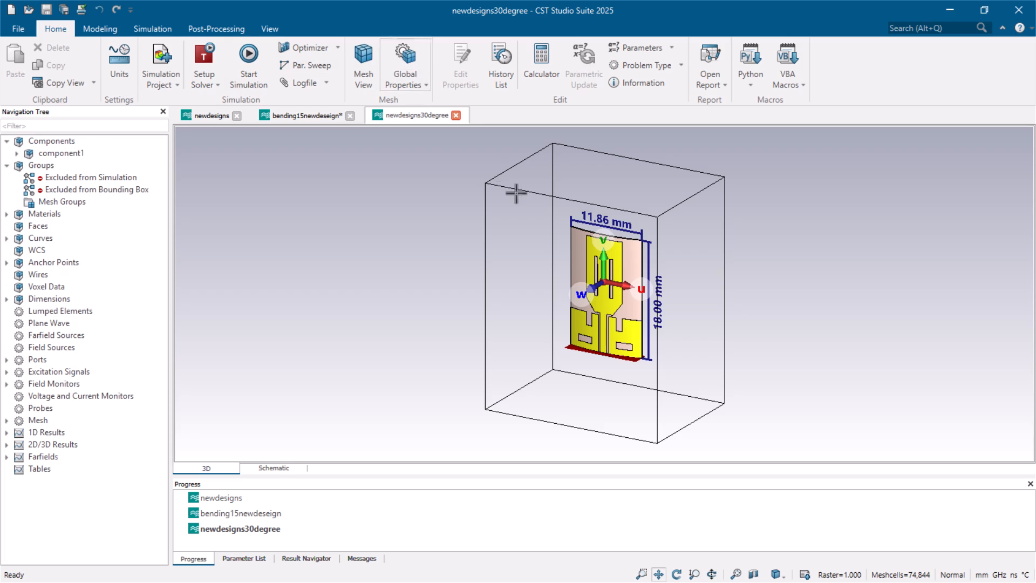
left_click(107, 30)
left_click(794, 50)
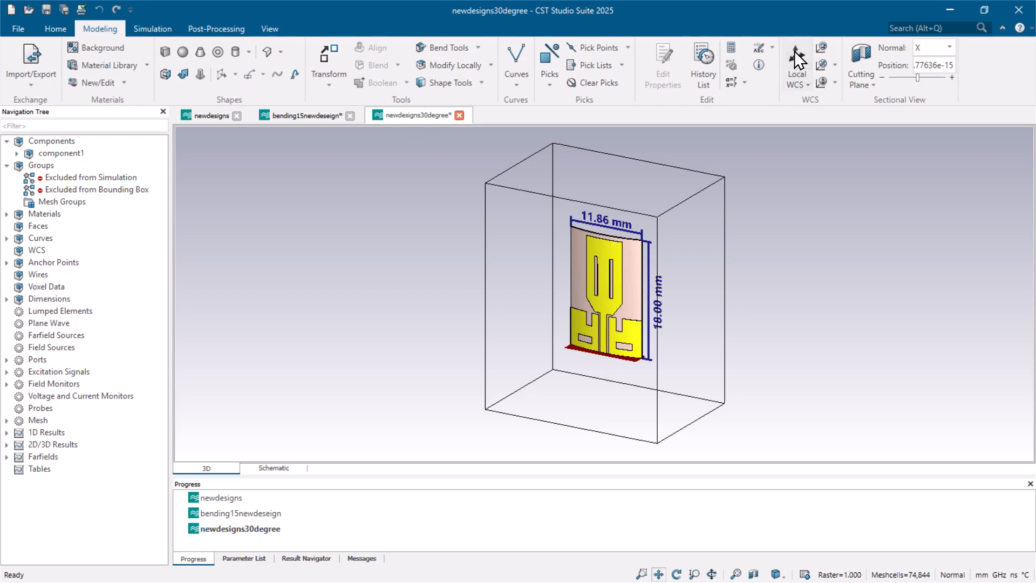
left_click(276, 24)
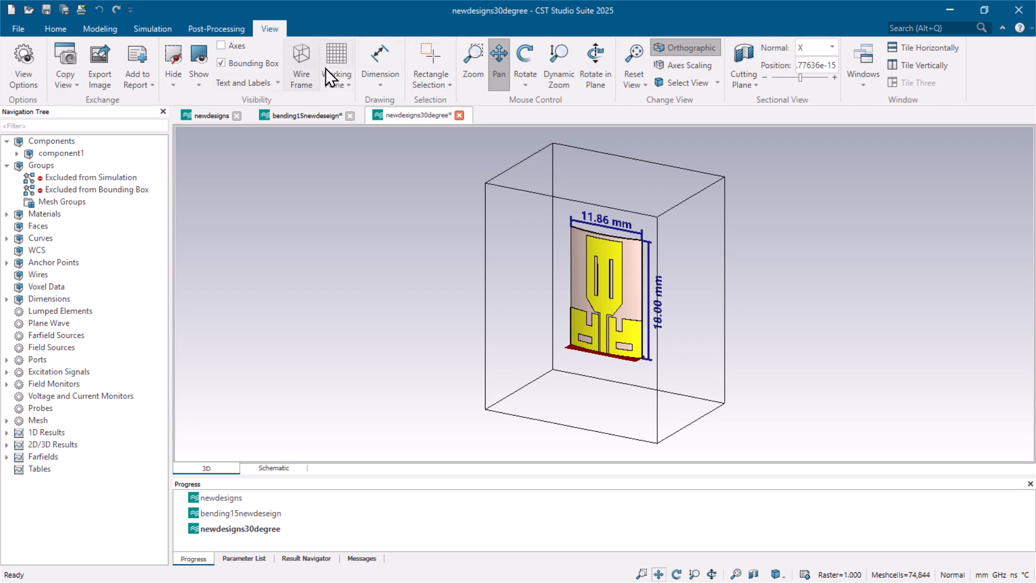
left_click(221, 63)
scroll(665, 224, "down", 1, "ctrl")
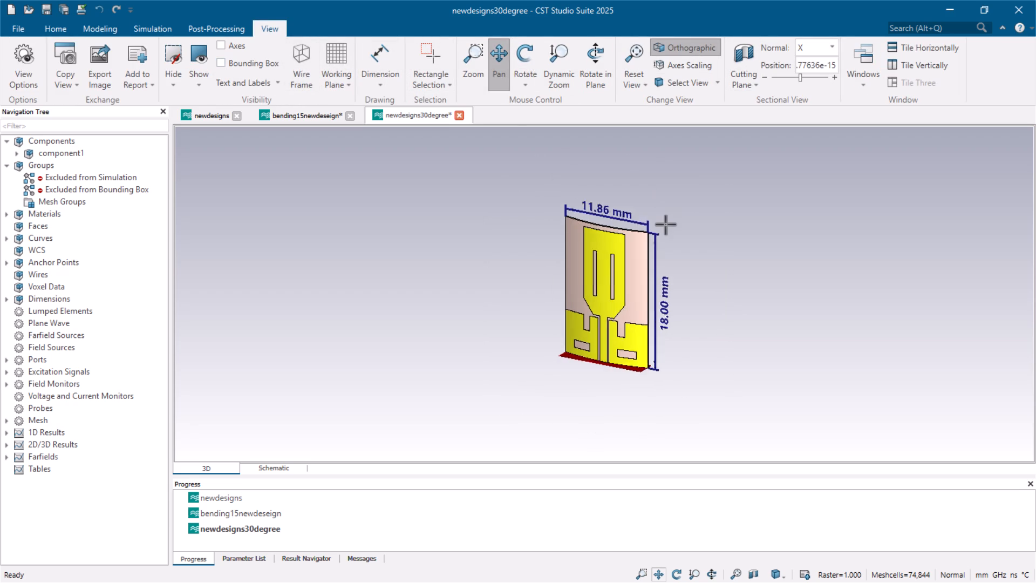
scroll(665, 224, "down", 4, "ctrl")
left_click_drag(665, 224, 657, 230)
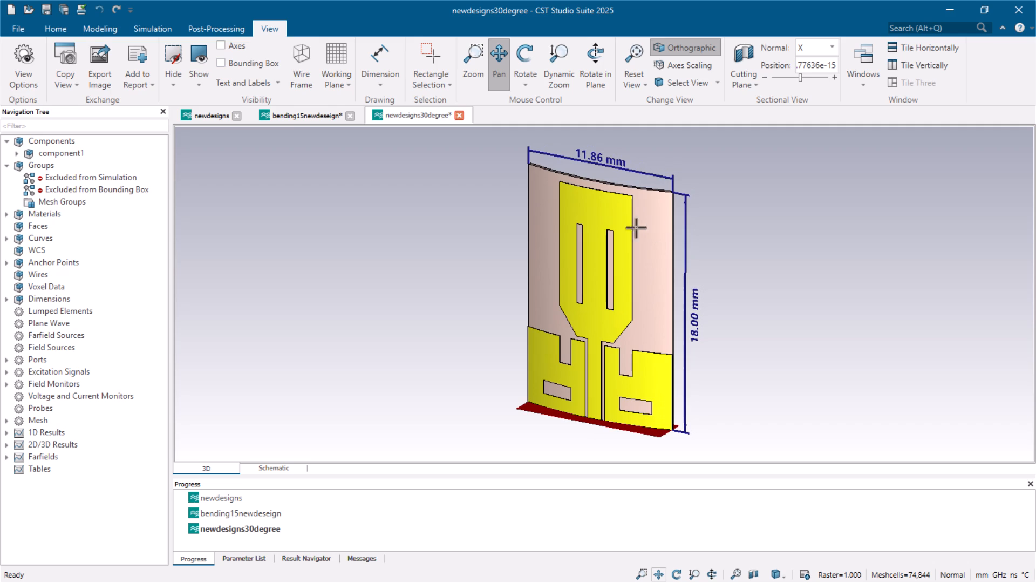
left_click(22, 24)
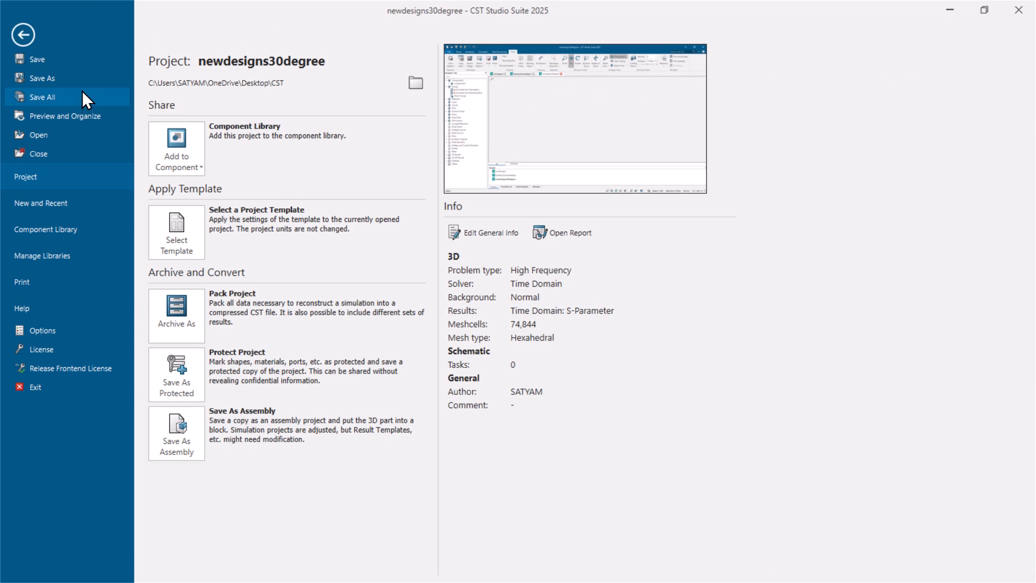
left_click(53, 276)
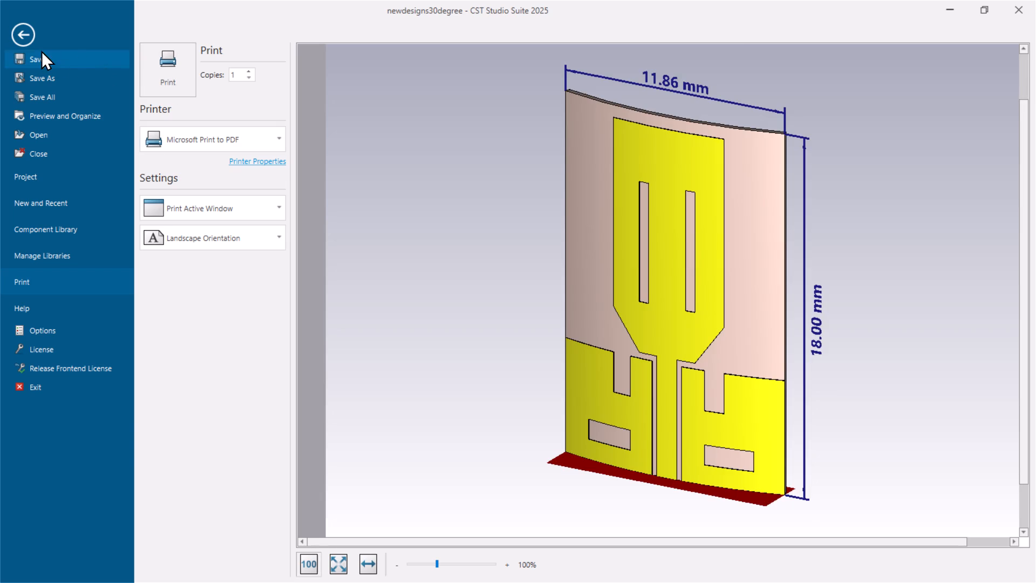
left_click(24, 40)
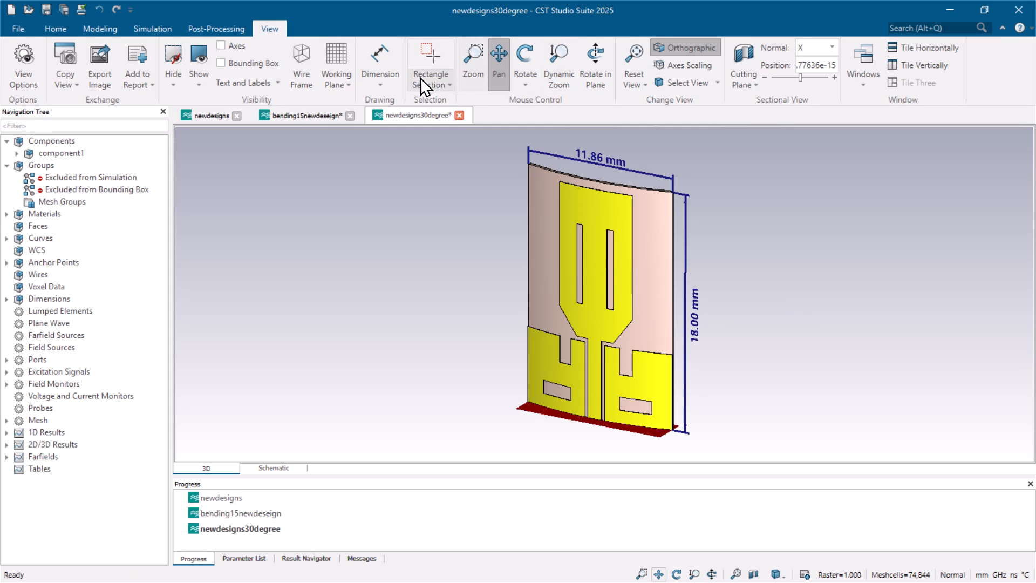
Hide all dimensions on the newdesigns30degree antenna model.
left_click(386, 80)
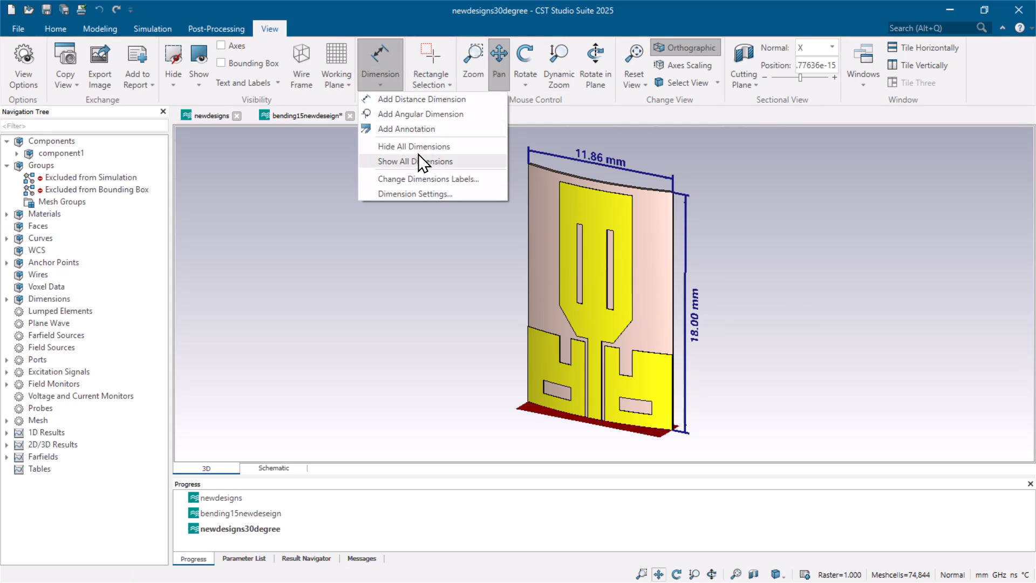
left_click(414, 150)
Print the active 30-degree antenna view to a PDF named bending_30 on the Desktop and leave the print view.
left_click(13, 27)
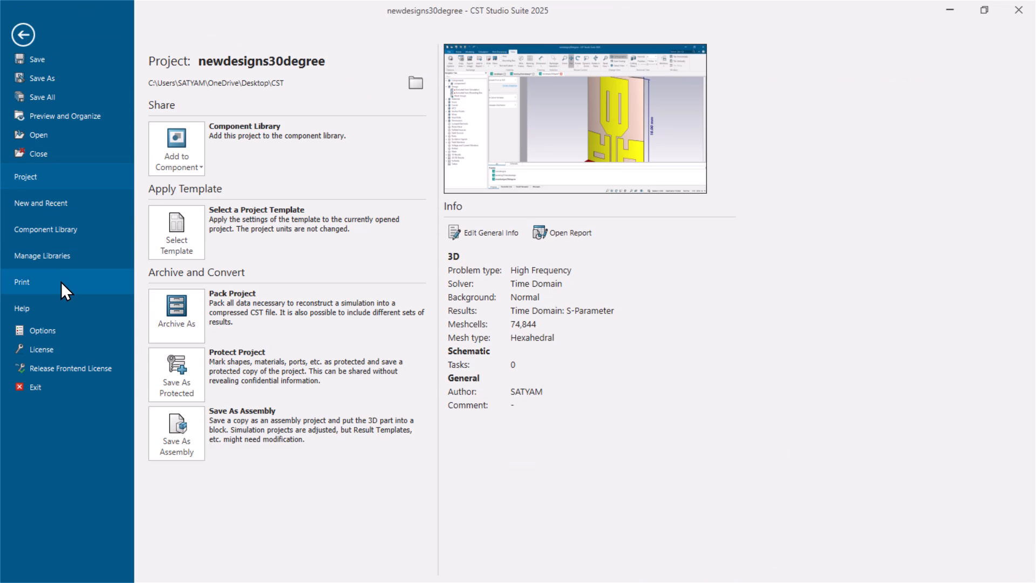
left_click(60, 281)
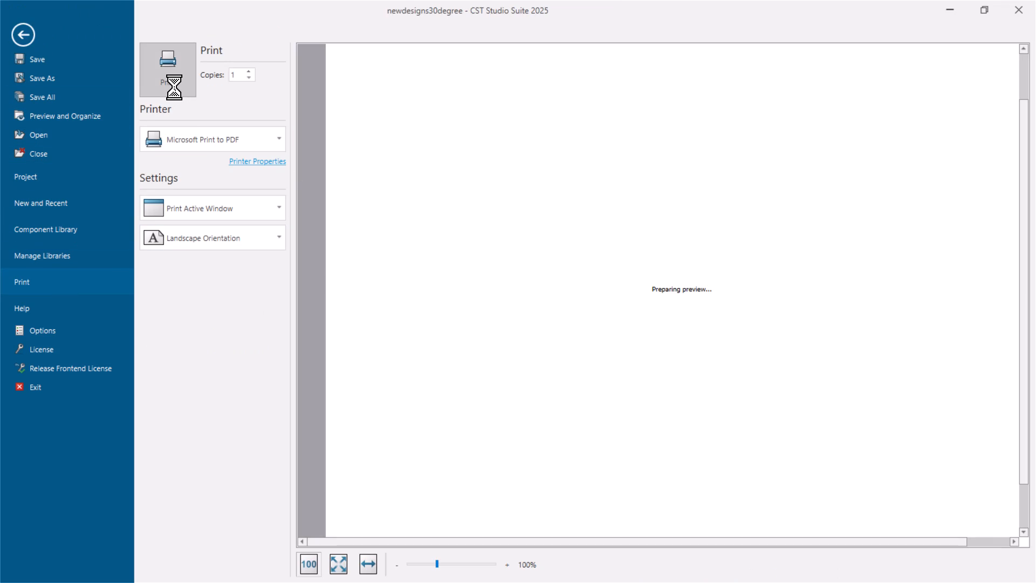
left_click(174, 87)
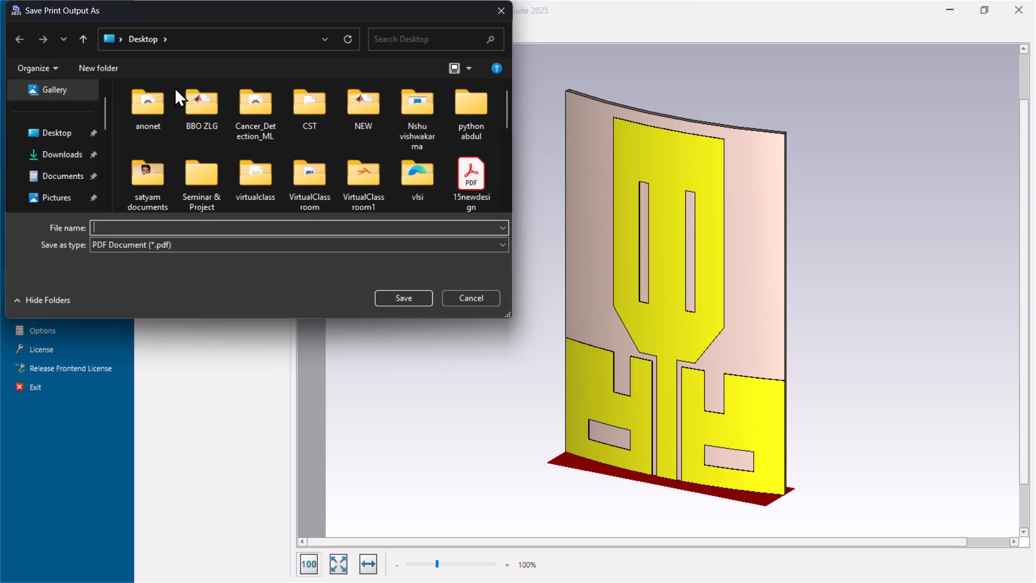
left_click(493, 12)
left_click(176, 70)
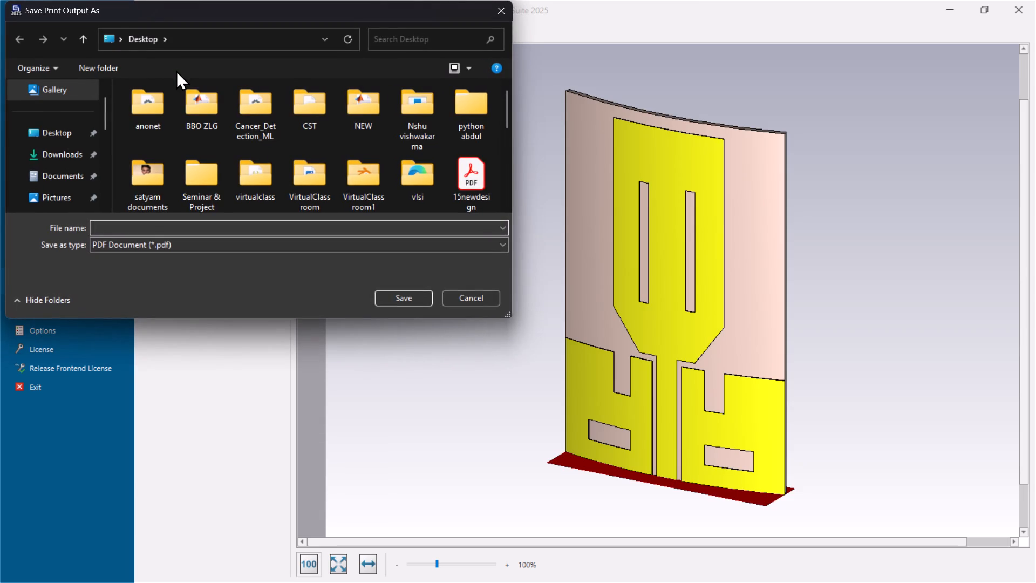
left_click(137, 226)
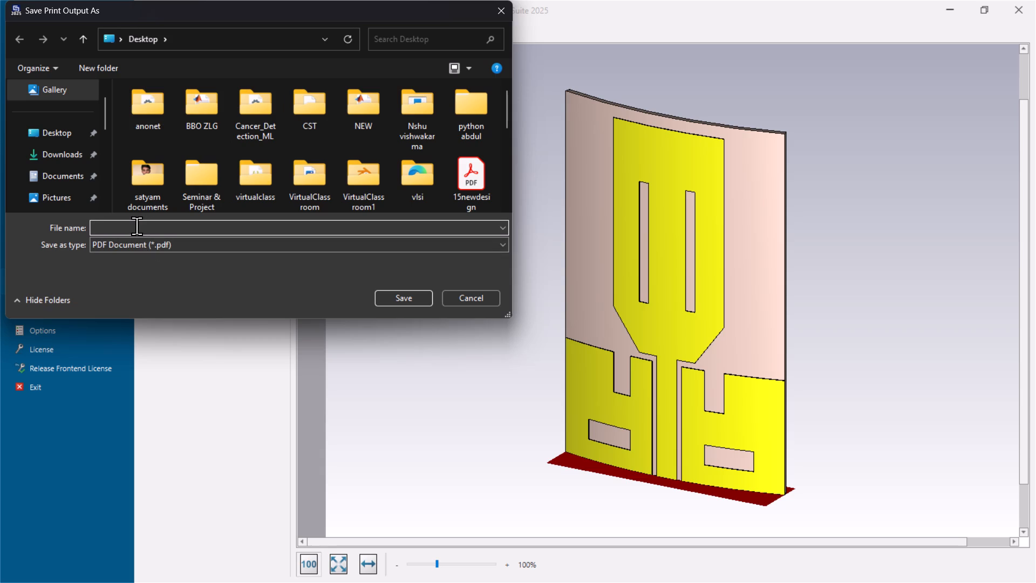
type("s11")
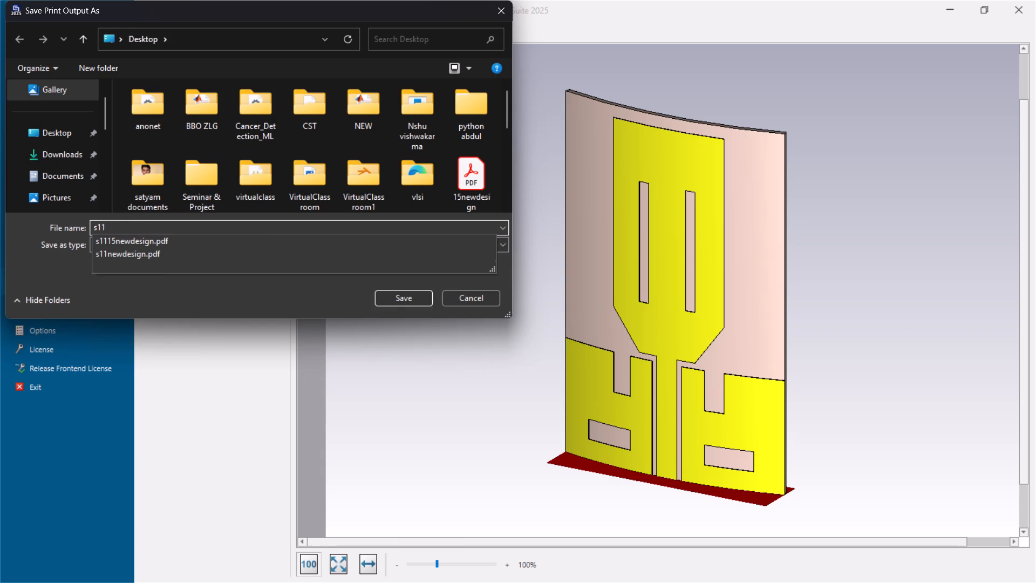
key("BackSpace")
key("BackSpace")
key("BackSpace")
key("ctrl+a")
key("ctrl+v")
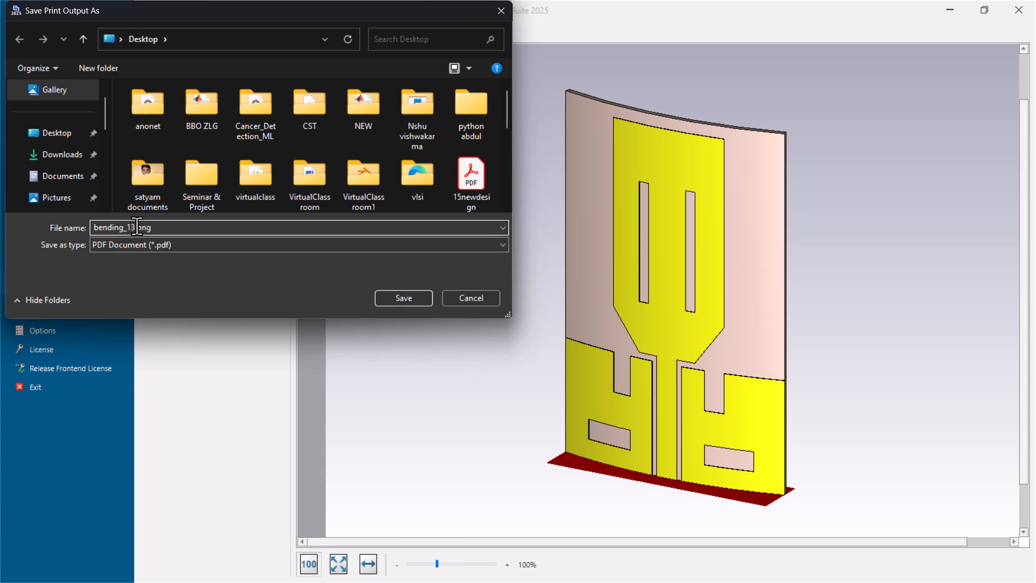
left_click(132, 223)
key("Right")
key("Right")
key("Right")
key("Right")
key("Right")
key("Right")
key("BackSpace")
key("BackSpace")
key("BackSpace")
key("BackSpace")
key("BackSpace")
key("BackSpace")
type("30")
key("Return")
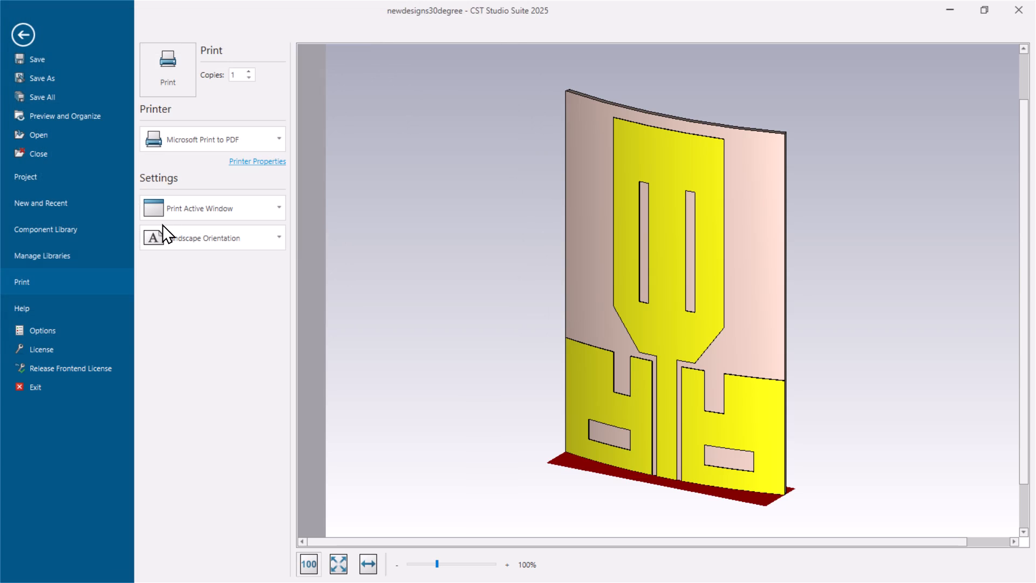
left_click(23, 37)
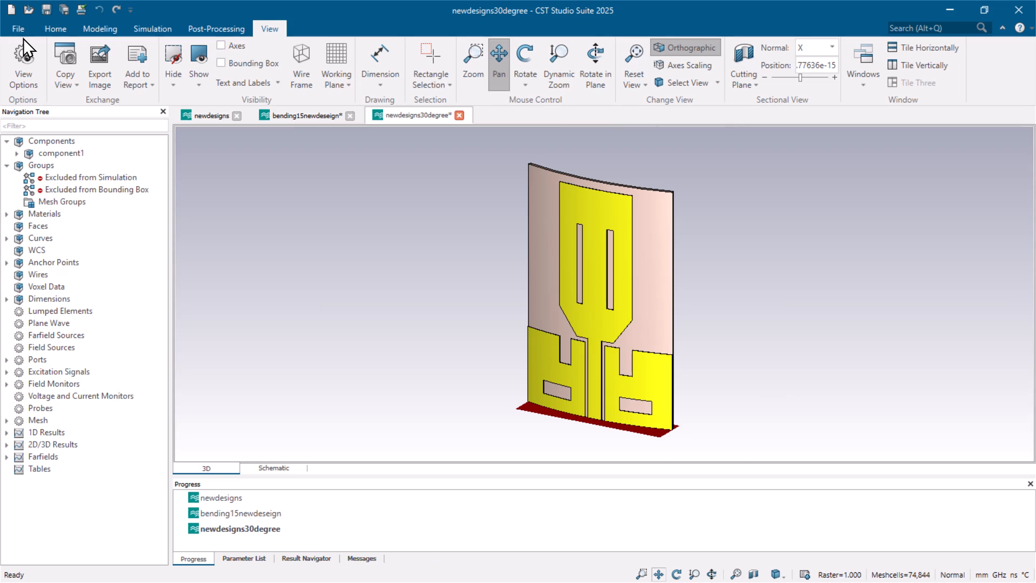
Display the S-Parameters magnitude plot from the 1D results and remove all of its curve markers.
left_click(5, 432)
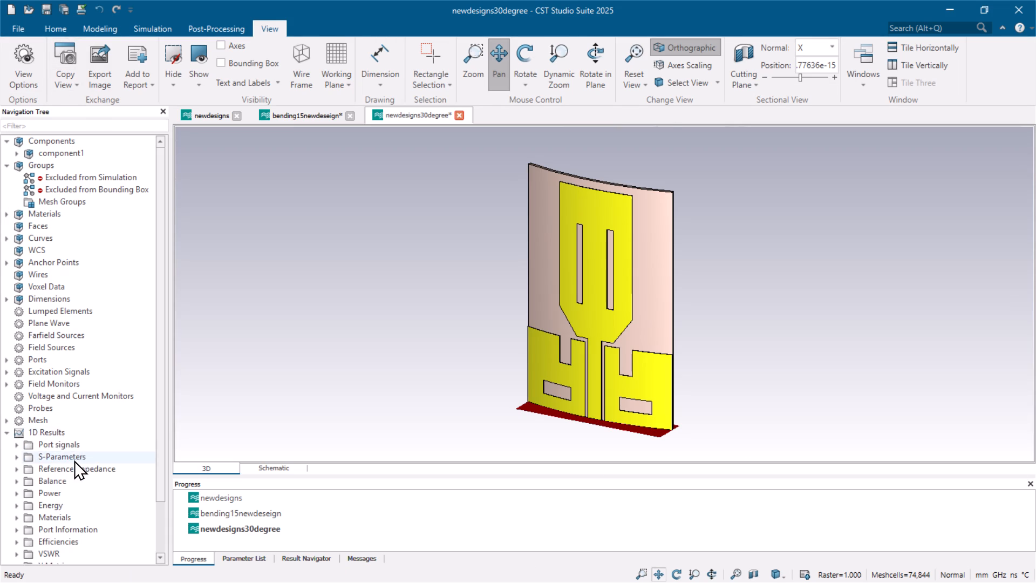
left_click(74, 460)
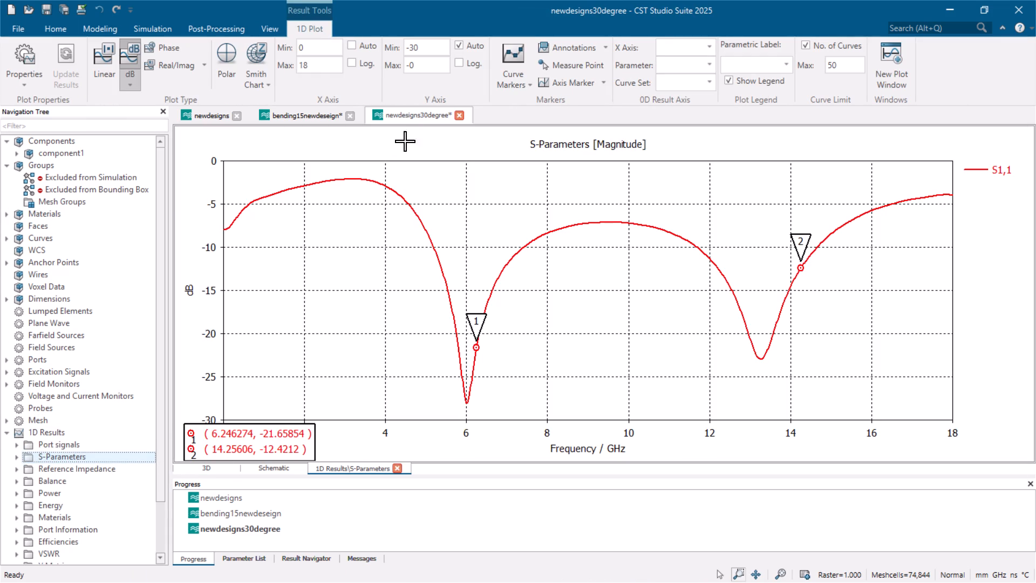
left_click(522, 82)
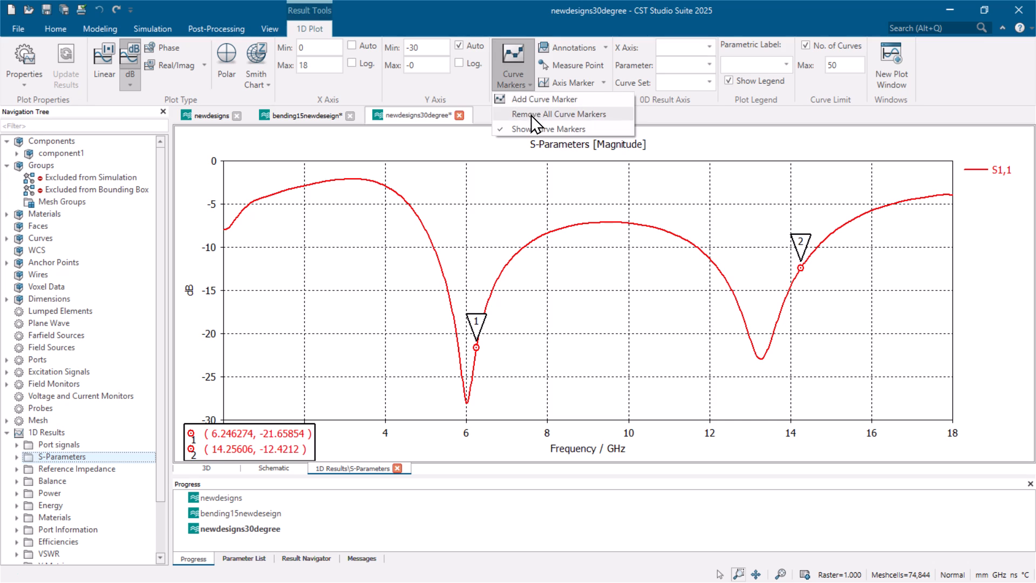
left_click(530, 114)
left_click(519, 79)
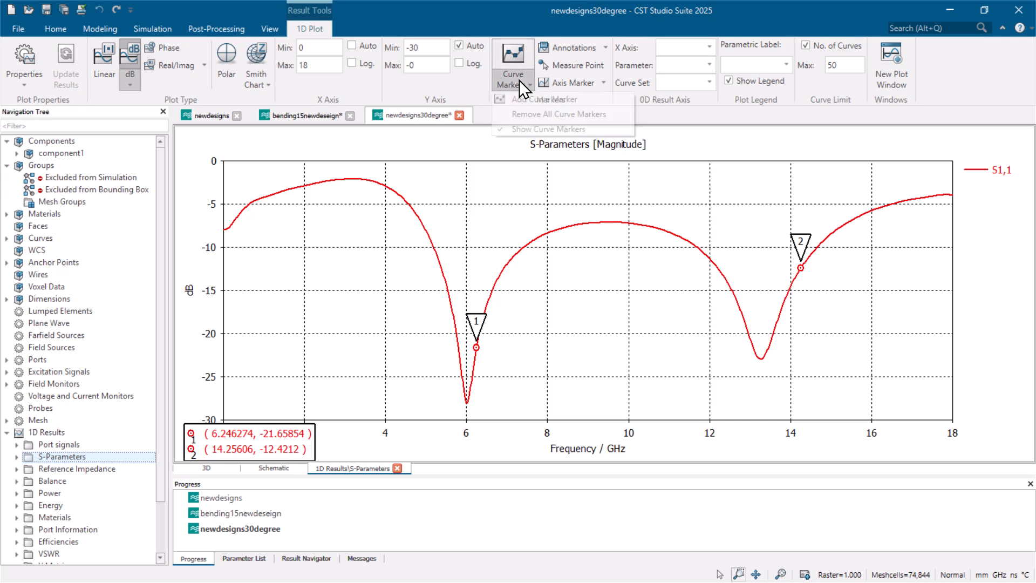
left_click(533, 109)
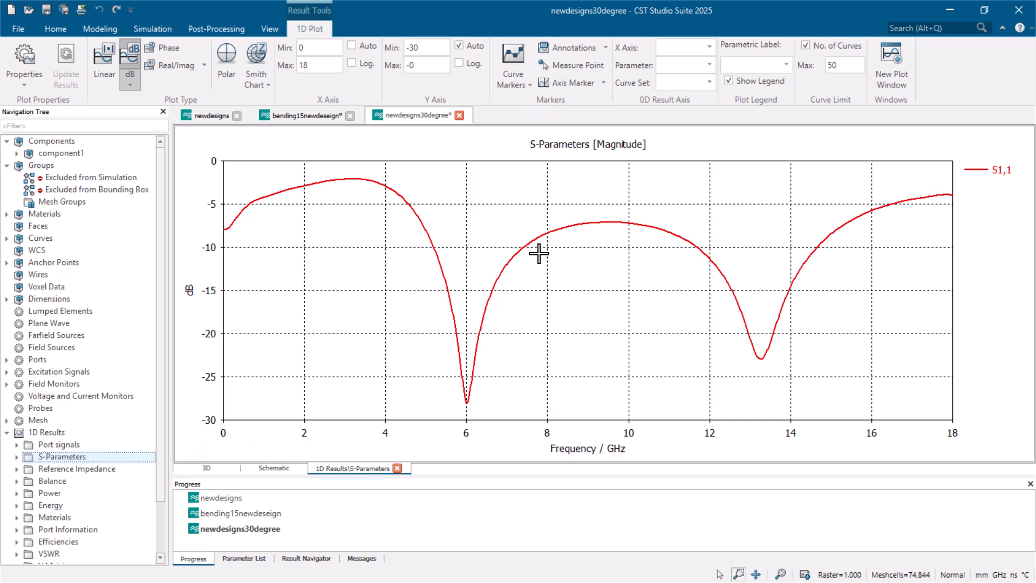
left_click(540, 257)
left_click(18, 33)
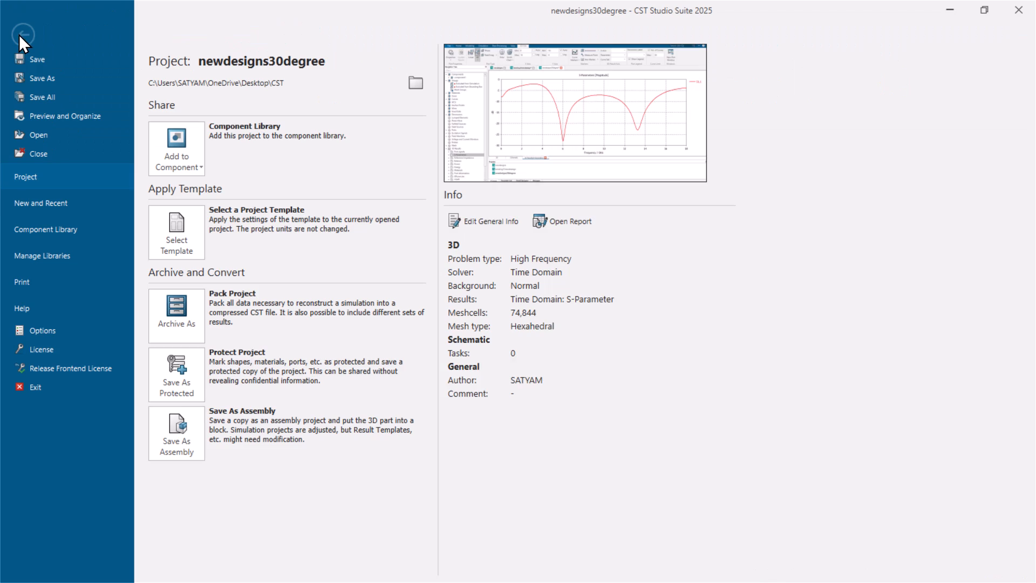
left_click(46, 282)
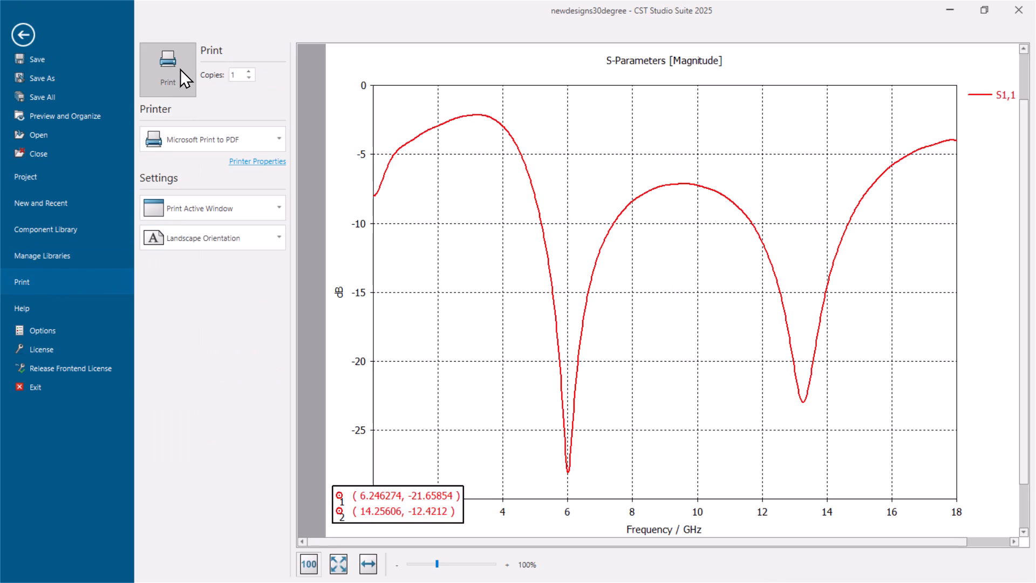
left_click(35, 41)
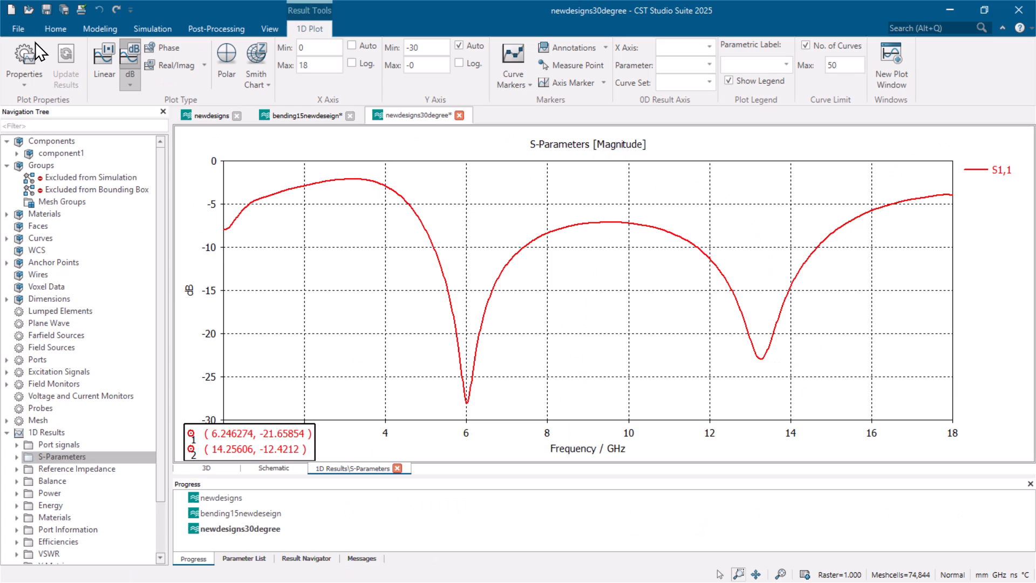
Turn off the display of curve markers on the S1,1 plot to clear the coordinate box.
left_click(234, 440)
left_click(529, 71)
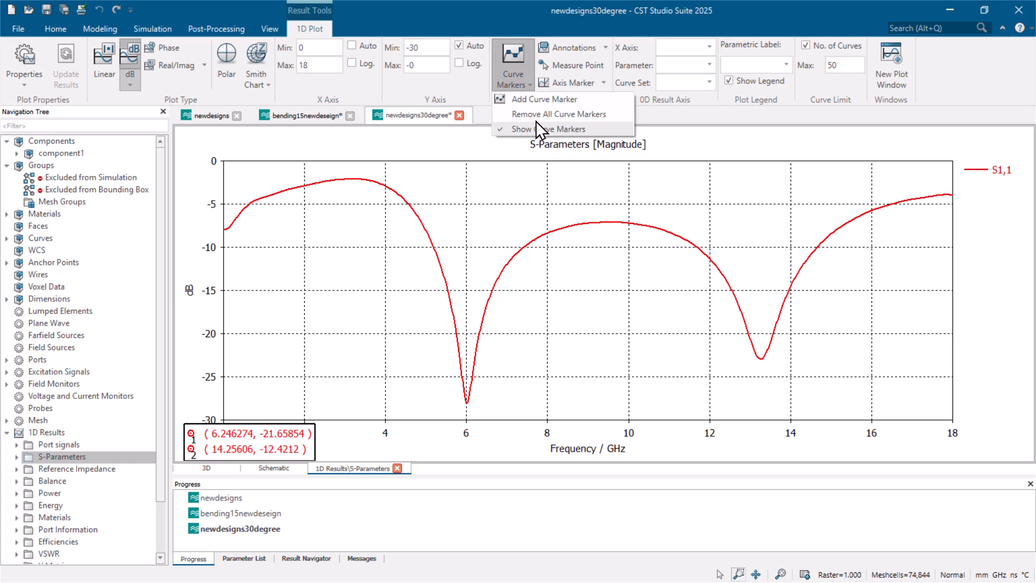
left_click(535, 119)
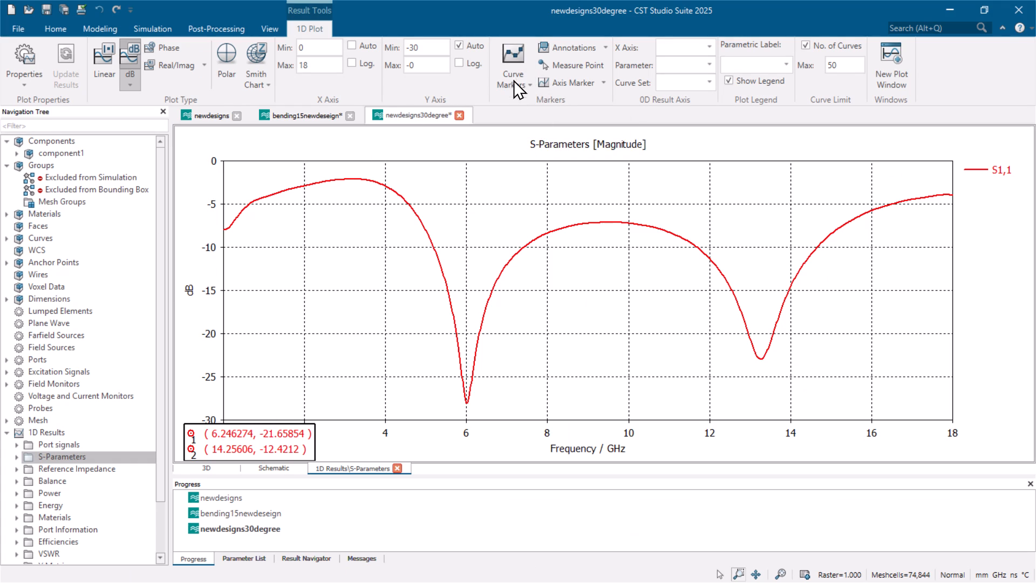
left_click(512, 70)
left_click(527, 134)
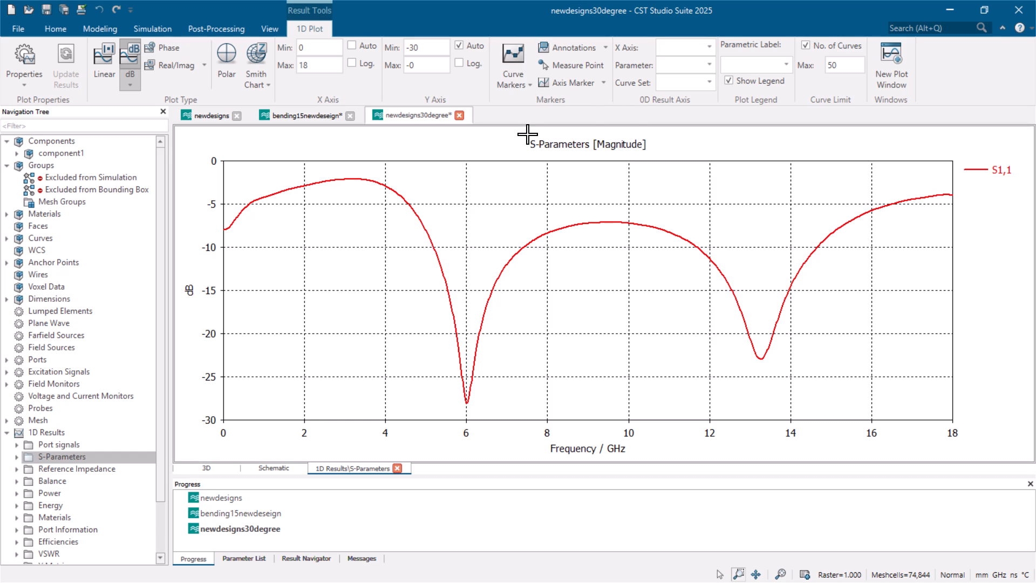
Print the S1,1 plot to a PDF named "s1130 new design" on the Desktop.
left_click(20, 33)
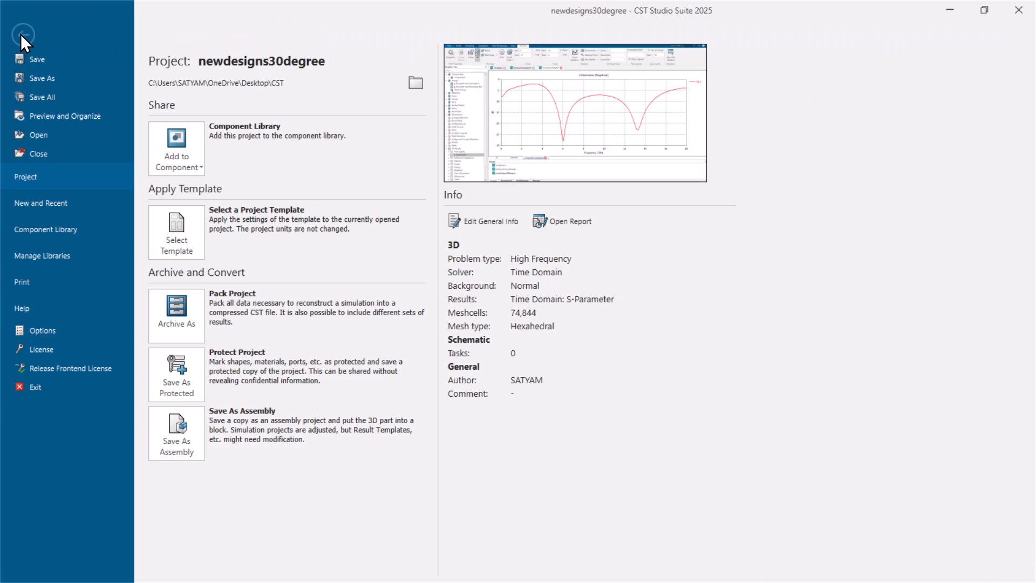
left_click(66, 277)
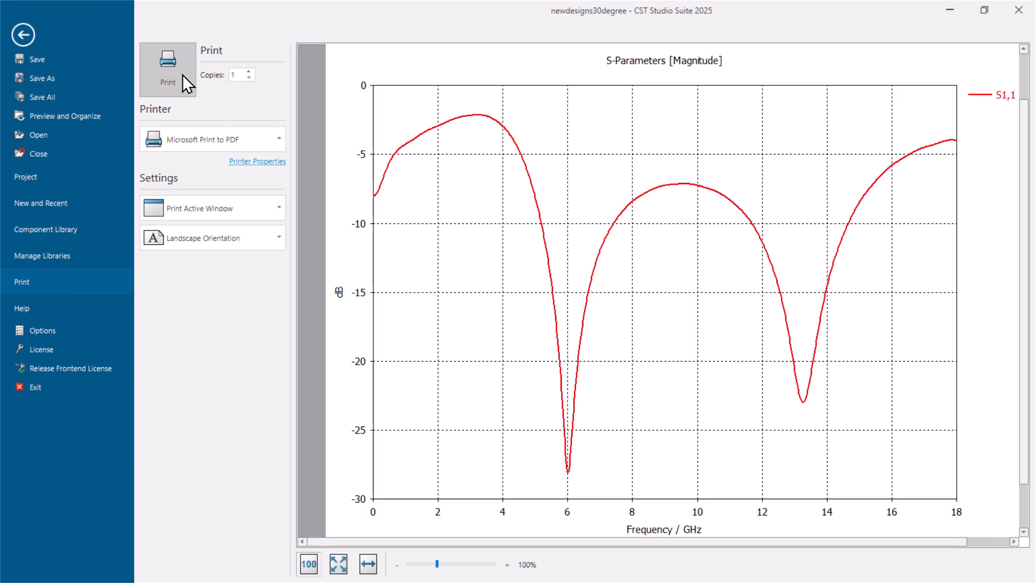
left_click(182, 73)
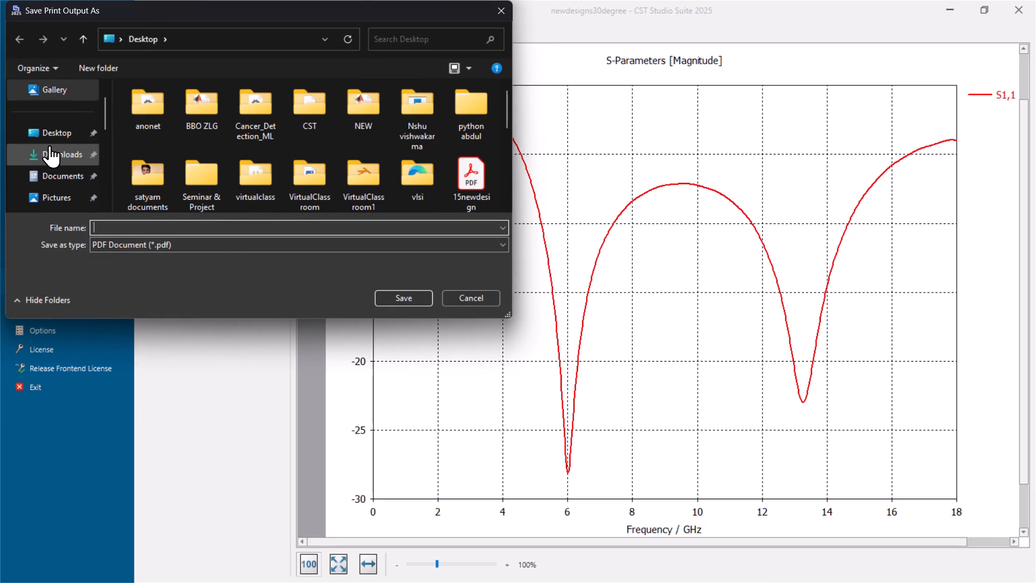
left_click(107, 230)
key("ctrl+v")
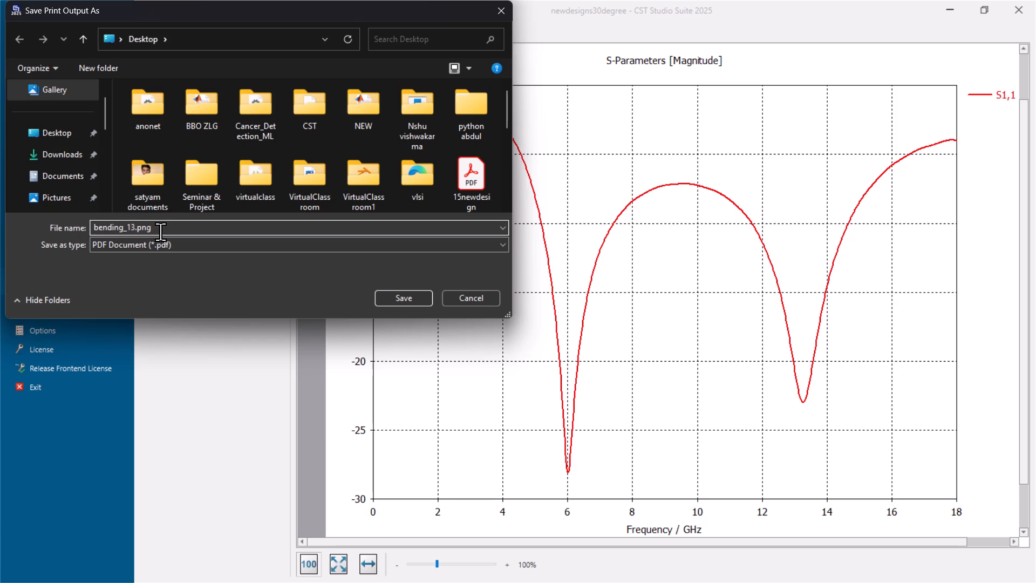
key("BackSpace")
key("BackSpace")
key("BackSpace")
key("BackSpace")
key("BackSpace")
key("BackSpace")
key("BackSpace")
key("BackSpace")
key("BackSpace")
key("BackSpace")
key("BackSpace")
key("BackSpace")
key("BackSpace")
key("BackSpace")
key("BackSpace")
key("BackSpace")
key("BackSpace")
key("BackSpace")
key("BackSpace")
key("BackSpace")
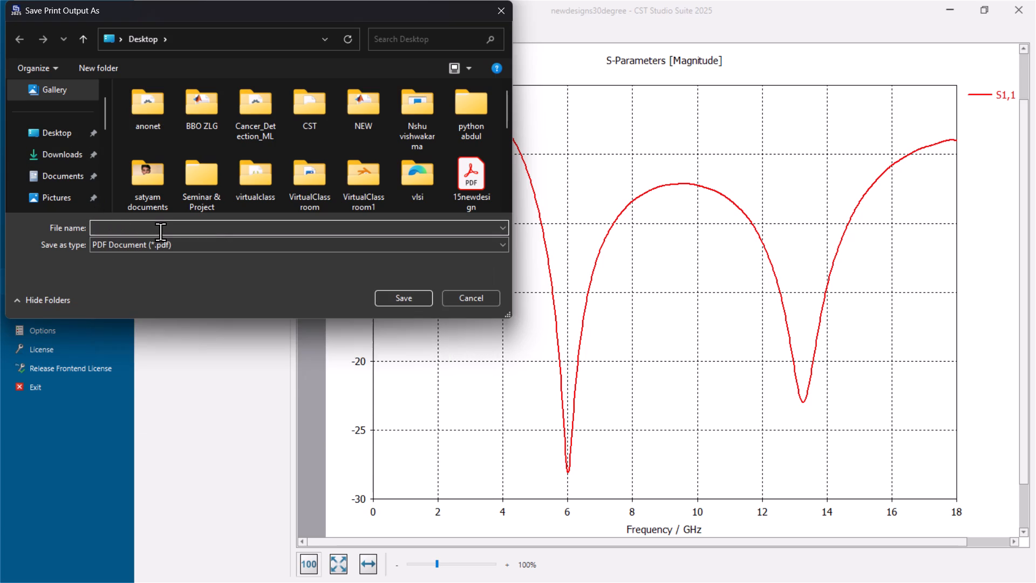
type("s11")
type("30")
key("space")
type("new design")
key("Return")
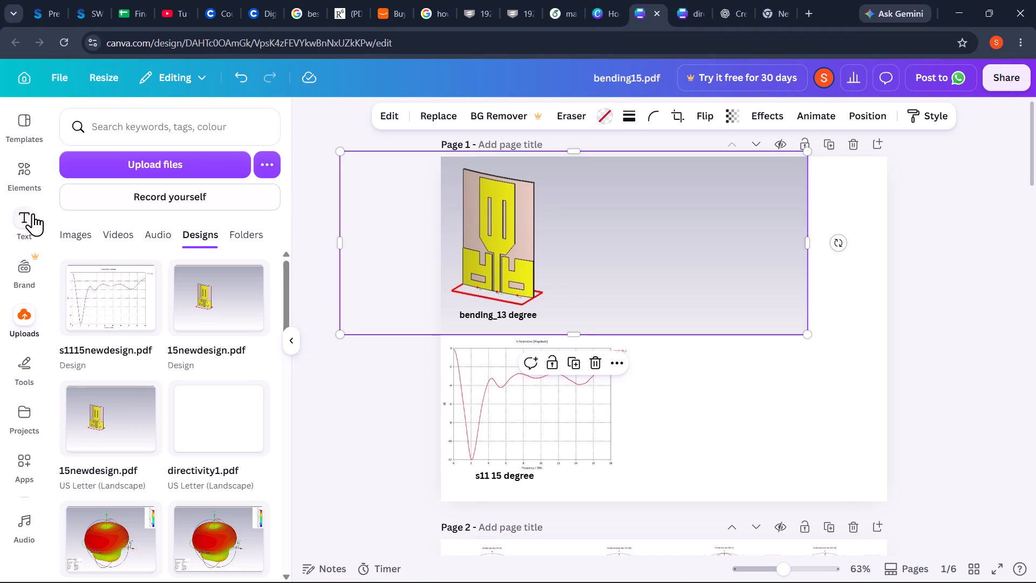
Upload the bending_30 PDF from the Desktop to the design's uploads.
left_click(173, 162)
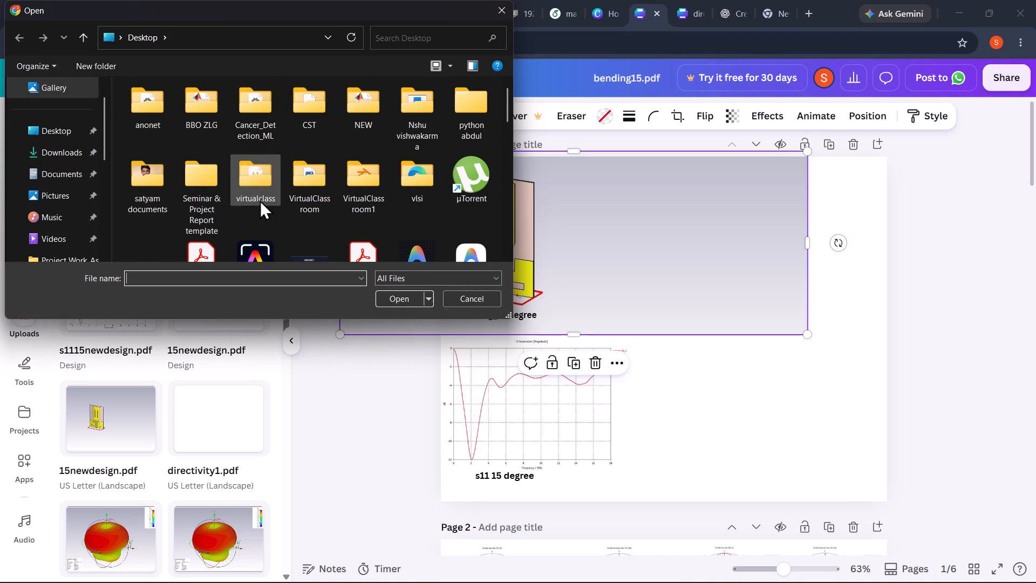
scroll(260, 200, "down", 1)
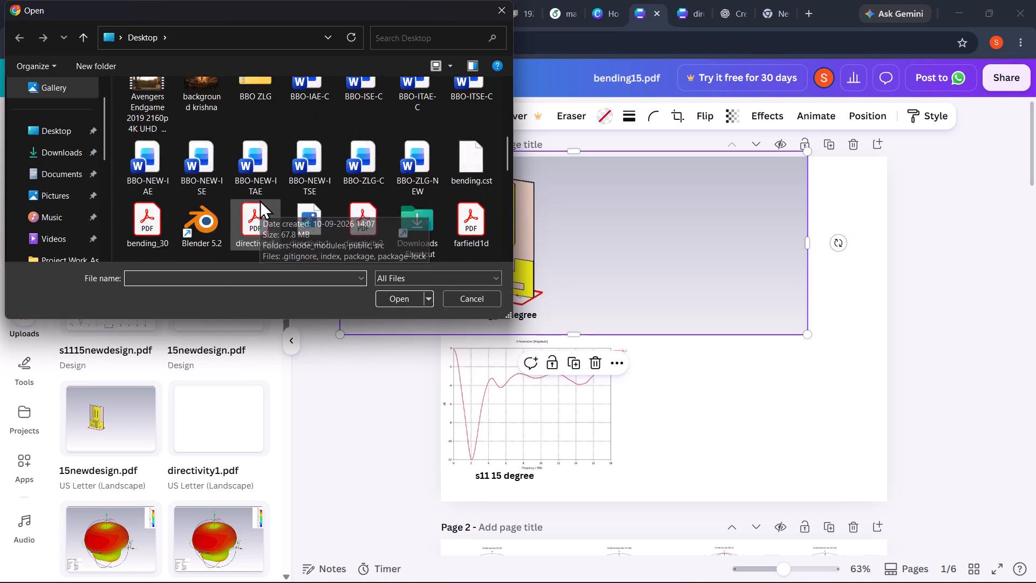
scroll(260, 200, "down", 1)
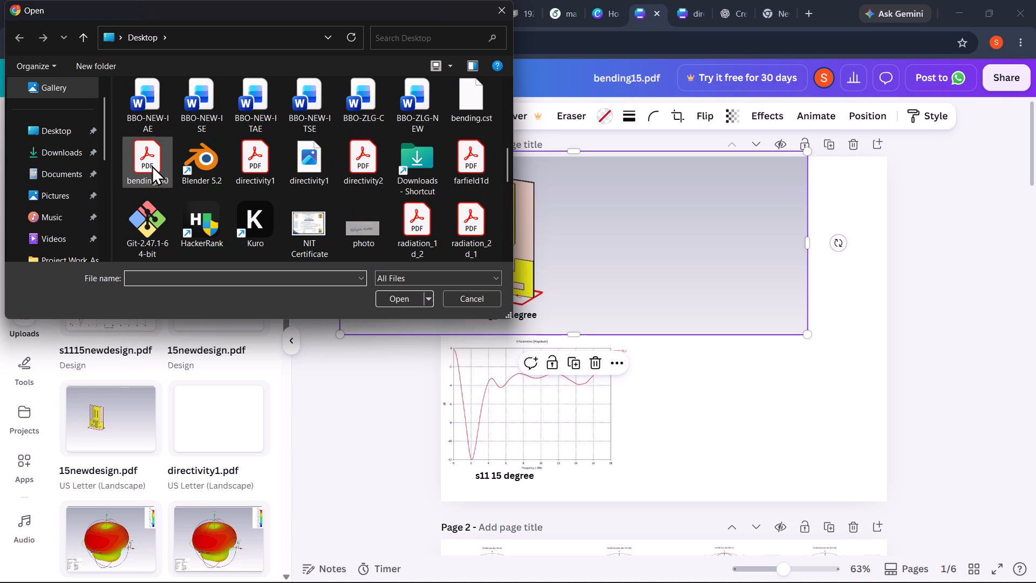
double_click(152, 165)
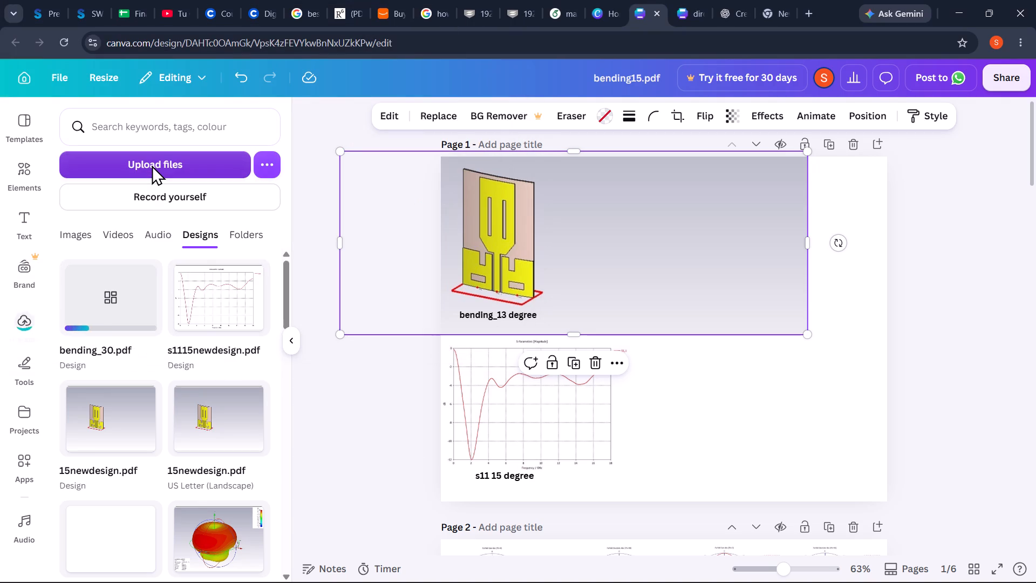
Upload the "s1130 new design" PDF from the Desktop to the design's uploads.
left_click(165, 165)
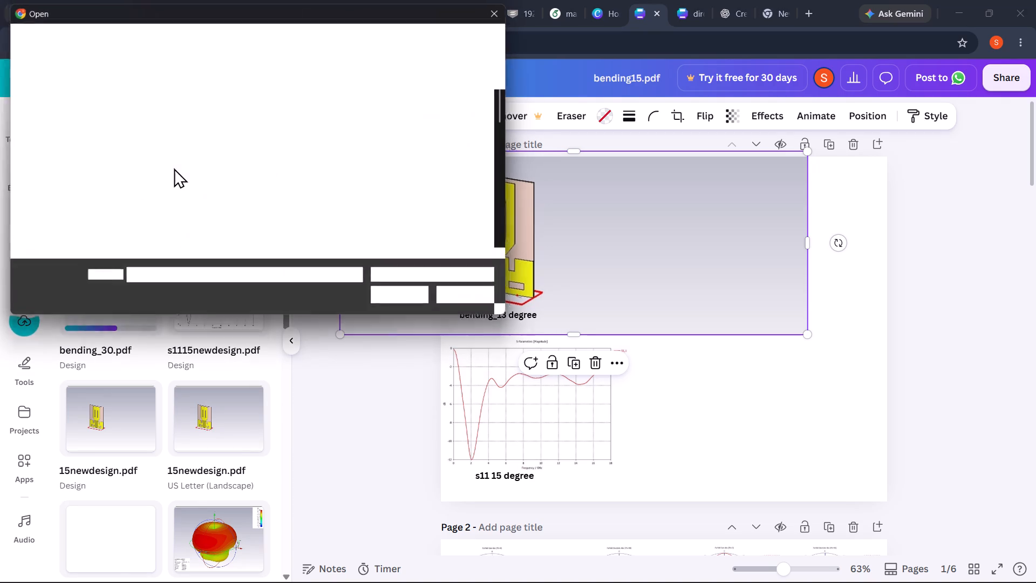
scroll(244, 213, "down", 2)
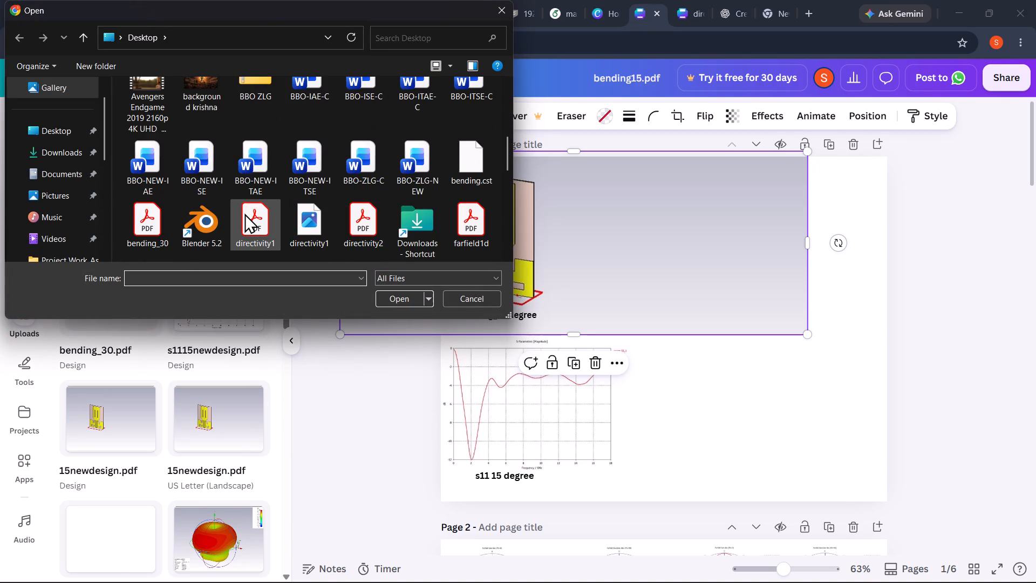
scroll(244, 213, "down", 1)
scroll(244, 213, "up", 1)
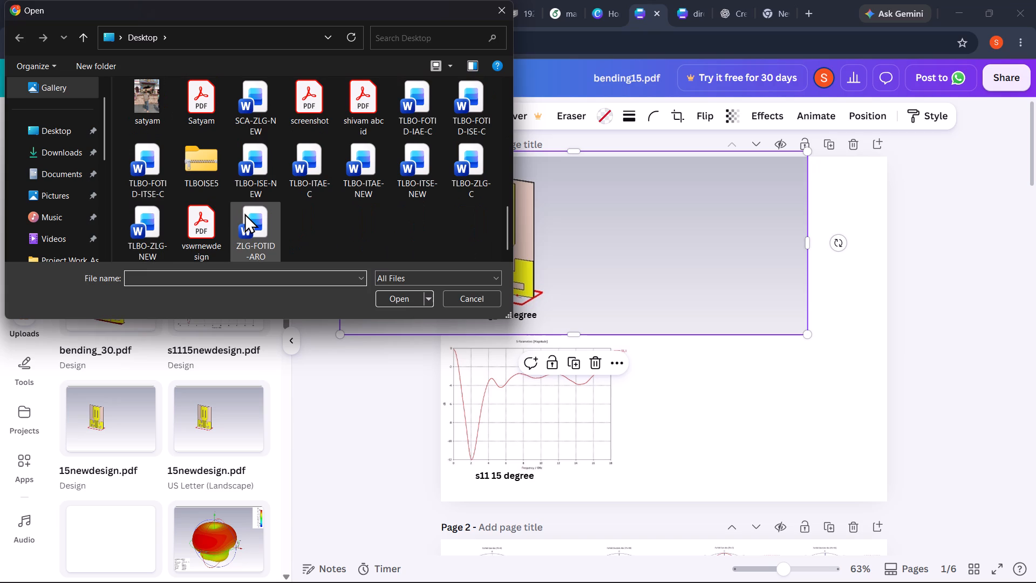
scroll(244, 213, "up", 1)
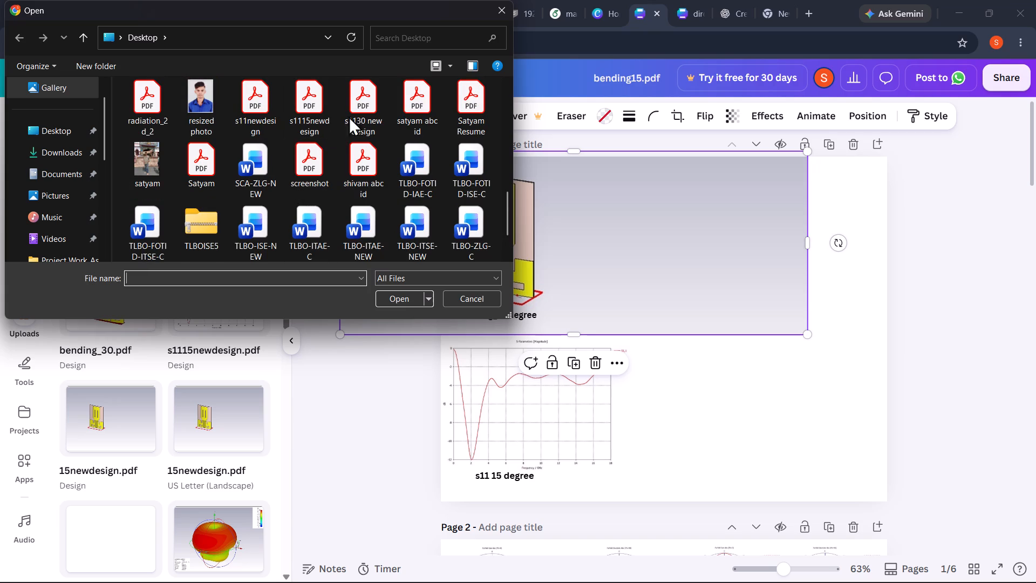
double_click(367, 116)
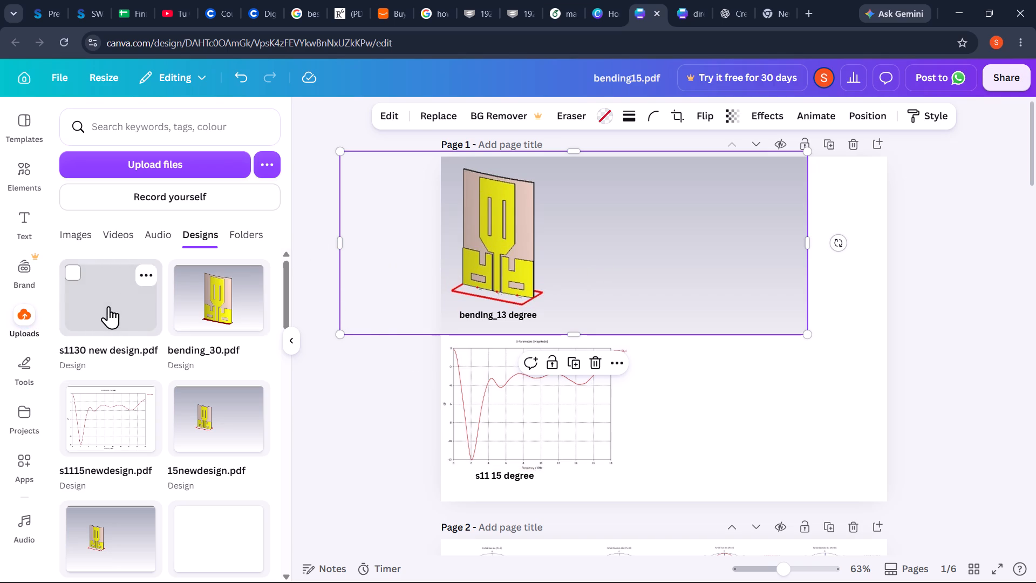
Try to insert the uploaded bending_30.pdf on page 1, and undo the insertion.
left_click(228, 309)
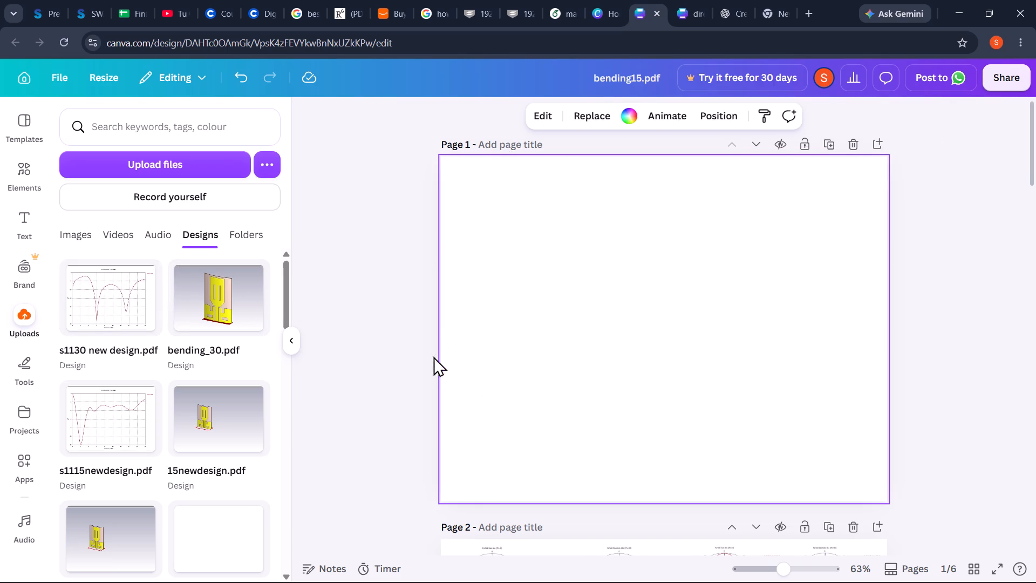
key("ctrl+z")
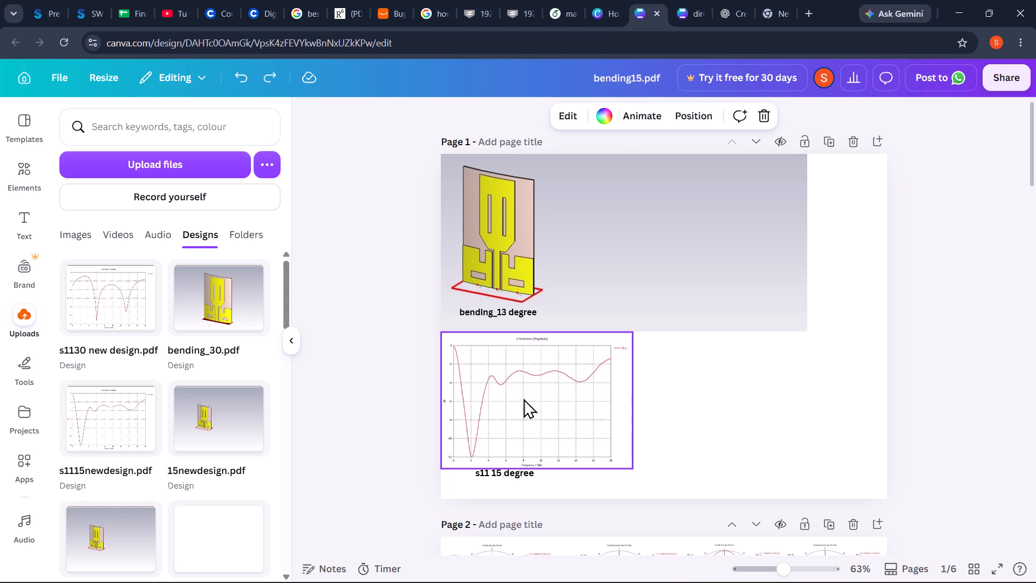
Insert the uploaded bending_30.pdf on page 6, the last page of the design.
scroll(585, 445, "down", 2)
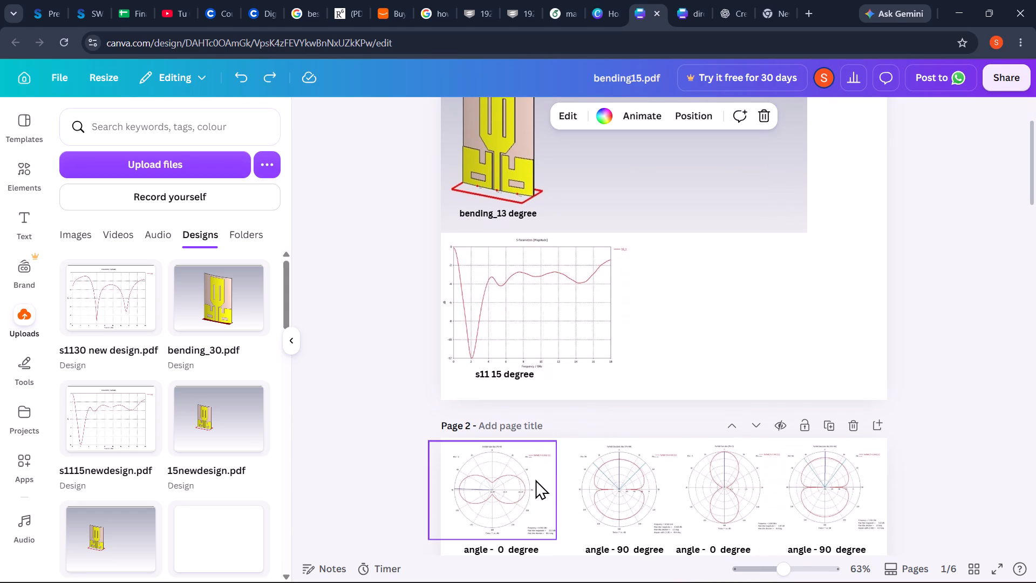
scroll(670, 526, "down", 9)
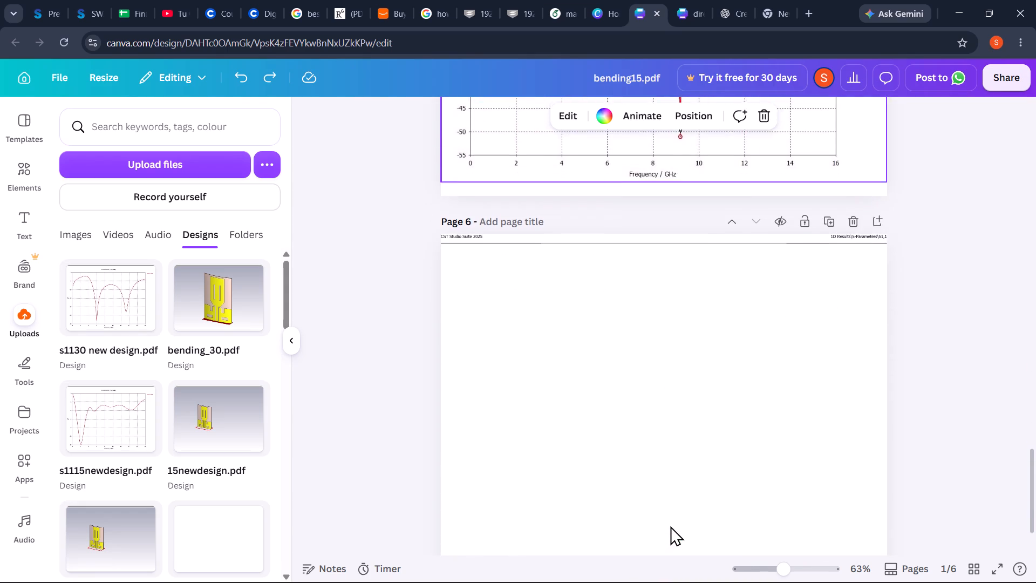
left_click(202, 301)
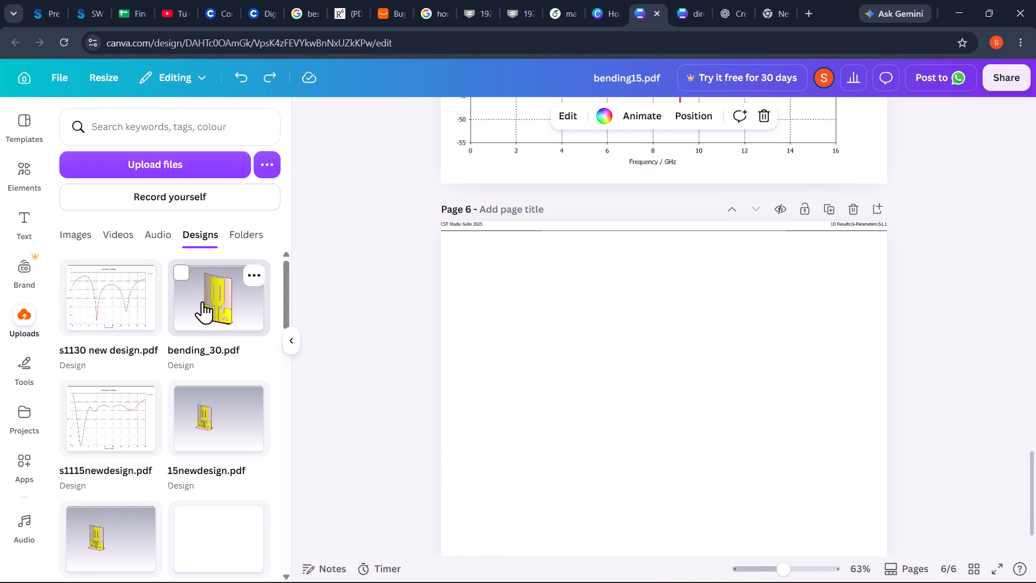
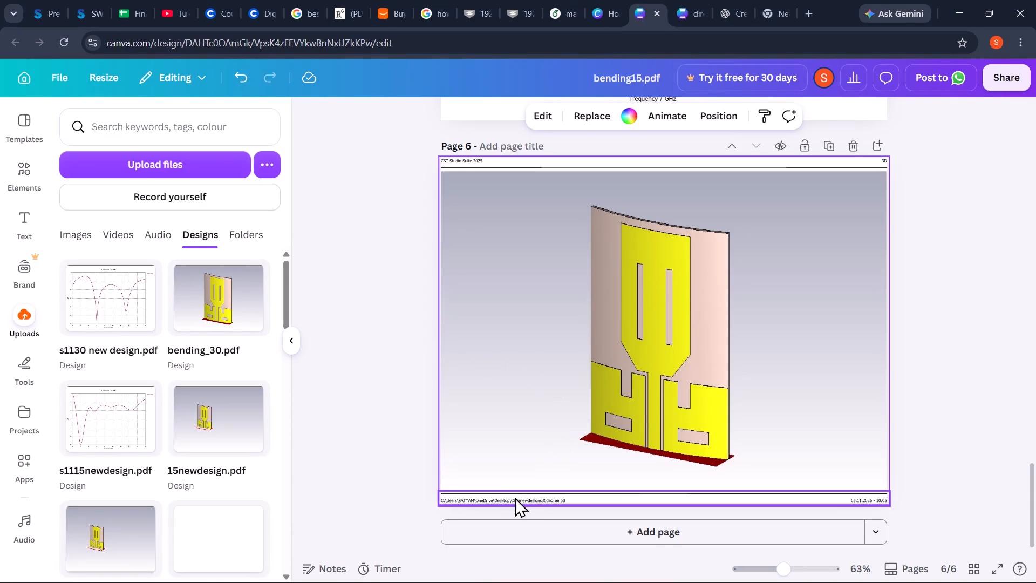
Move the footer strip containing the file path and date off page 6.
left_click_drag(507, 497, 0, 582)
Shrink the 30-degree antenna image on page 6 to well under half the page width.
left_click(664, 239)
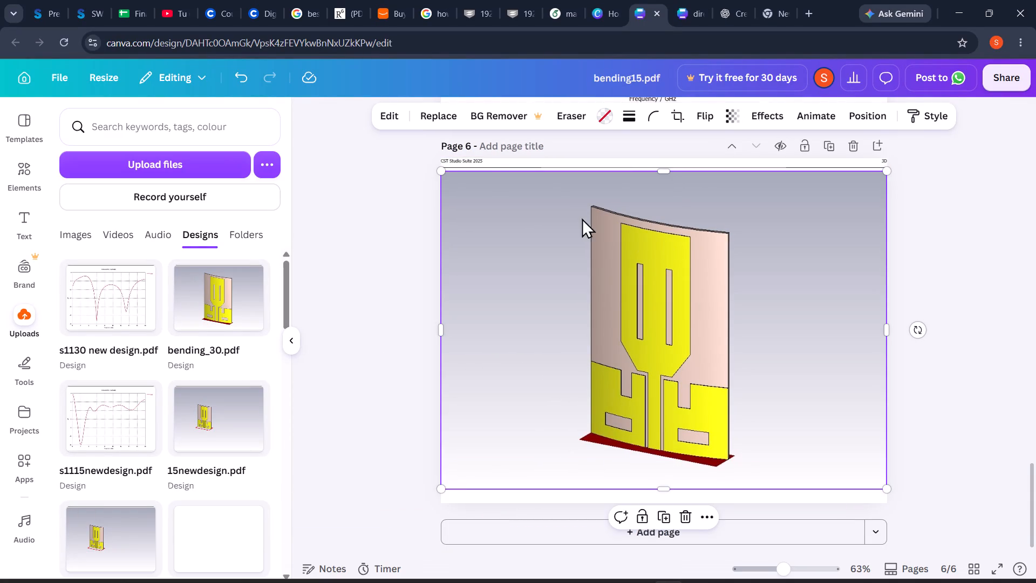
left_click_drag(441, 173, 720, 316)
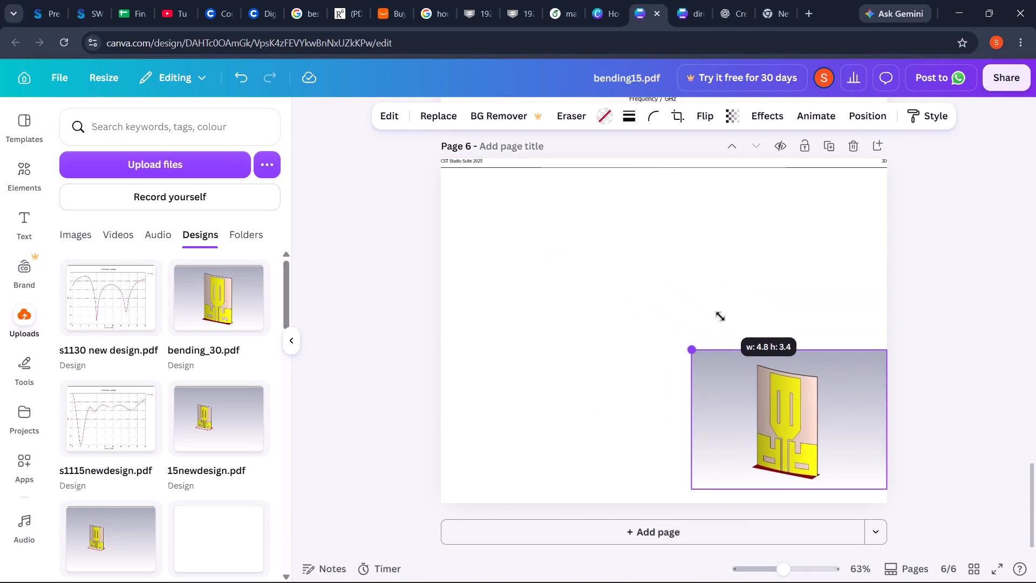
left_click_drag(720, 316, 735, 338)
Move the reduced 30-degree antenna image up past the upper edge of page 6, towards page 5.
left_click_drag(783, 417, 726, 227)
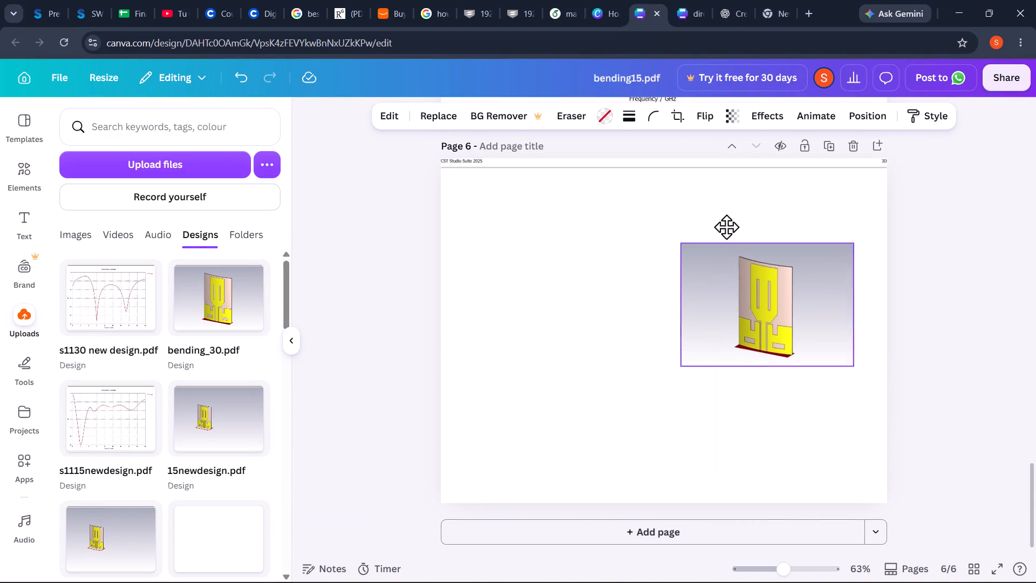
left_click_drag(726, 227, 669, 141)
key("Up")
key("Up")
key("Up")
key("Up")
key("Up")
key("Up")
key("Up")
key("Up")
key("Up")
key("Up")
key("Up")
key("Up")
key("Up")
key("Up")
key("Up")
key("Up")
key("Up")
key("Up")
key("Up")
key("Up")
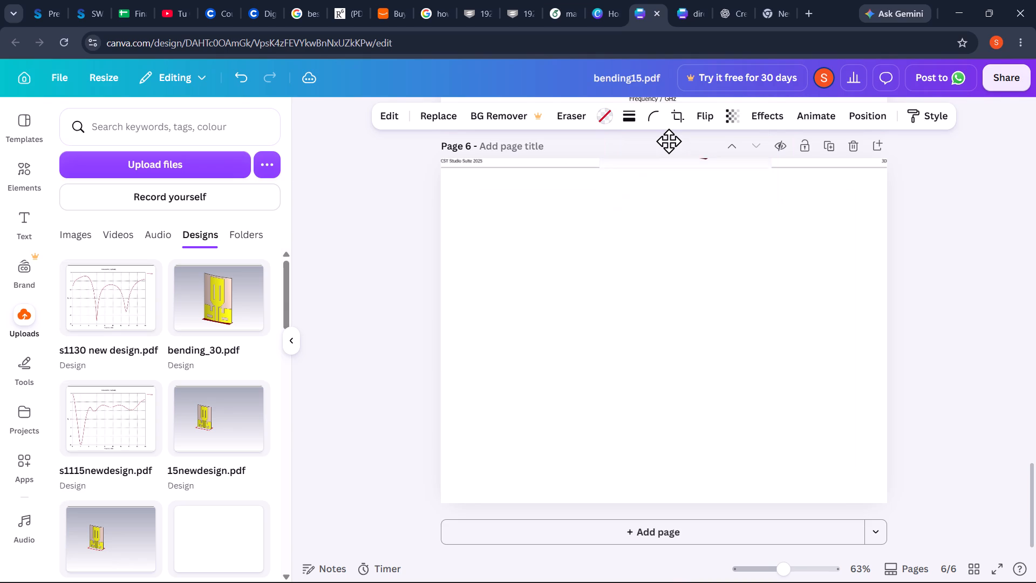
left_click_drag(669, 141, 602, 221)
key("Up")
key("Up")
key("Up")
key("Up")
key("Up")
key("Up")
key("Up")
key("Up")
key("Up")
key("Up")
key("Up")
key("Up")
key("Up")
key("Up")
key("Up")
key("Up")
key("Up")
key("Up")
key("Up")
key("Up")
key("Up")
key("Up")
key("Up")
key("Up")
key("Up")
key("Up")
key("Up")
key("Up")
key("Up")
key("Up")
key("Up")
scroll(602, 221, "up", 4)
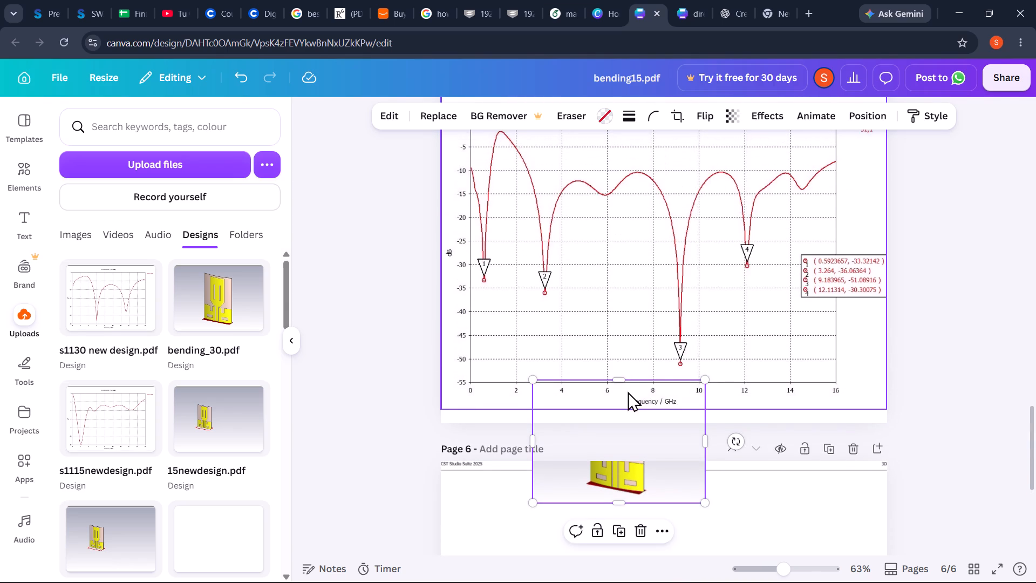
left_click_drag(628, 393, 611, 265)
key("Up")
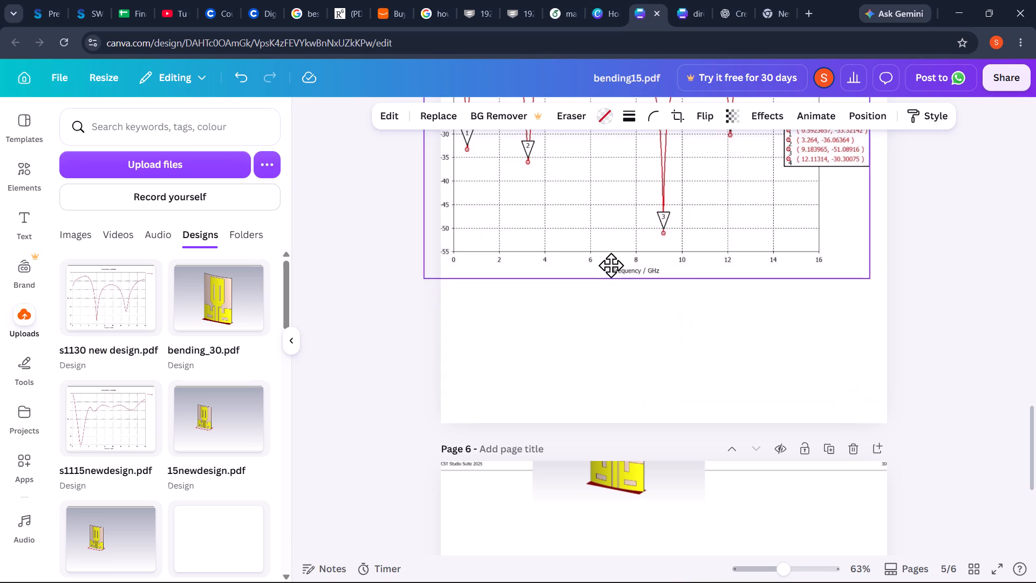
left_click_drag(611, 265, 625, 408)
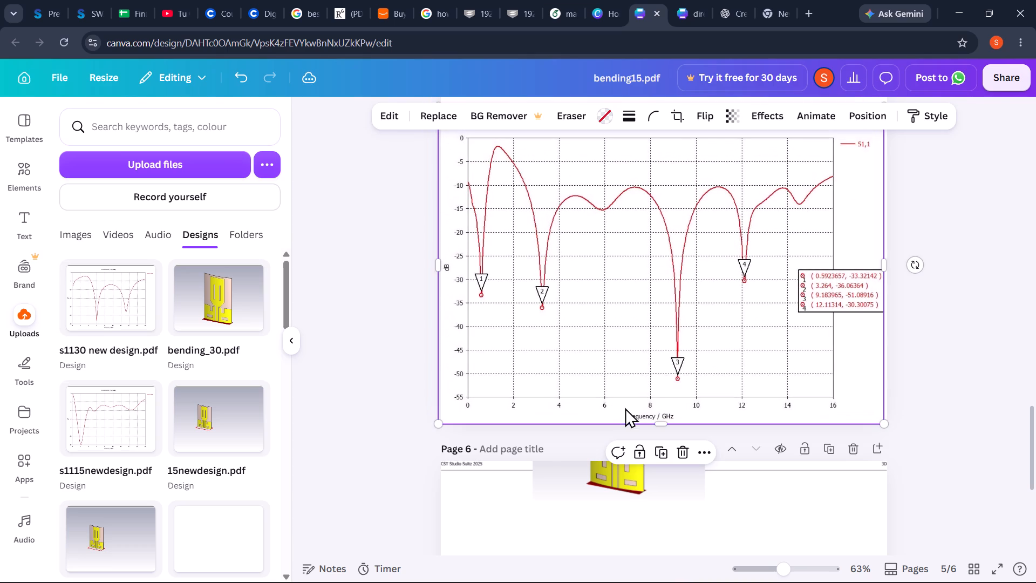
Move the 30-degree antenna image from page 6 up across page 5 and onto page 4, over the SAR 5 figure.
left_click_drag(630, 491, 651, 319)
key("Up")
key("Up")
key("Up")
key("Up")
key("Up")
key("Up")
key("Up")
key("Up")
key("Up")
key("Up")
key("Up")
key("Up")
key("Up")
key("Up")
key("Up")
key("Up")
key("Up")
key("Up")
key("Up")
key("Up")
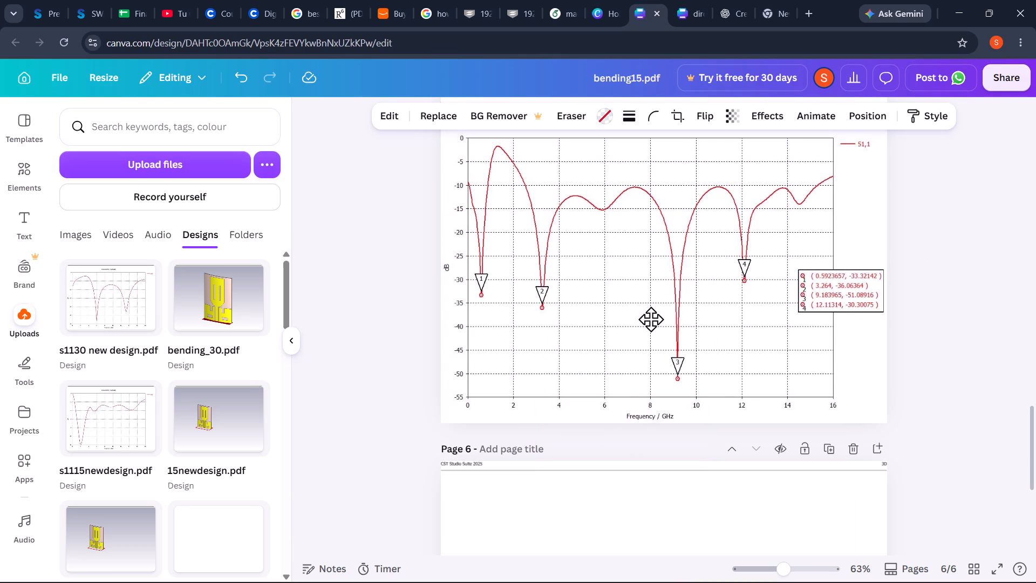
left_click_drag(651, 319, 680, 158)
key("Up")
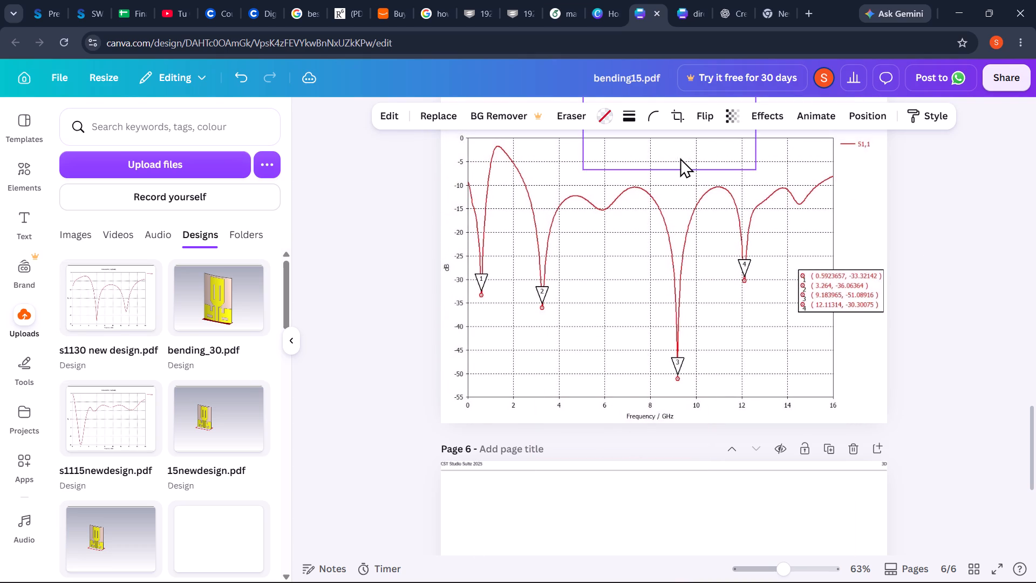
scroll(680, 158, "up", 6)
left_click_drag(697, 385, 703, 202)
key("Up")
key("Up")
key("Up")
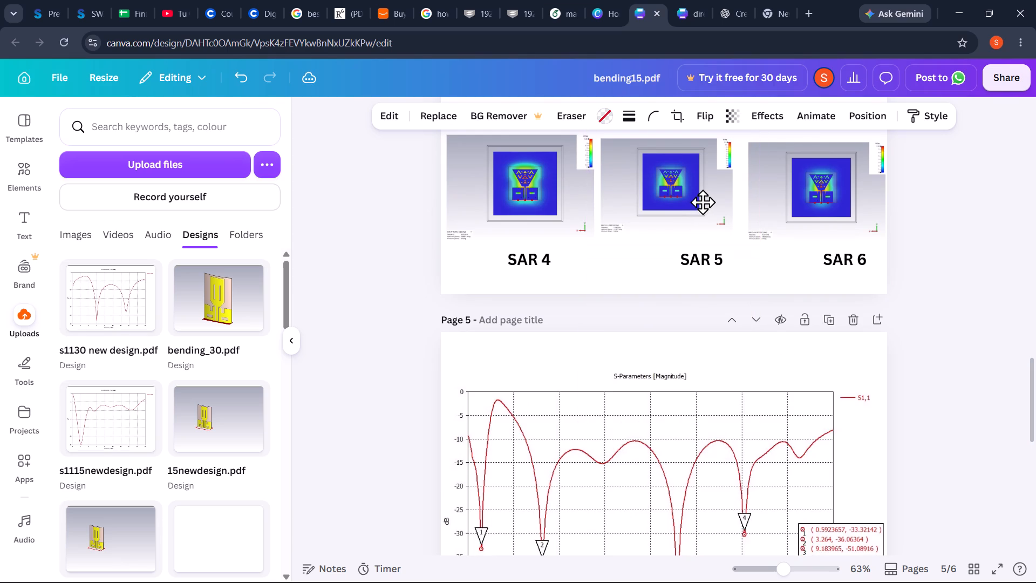
left_click_drag(703, 202, 870, 139)
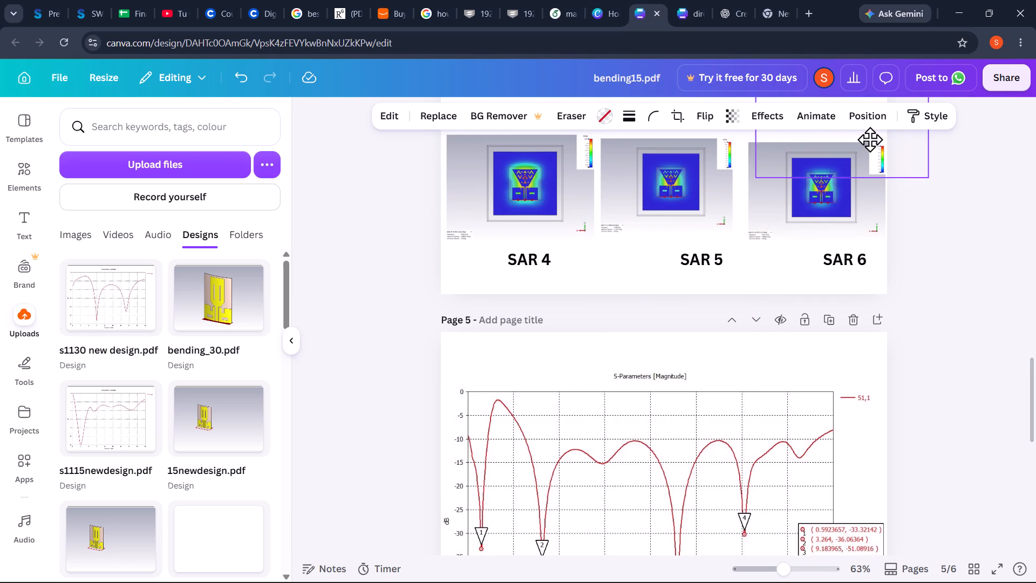
left_click_drag(870, 139, 681, 233)
key("Up")
key("Up")
key("Up")
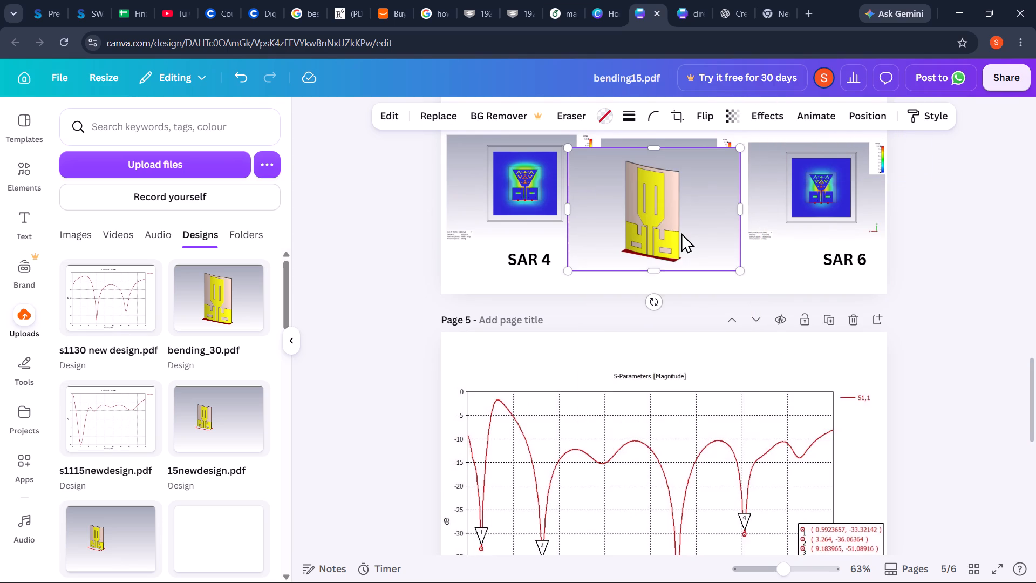
Move the 30-degree antenna image from page 4 up to page 1, beside the antenna captioned "bending_13 degree".
scroll(681, 233, "up", 6)
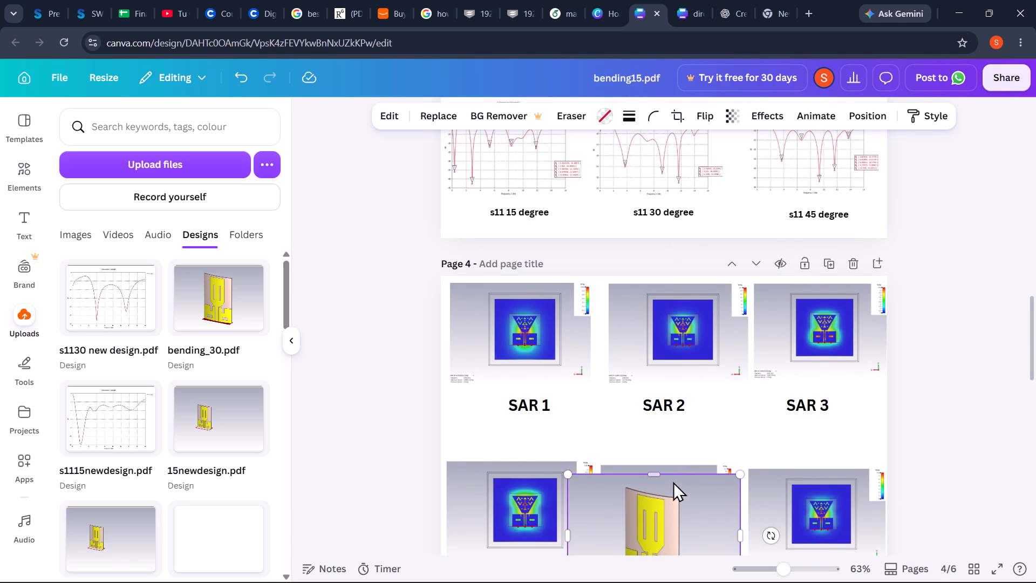
left_click_drag(676, 502, 735, 85)
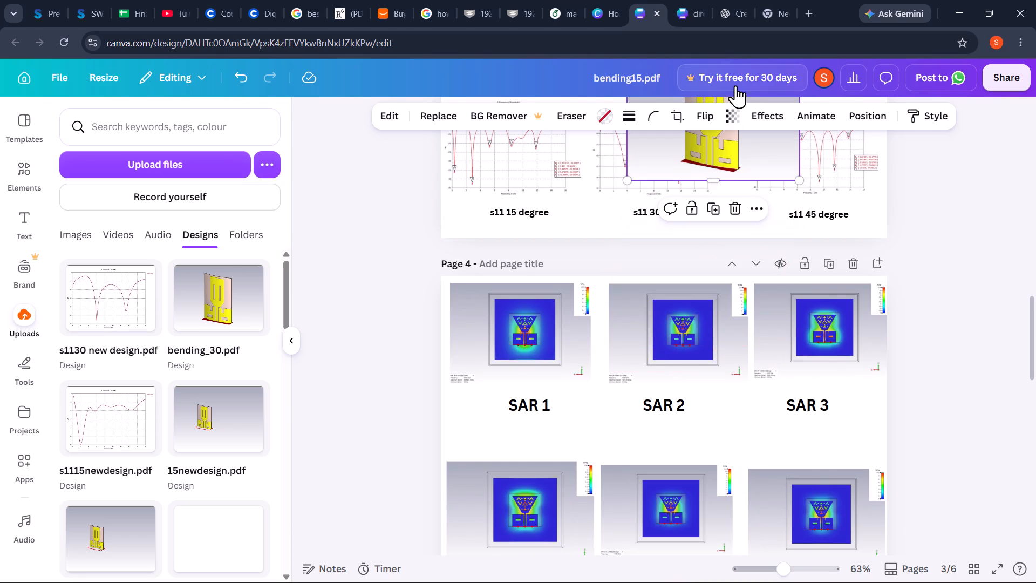
scroll(833, 164, "up", 3)
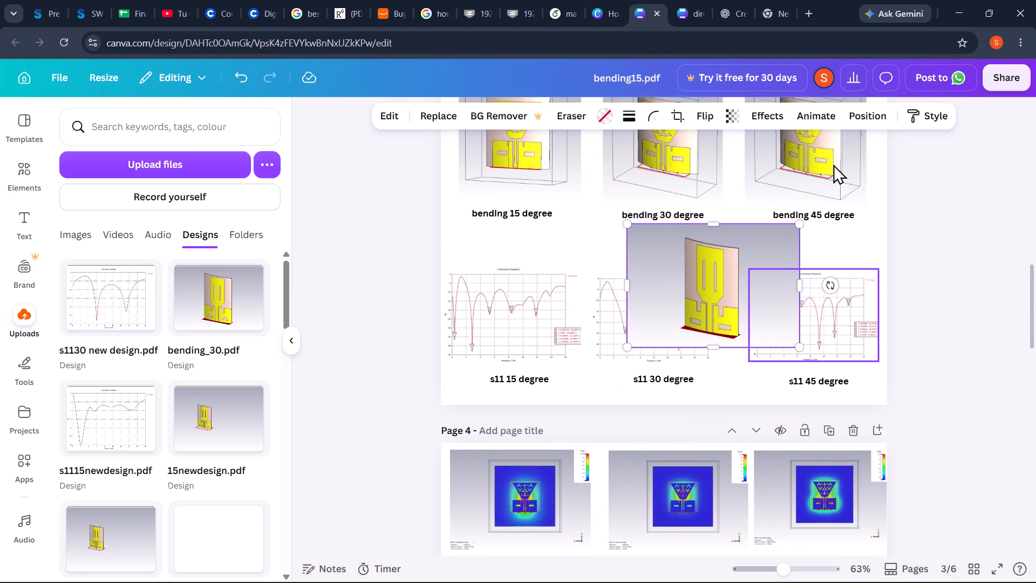
scroll(833, 164, "up", 2)
left_click_drag(717, 334, 692, 122)
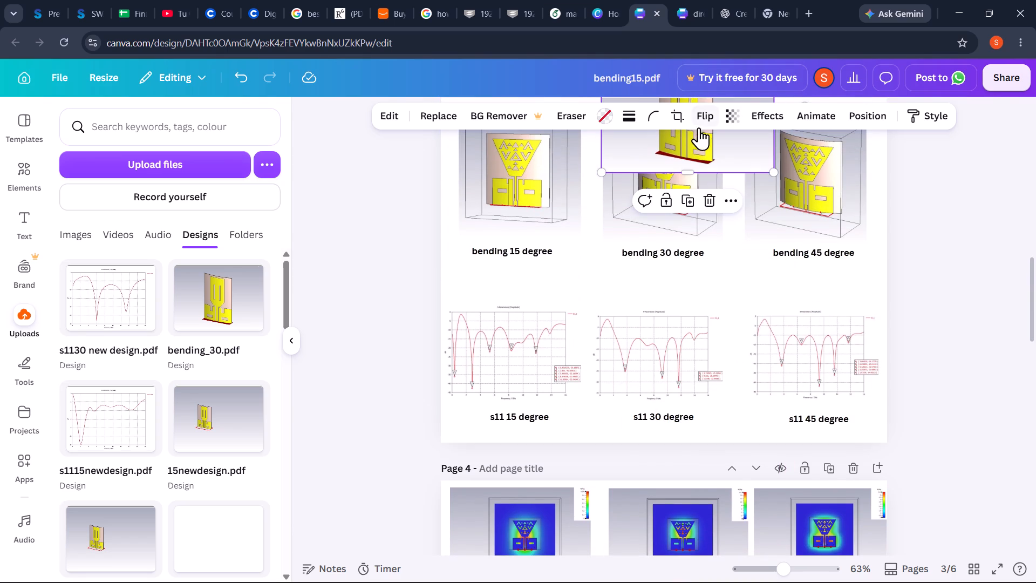
scroll(835, 199, "up", 4)
left_click_drag(682, 327, 728, 150)
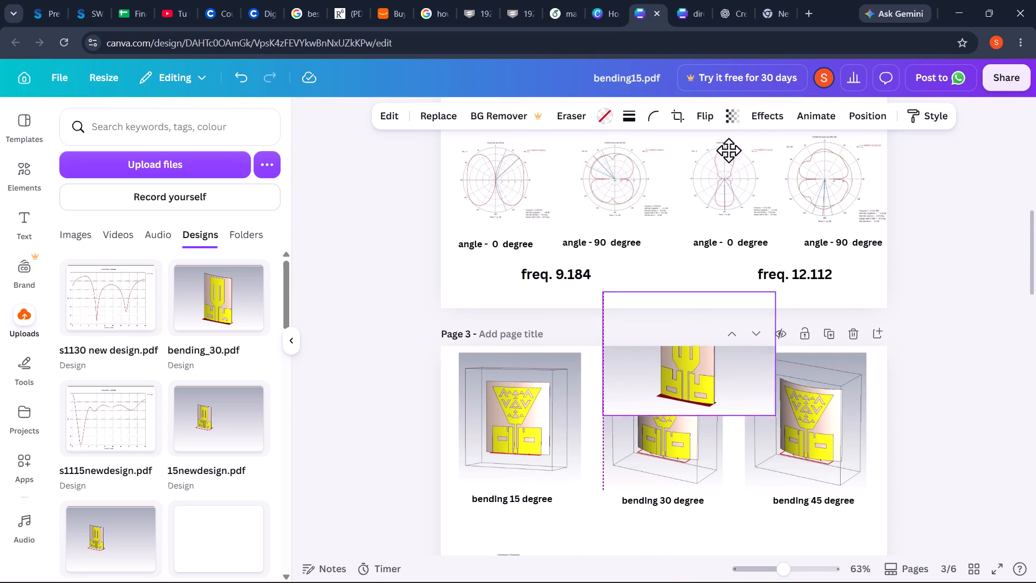
left_click_drag(728, 150, 734, 72)
scroll(889, 212, "up", 5)
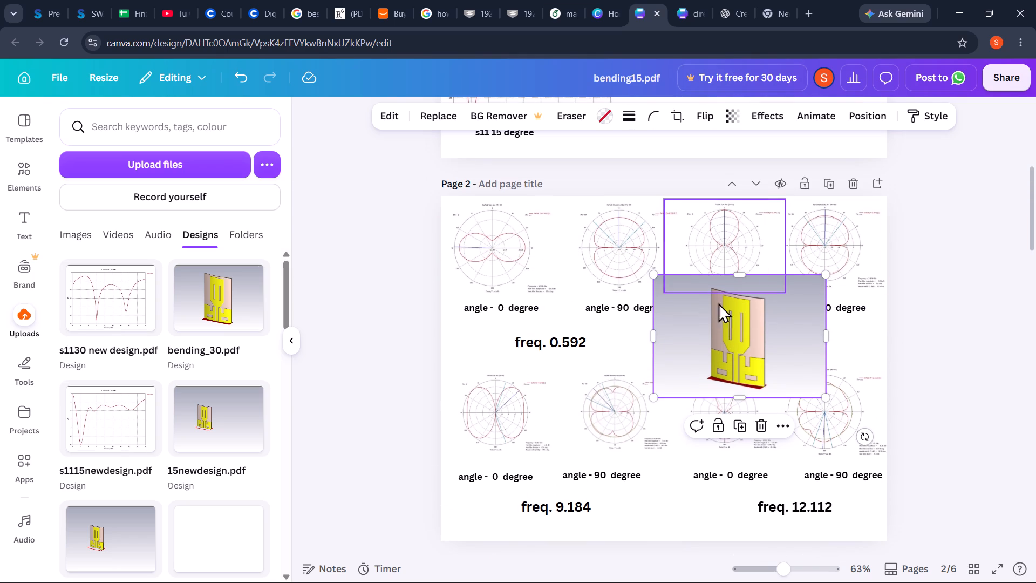
left_click_drag(713, 311, 689, 100)
scroll(936, 145, "up", 4)
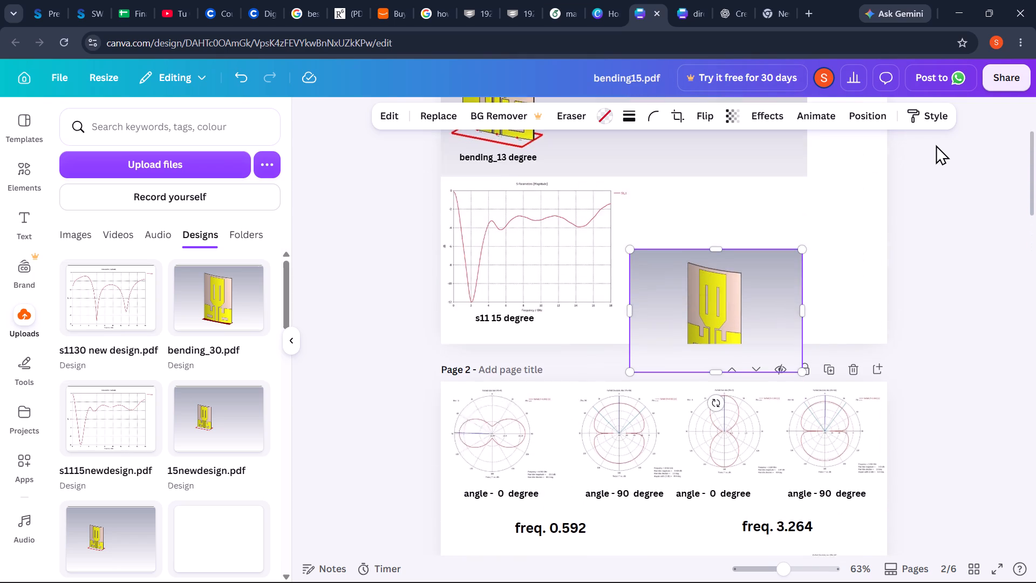
scroll(936, 145, "up", 1)
left_click_drag(773, 364, 724, 152)
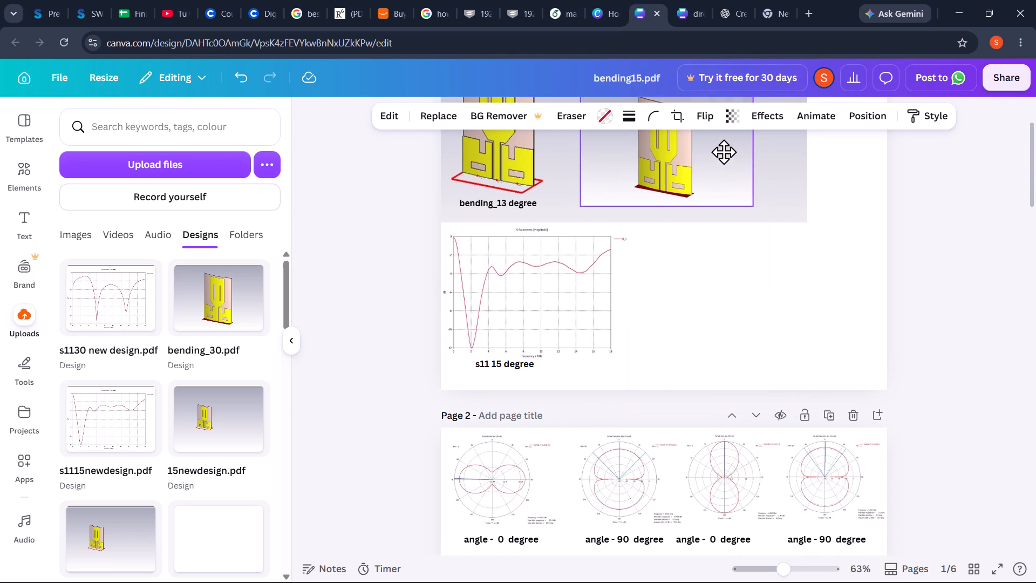
left_click_drag(724, 152, 722, 144)
scroll(865, 189, "up", 4)
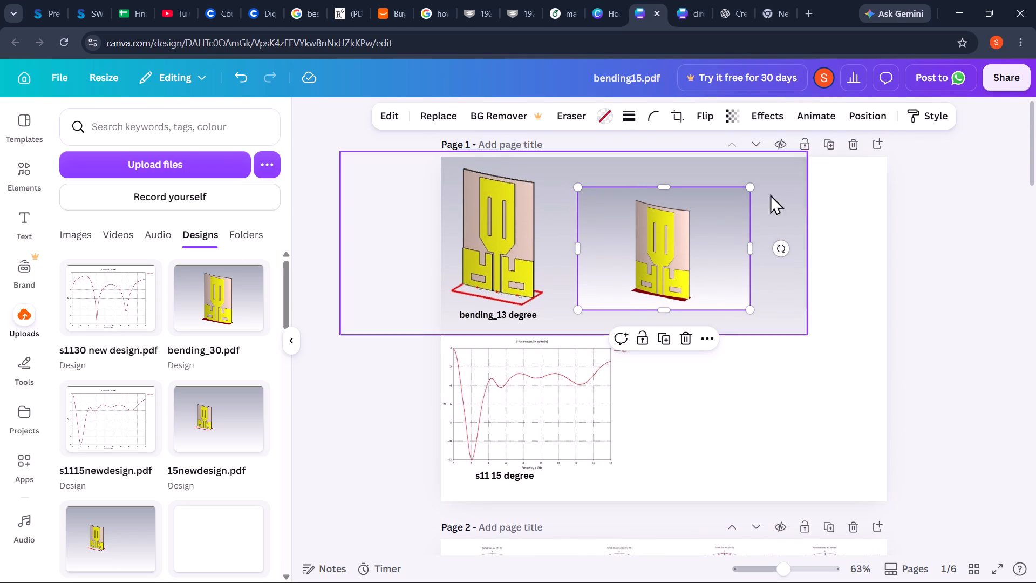
left_click_drag(691, 233, 693, 223)
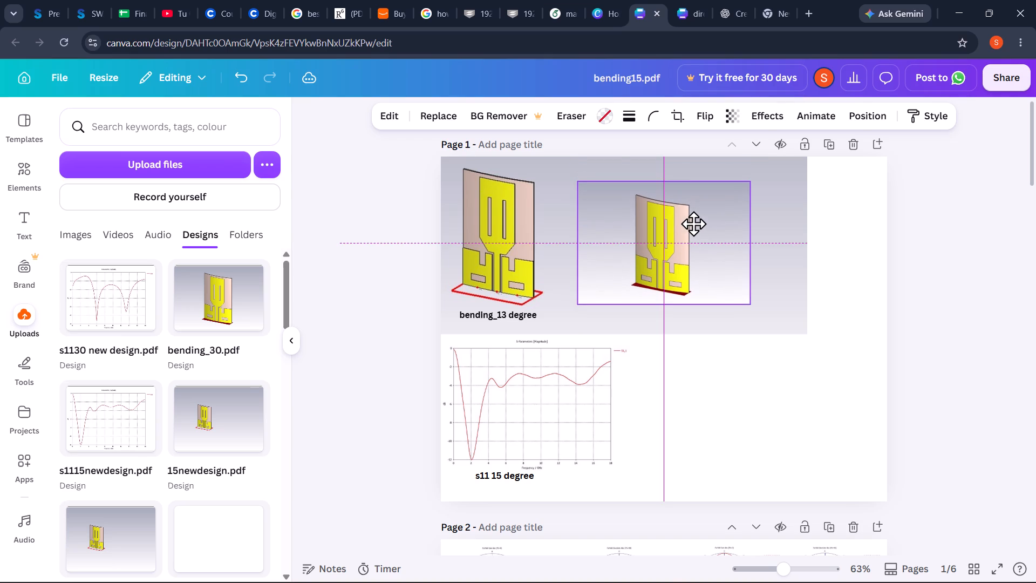
left_click_drag(693, 223, 696, 226)
Enlarge the 30-degree antenna image on page 1 to about 5.1 by 3.6, matching the neighbouring antenna more closely.
left_click_drag(587, 185, 580, 174)
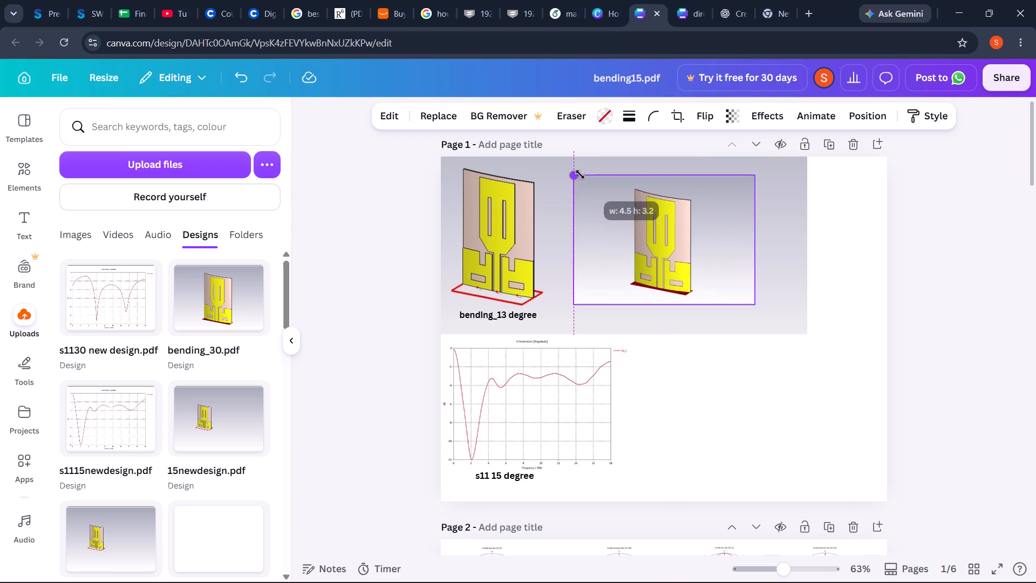
left_click_drag(580, 174, 570, 168)
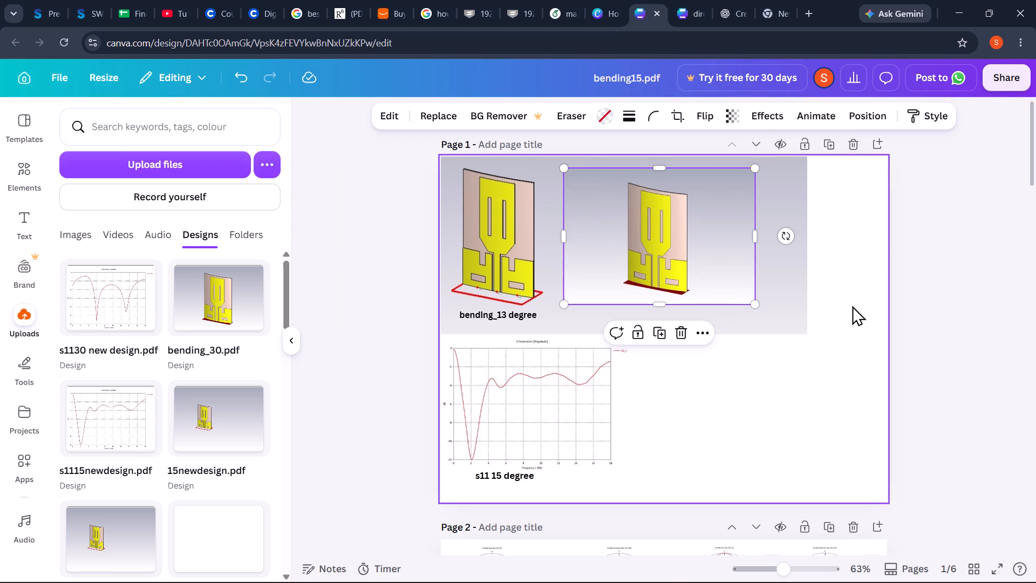
left_click(855, 308)
left_click(670, 267)
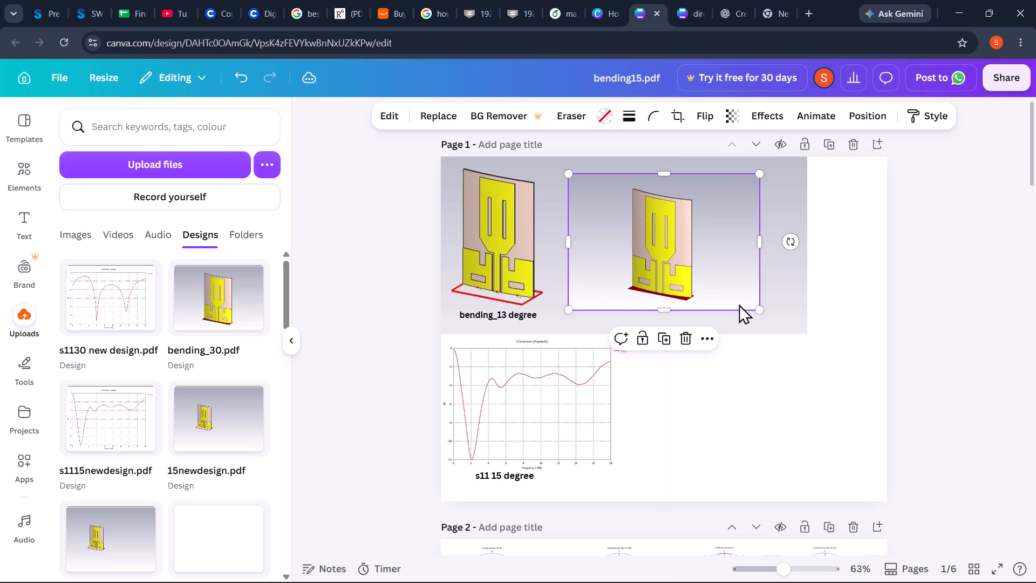
left_click_drag(756, 304, 769, 313)
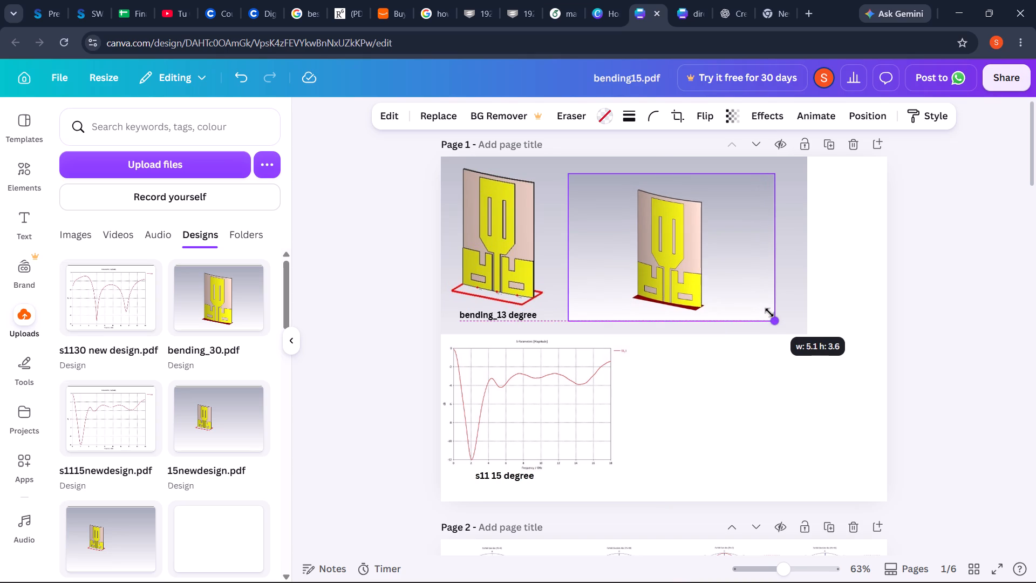
left_click_drag(769, 313, 773, 315)
left_click(876, 395)
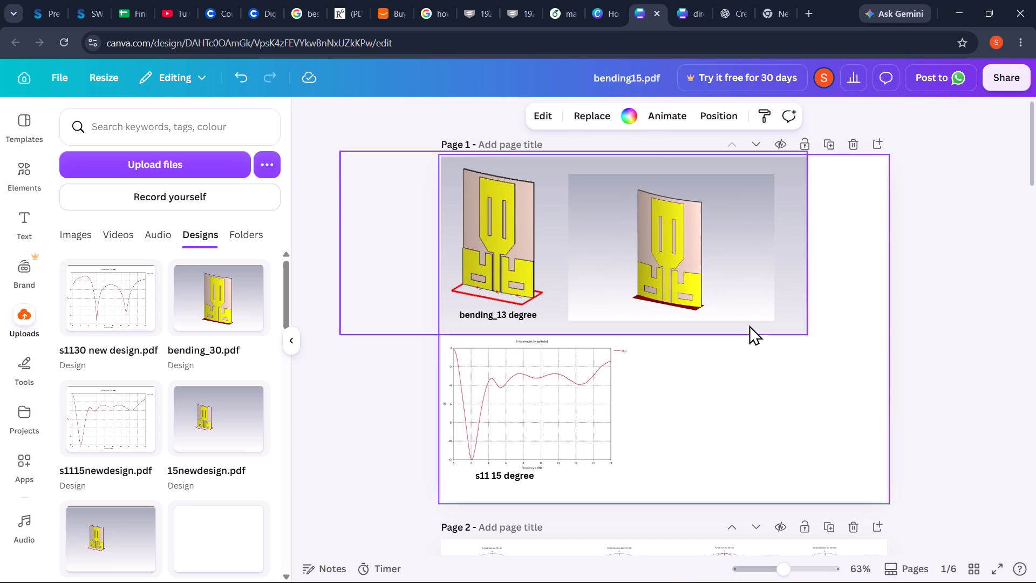
Shrink the 15-degree S1,1 plot on page 1 and position it just above its "s11 15 degree" caption.
left_click(598, 390)
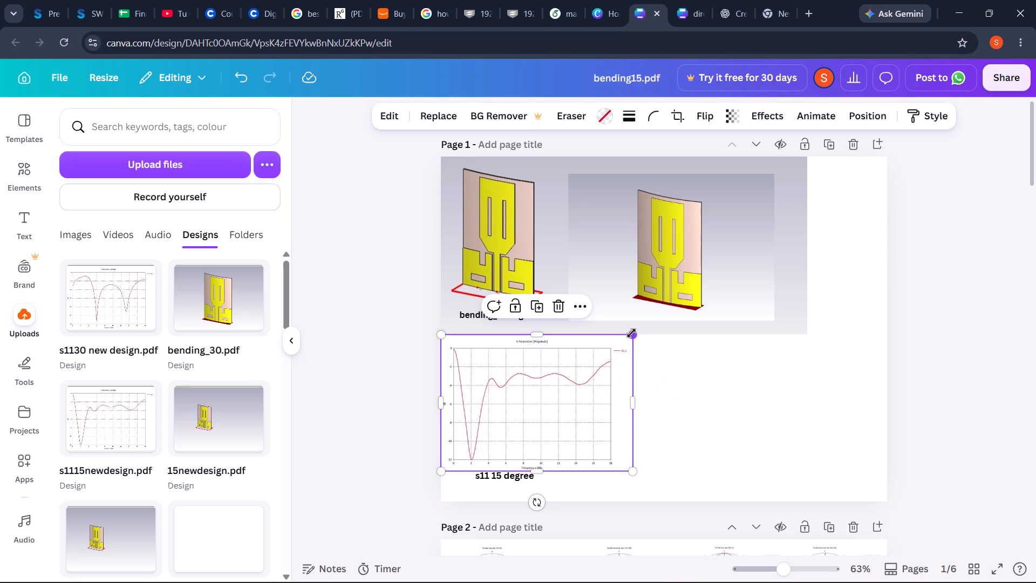
left_click_drag(633, 329, 598, 335)
left_click_drag(526, 424, 526, 420)
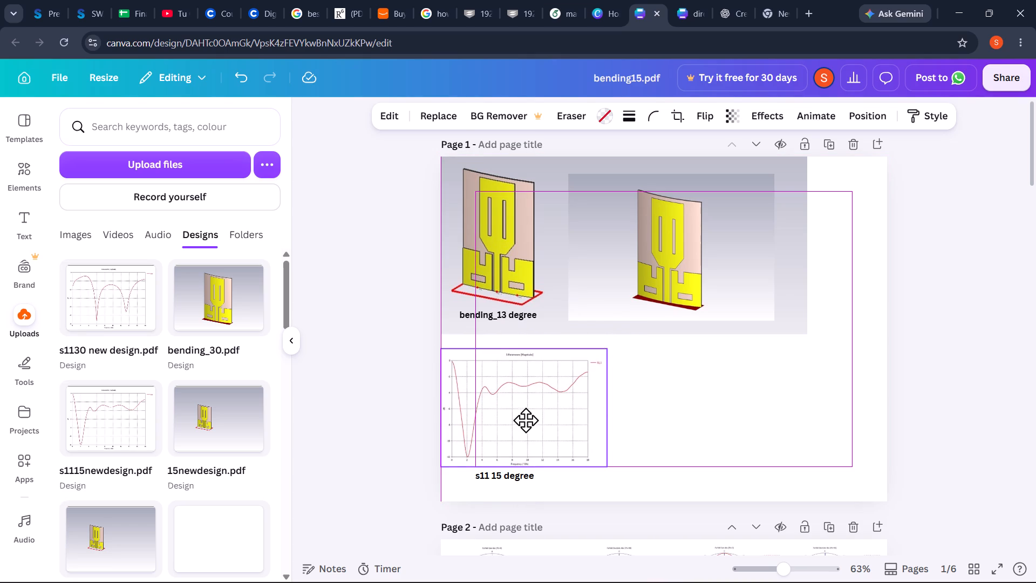
left_click_drag(526, 420, 524, 417)
left_click(683, 504)
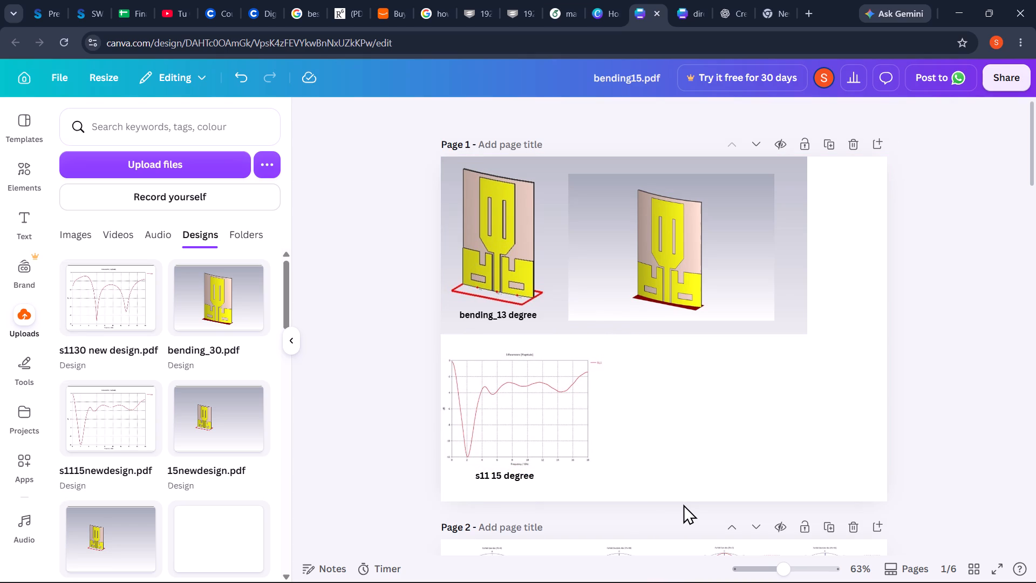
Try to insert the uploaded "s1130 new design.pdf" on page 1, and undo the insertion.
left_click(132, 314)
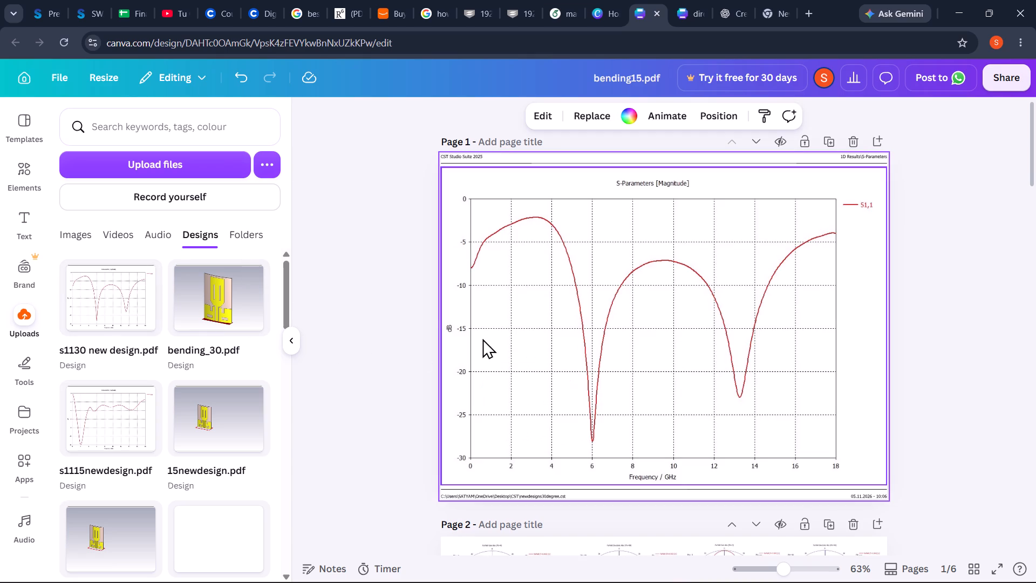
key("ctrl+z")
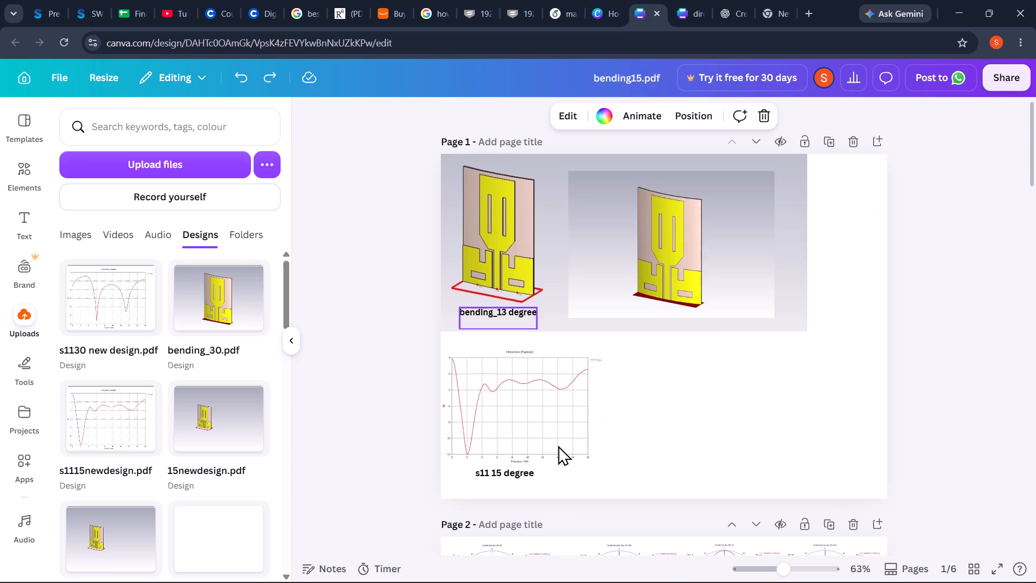
Insert the uploaded "s1130 new design.pdf" plot on page 6, the last page of the design.
scroll(558, 445, "down", 13)
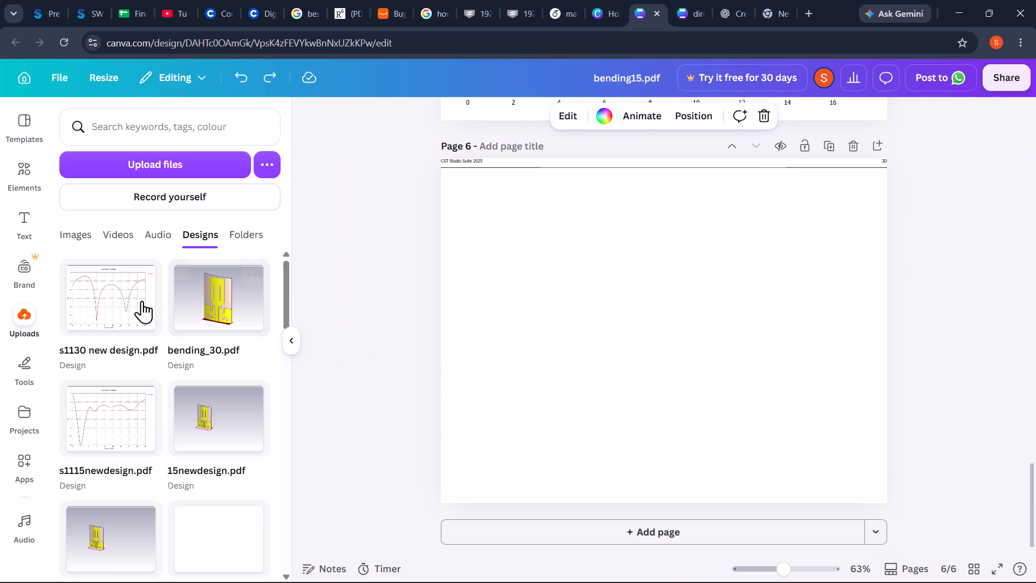
left_click(611, 346)
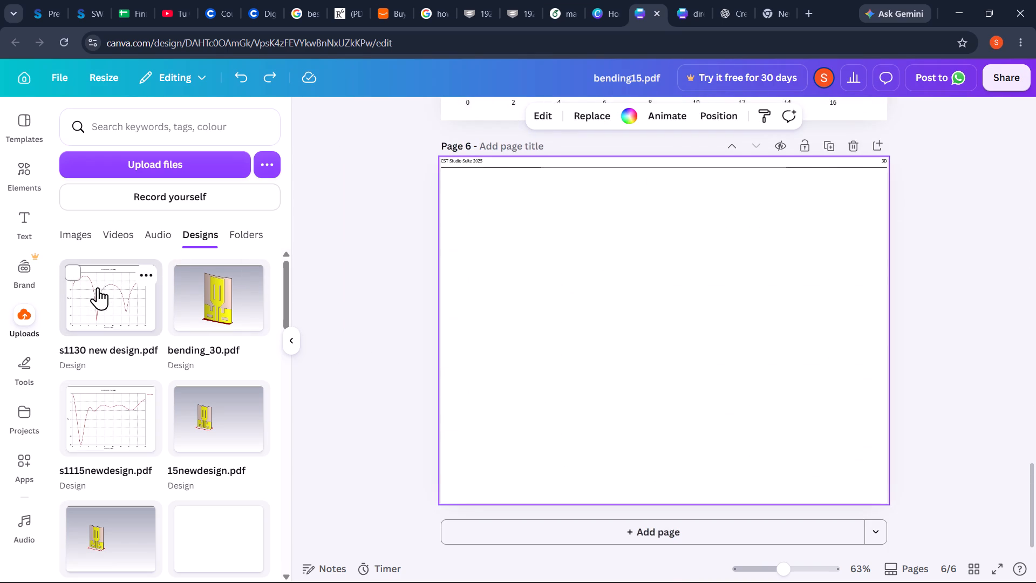
left_click(105, 294)
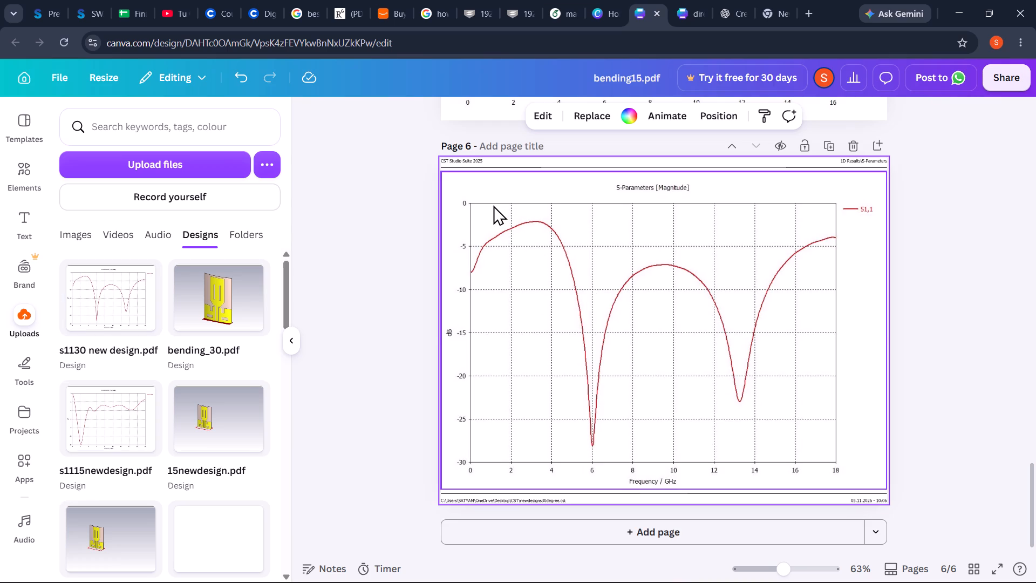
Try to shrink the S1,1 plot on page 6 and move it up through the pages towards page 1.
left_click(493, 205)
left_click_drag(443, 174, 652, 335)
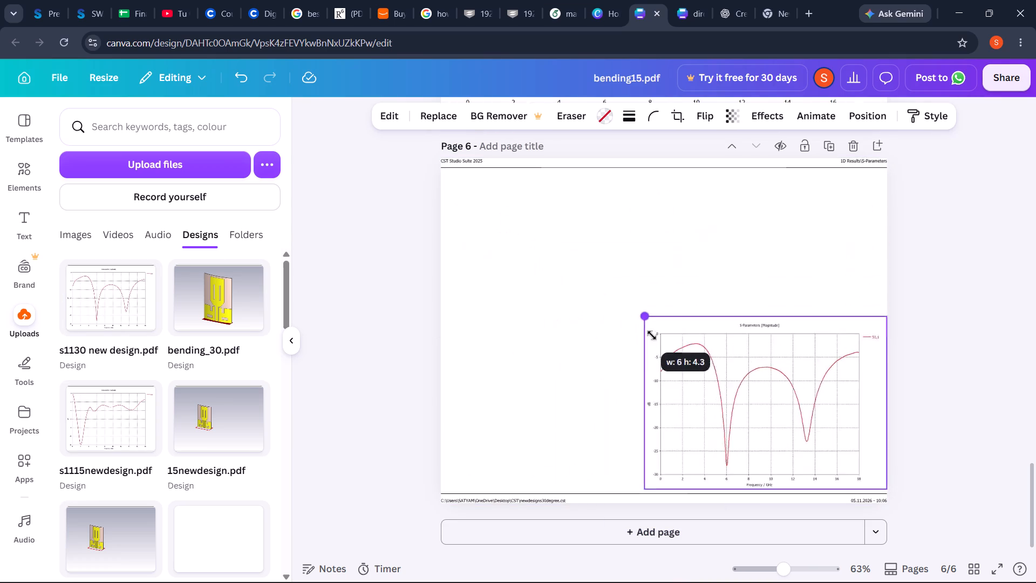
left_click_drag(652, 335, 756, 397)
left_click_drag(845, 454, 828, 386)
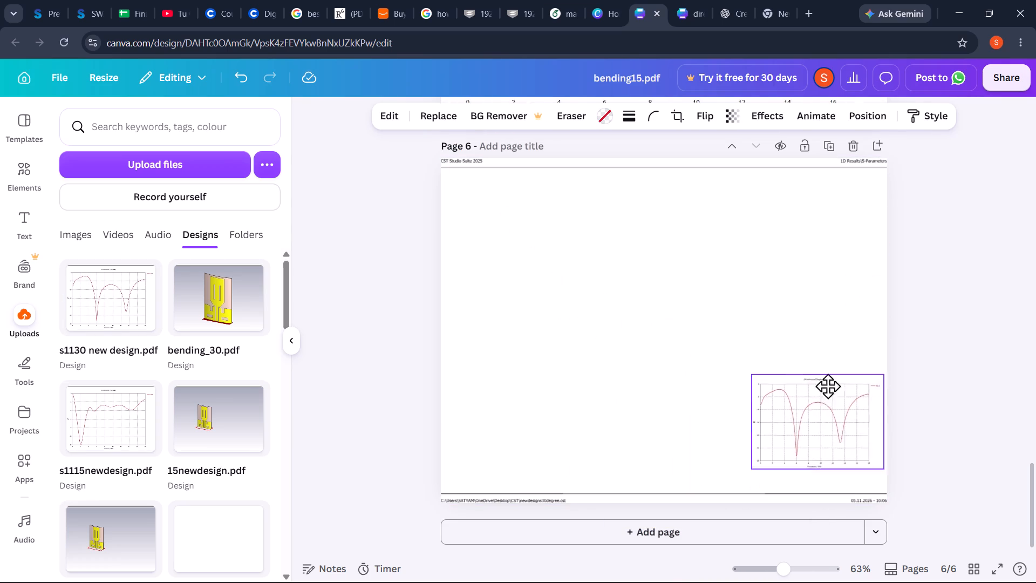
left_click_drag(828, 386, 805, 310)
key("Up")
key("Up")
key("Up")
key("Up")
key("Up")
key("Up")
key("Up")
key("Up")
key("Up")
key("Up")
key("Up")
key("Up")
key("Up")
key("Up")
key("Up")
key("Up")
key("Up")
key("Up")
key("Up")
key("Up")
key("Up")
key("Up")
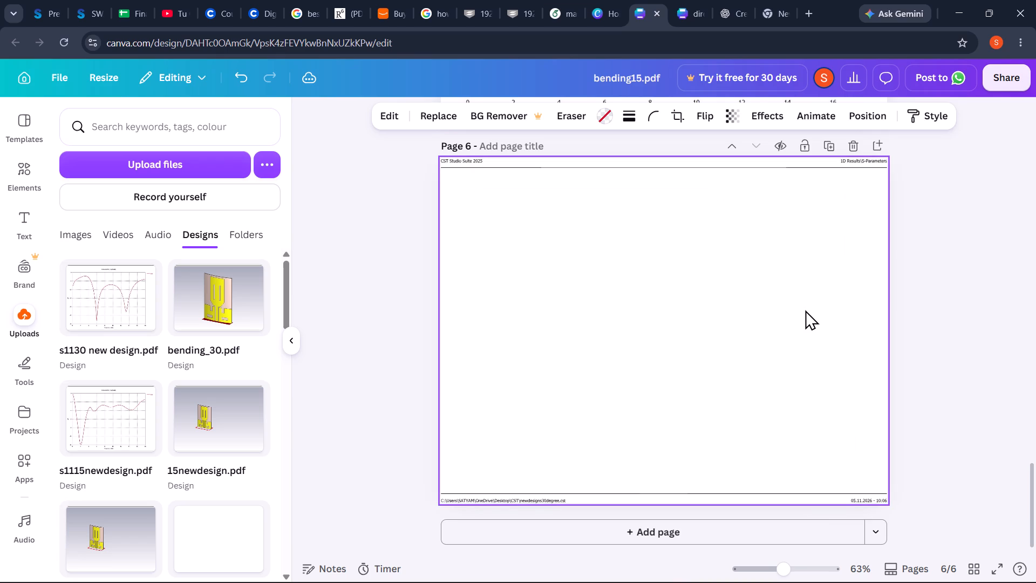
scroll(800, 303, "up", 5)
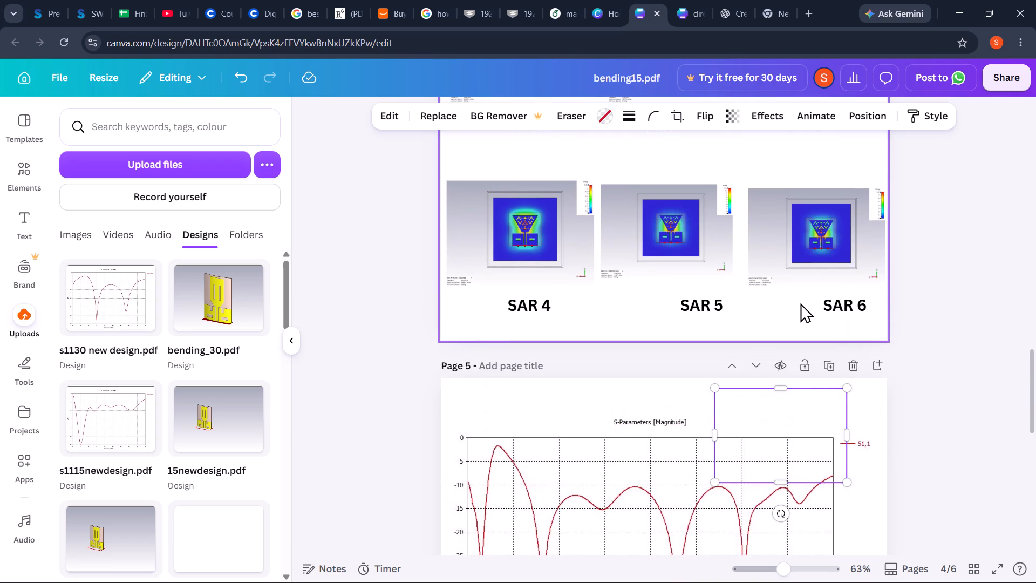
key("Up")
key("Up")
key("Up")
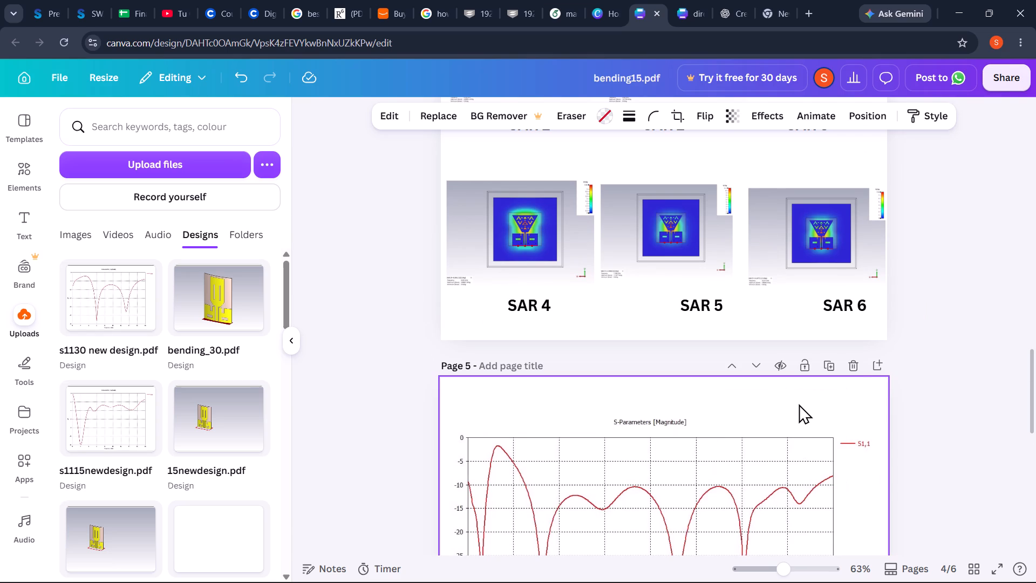
Shift the large S-Parameters plot on page 5 slightly up and to the left on its page.
left_click(799, 404)
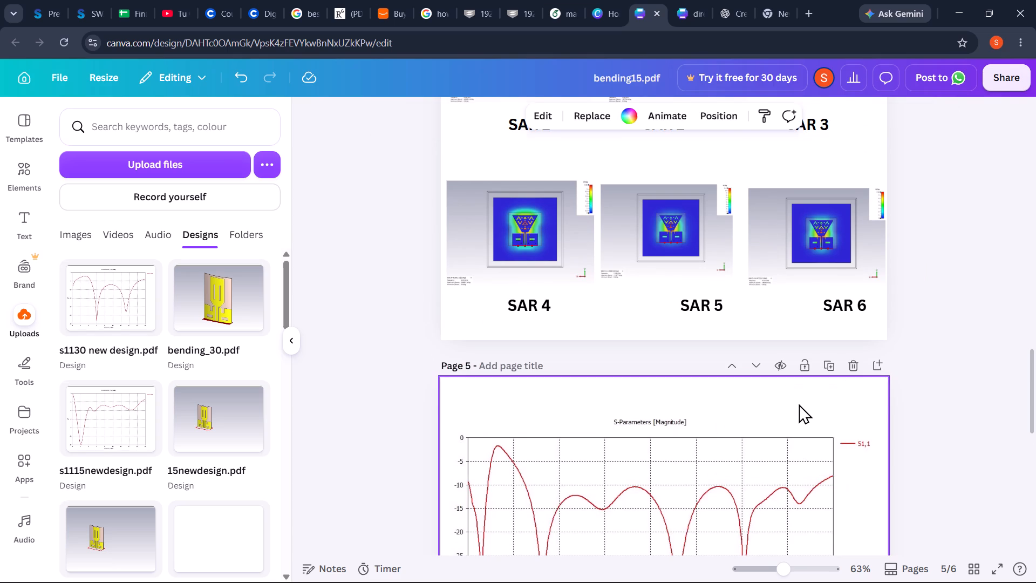
left_click(789, 410)
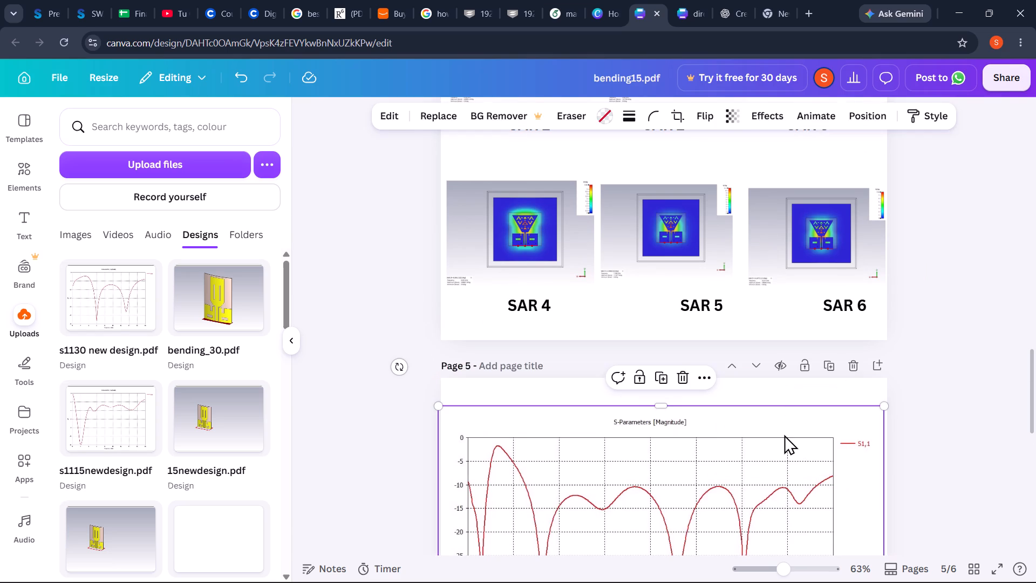
left_click_drag(784, 435, 773, 428)
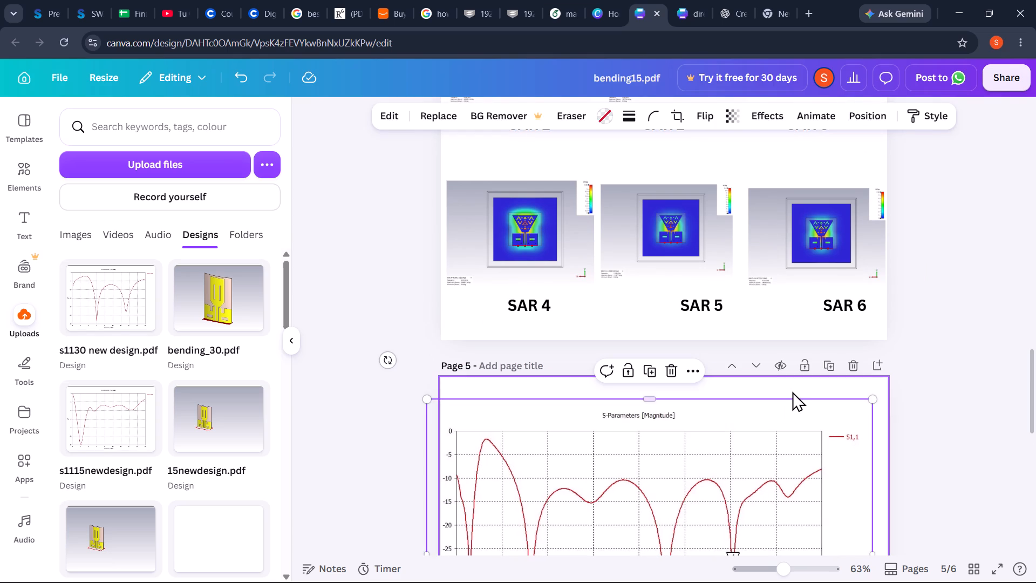
left_click(792, 391)
Insert the uploaded "s1130 new design.pdf" plot on page 6 again and shrink it to under a third of the page width.
scroll(774, 430, "down", 1)
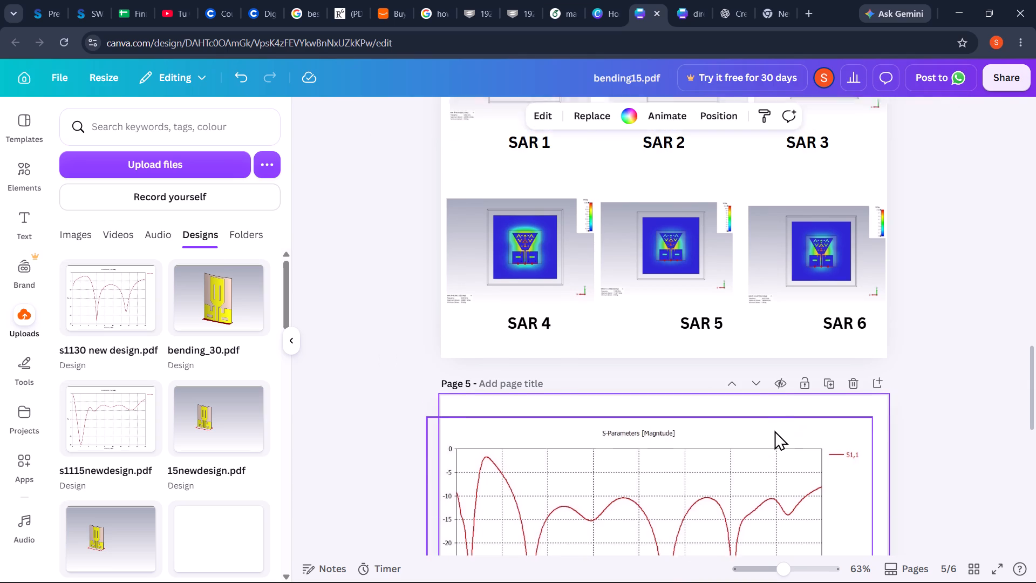
scroll(774, 430, "down", 1)
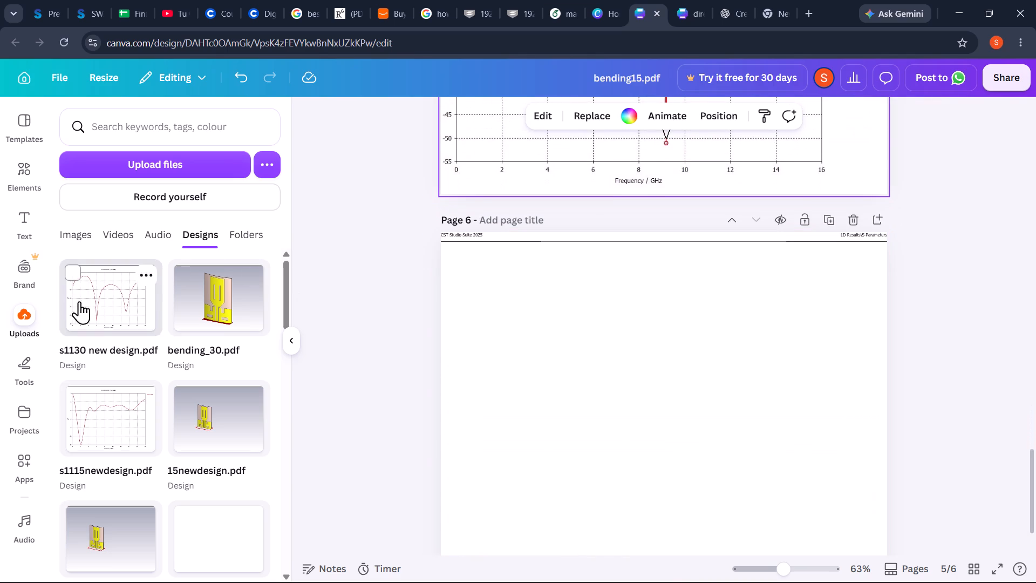
left_click(548, 374)
left_click(115, 310)
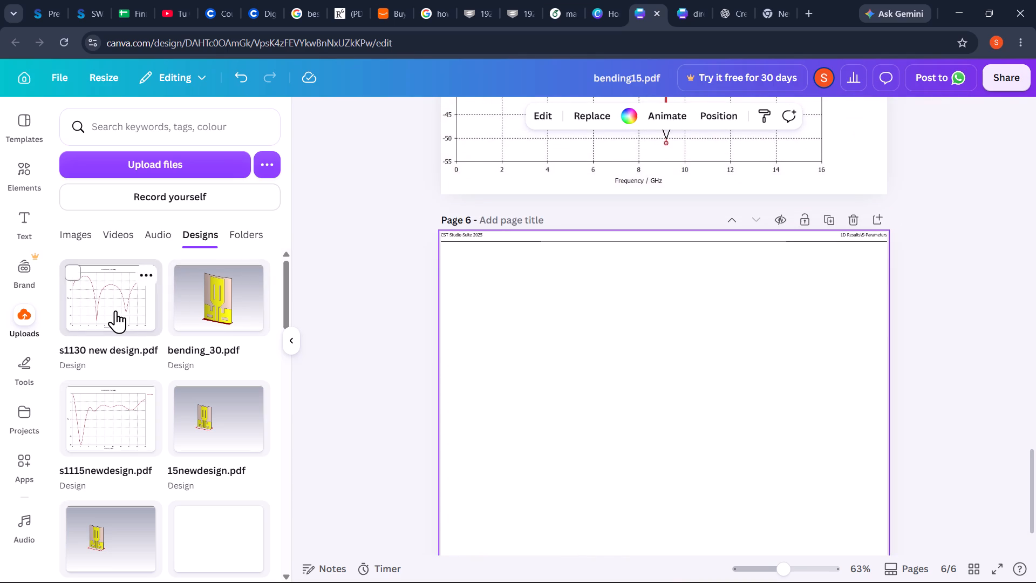
left_click(707, 369)
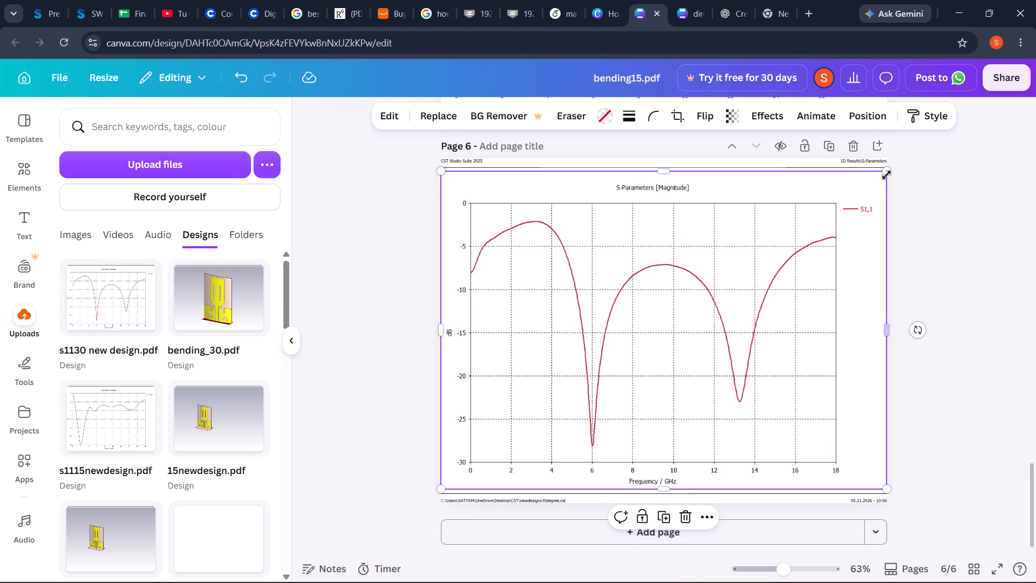
left_click_drag(891, 171, 610, 419)
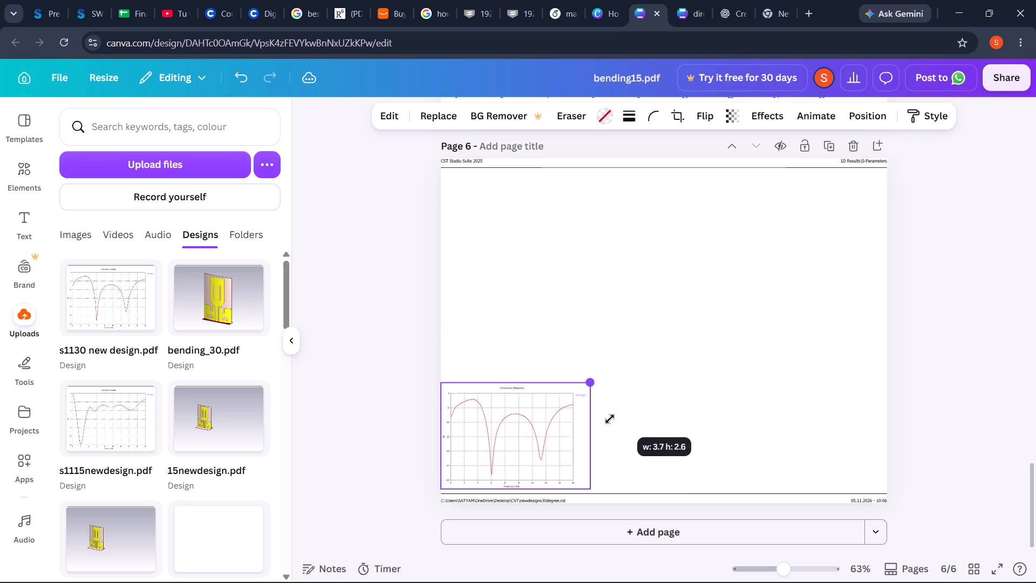
left_click_drag(610, 419, 601, 426)
Move the reduced 30-degree S1,1 plot from page 6 up to page 1, beside the 15-degree S1,1 plot.
left_click_drag(539, 436, 749, 61)
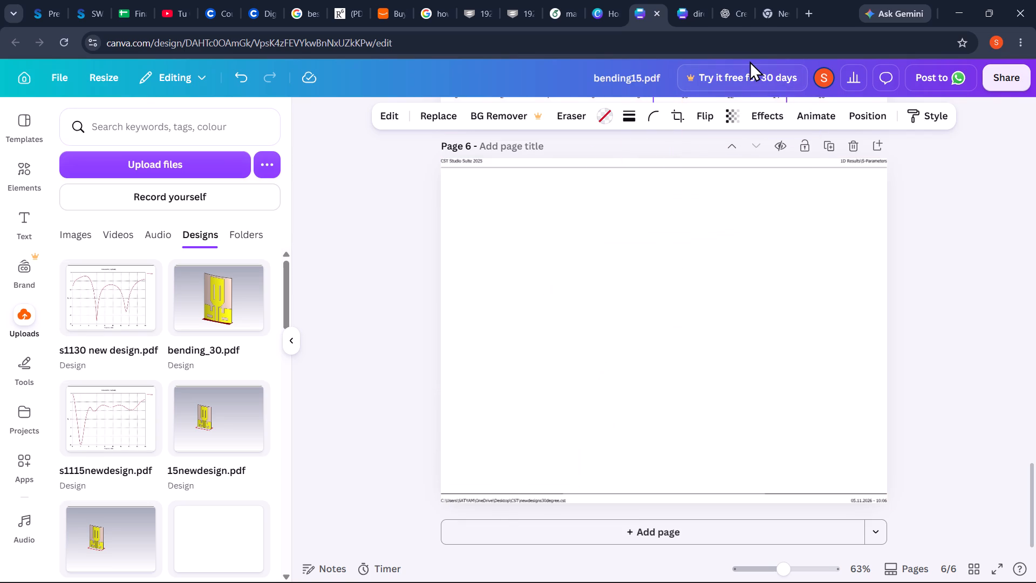
left_click_drag(749, 61, 749, 61)
scroll(758, 228, "up", 6)
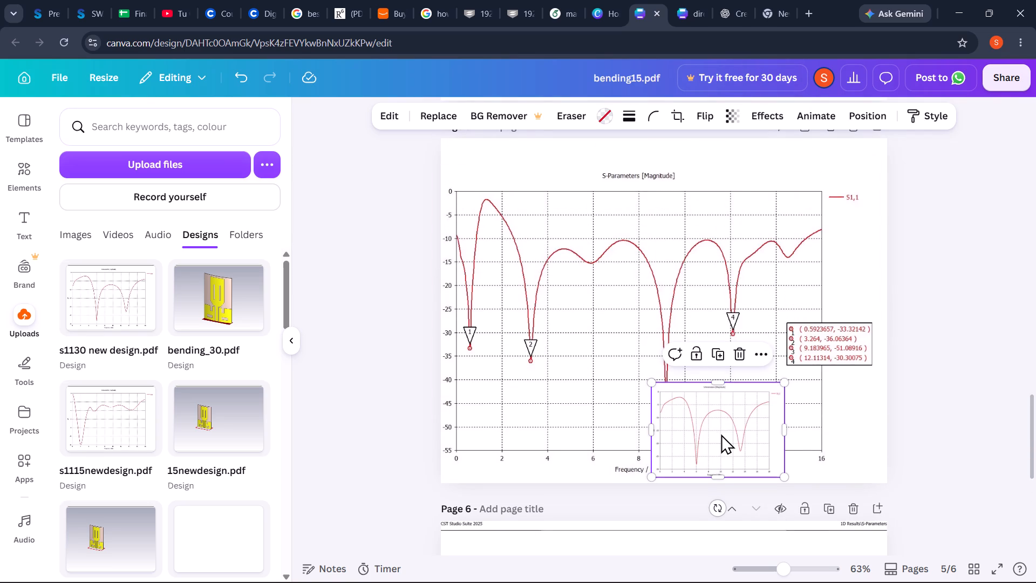
left_click_drag(721, 434, 661, 51)
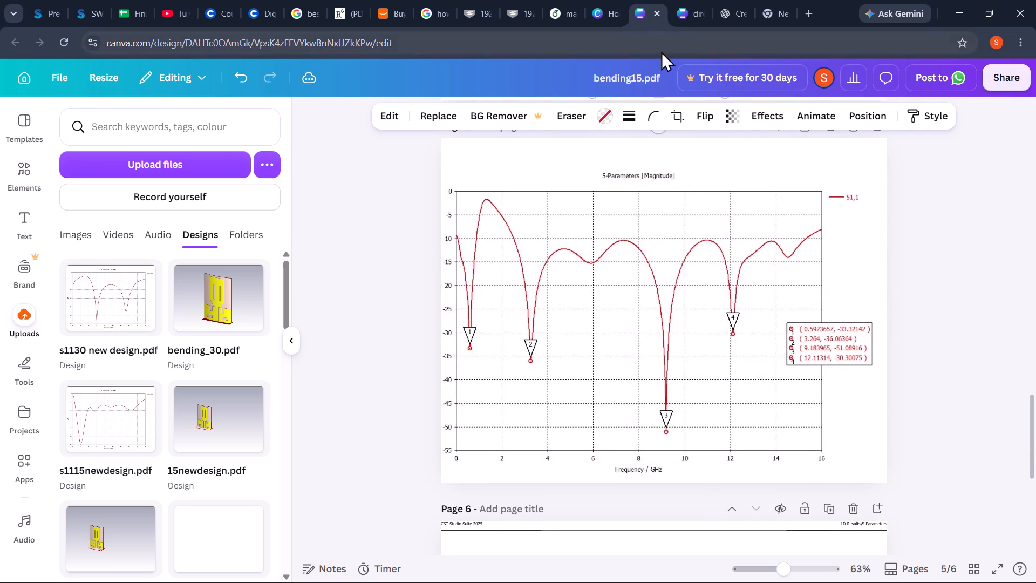
scroll(726, 213, "up", 5)
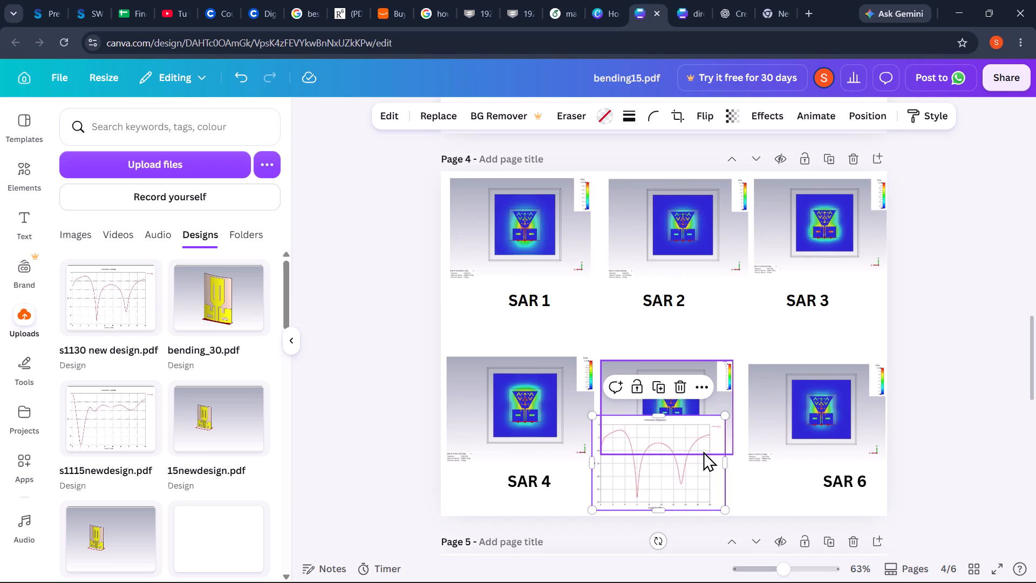
left_click_drag(703, 451, 755, 177)
scroll(557, 274, "up", 4)
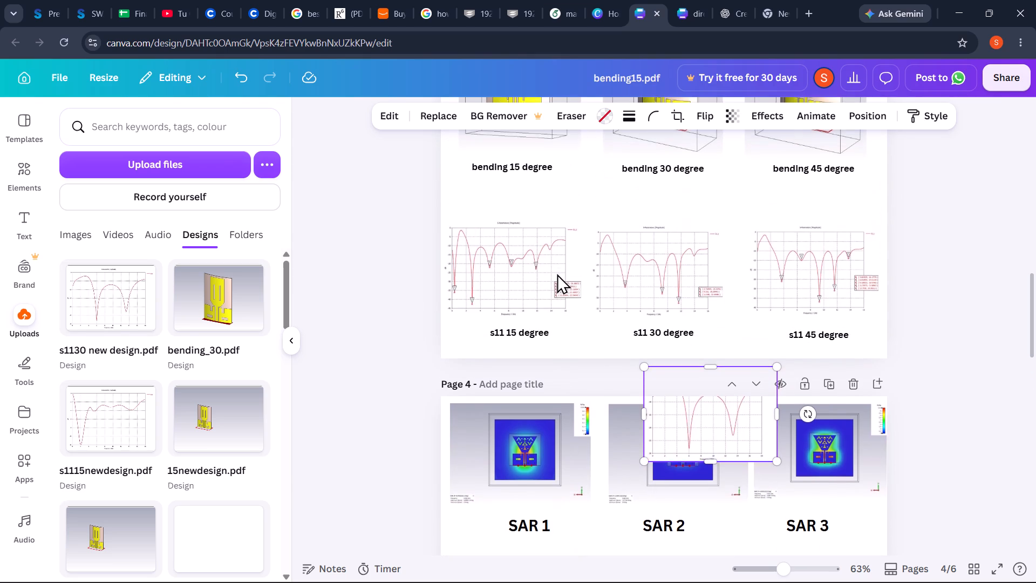
left_click_drag(700, 444, 732, 64)
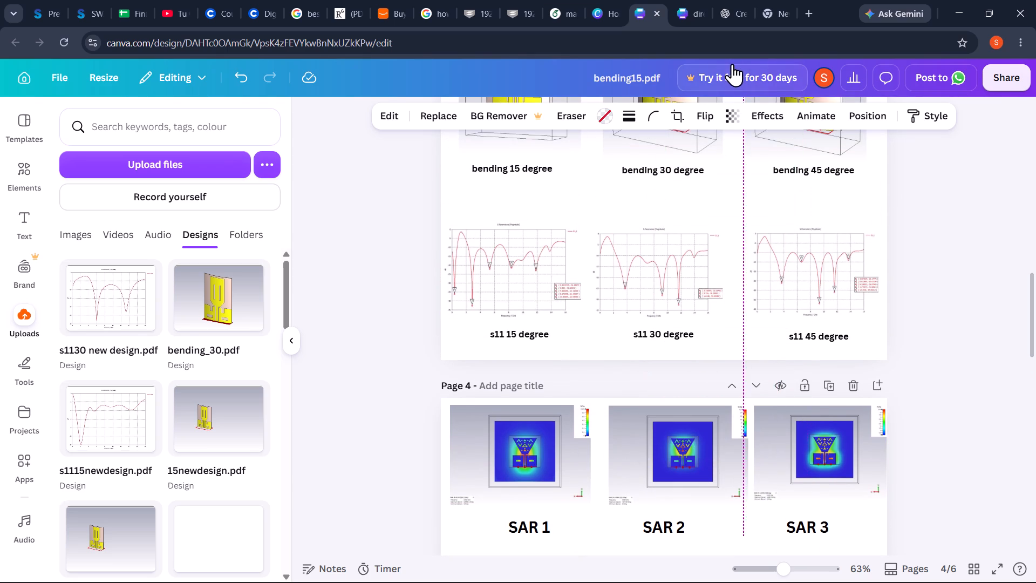
left_click_drag(732, 64, 694, 84)
scroll(759, 246, "up", 3)
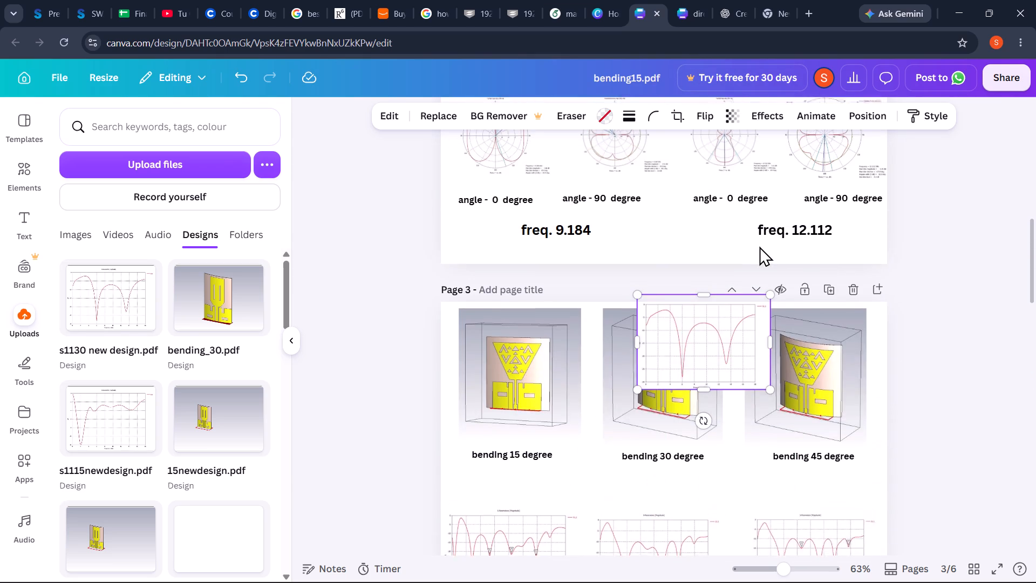
scroll(759, 246, "up", 4)
left_click_drag(724, 539, 719, 101)
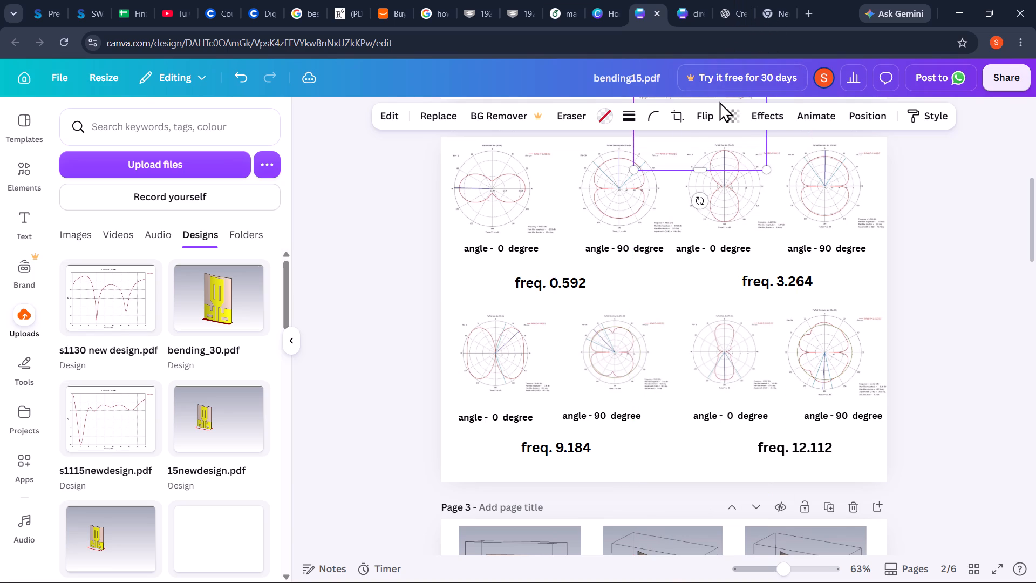
scroll(891, 218, "up", 6)
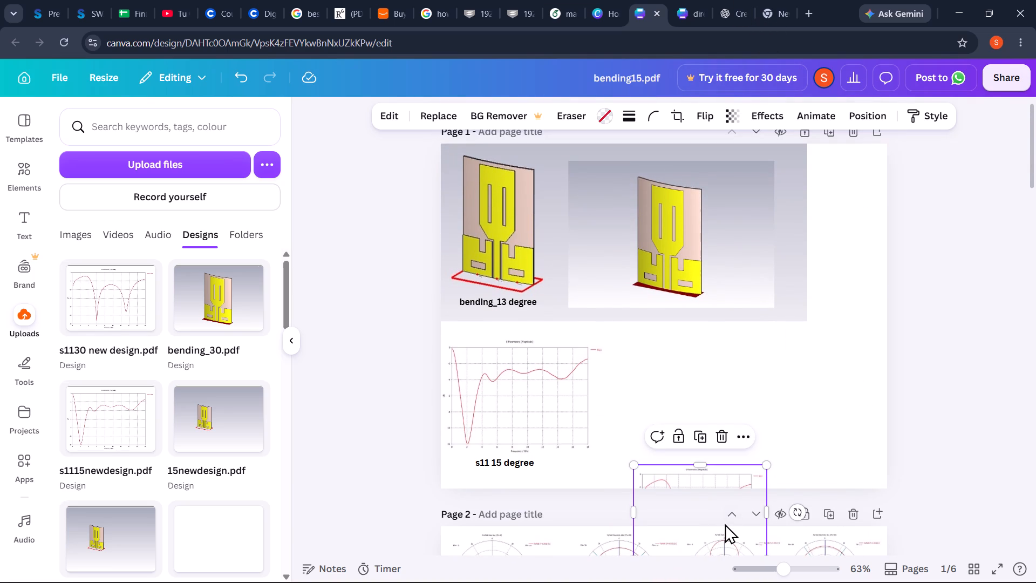
left_click_drag(725, 524, 697, 407)
left_click(811, 413)
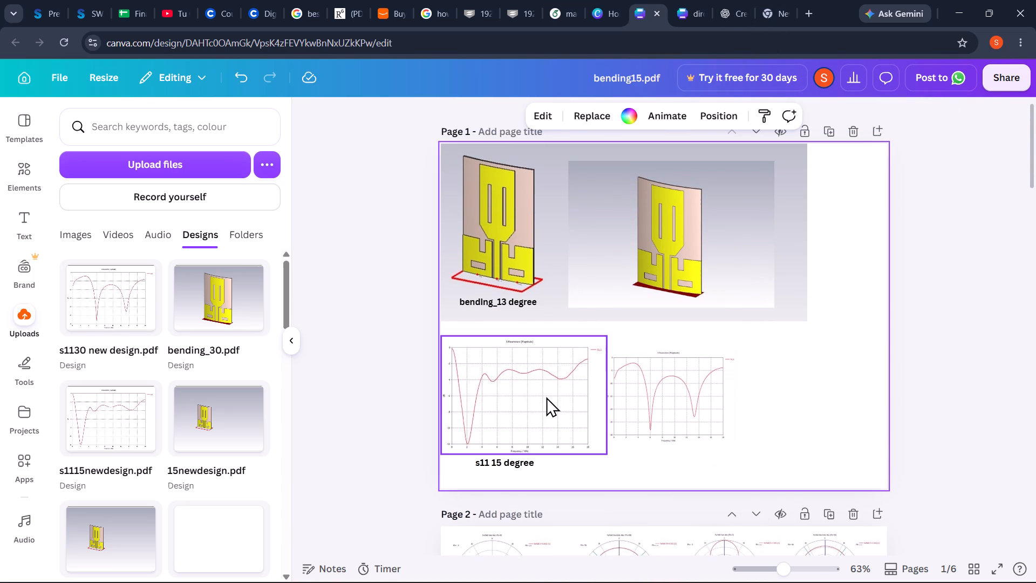
Shrink the 15-degree S1,1 plot on page 1 to slightly under 3.8 by 2.8.
left_click(546, 397)
left_click_drag(608, 395, 599, 394)
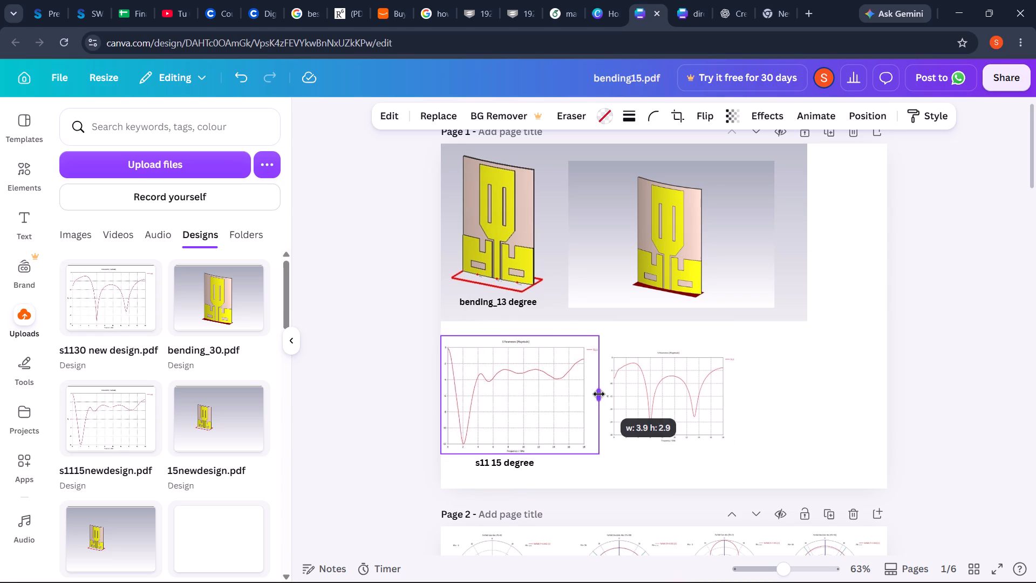
left_click_drag(599, 394, 601, 395)
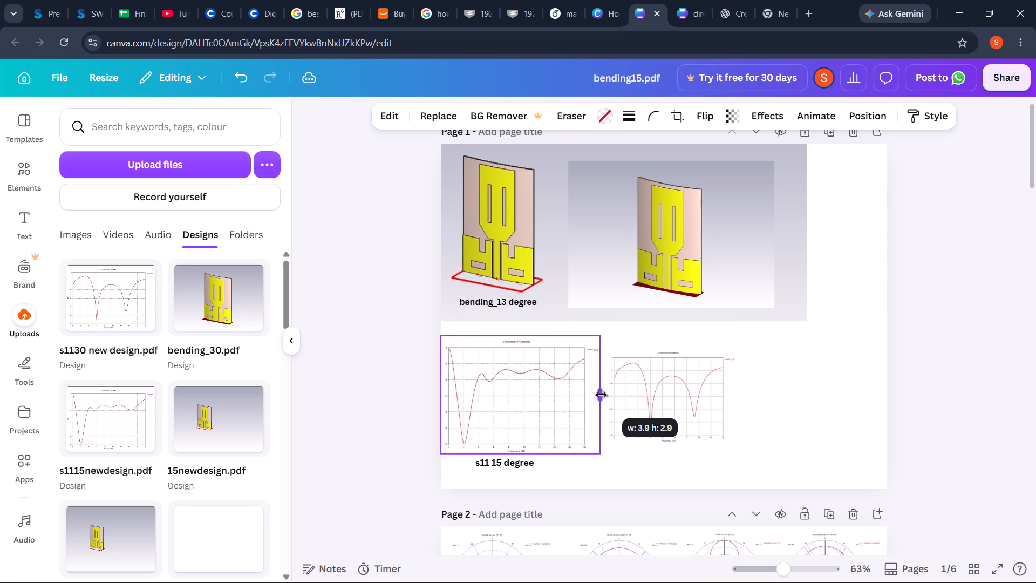
left_click_drag(601, 395, 601, 396)
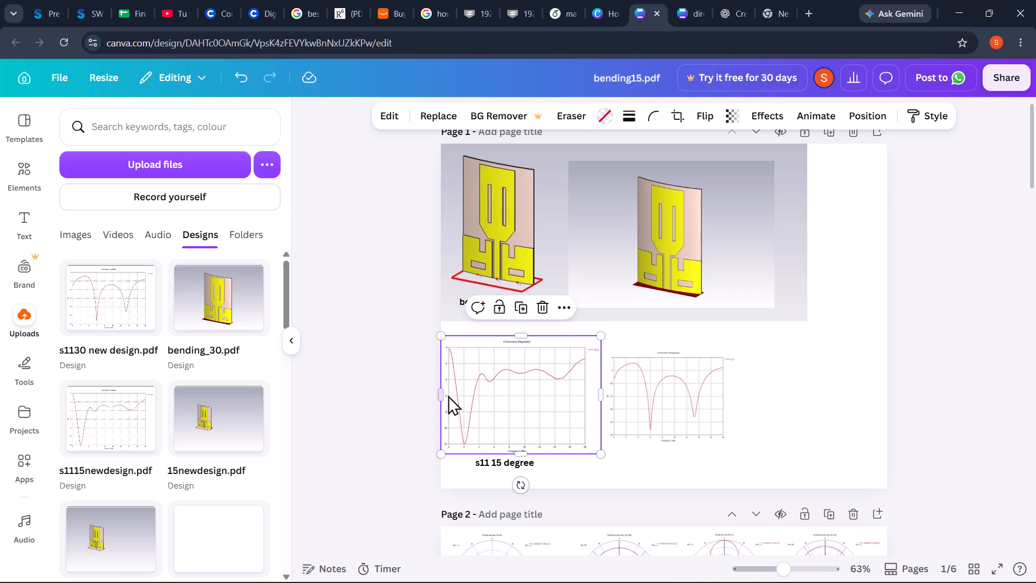
left_click_drag(603, 391, 605, 391)
left_click_drag(605, 391, 609, 390)
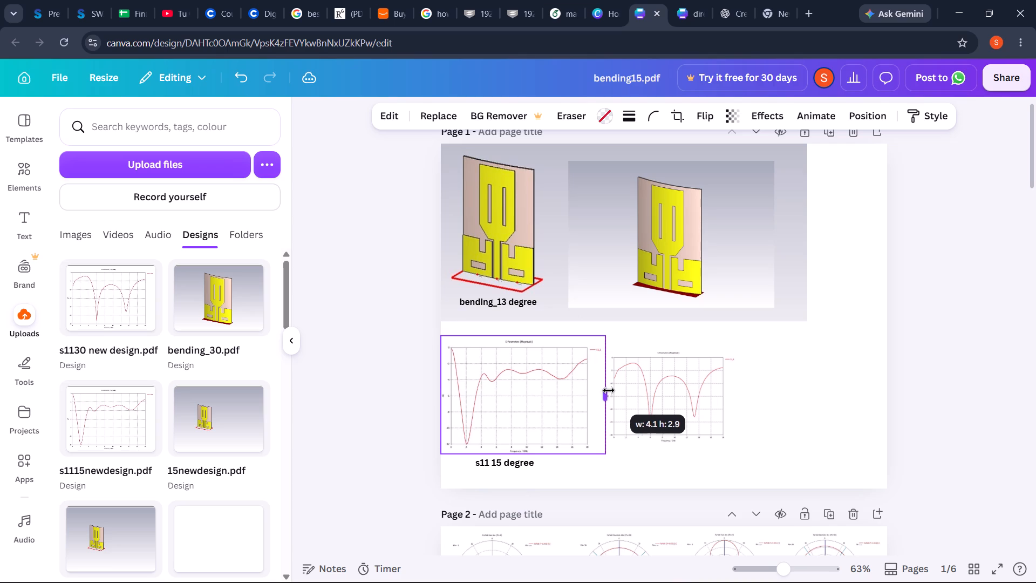
left_click_drag(609, 390, 609, 390)
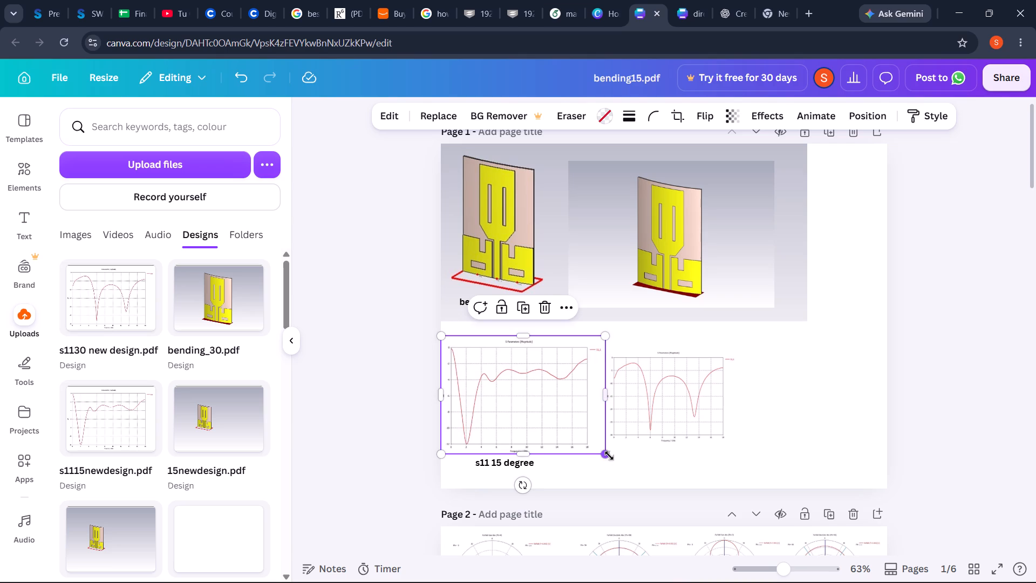
left_click_drag(609, 456, 599, 449)
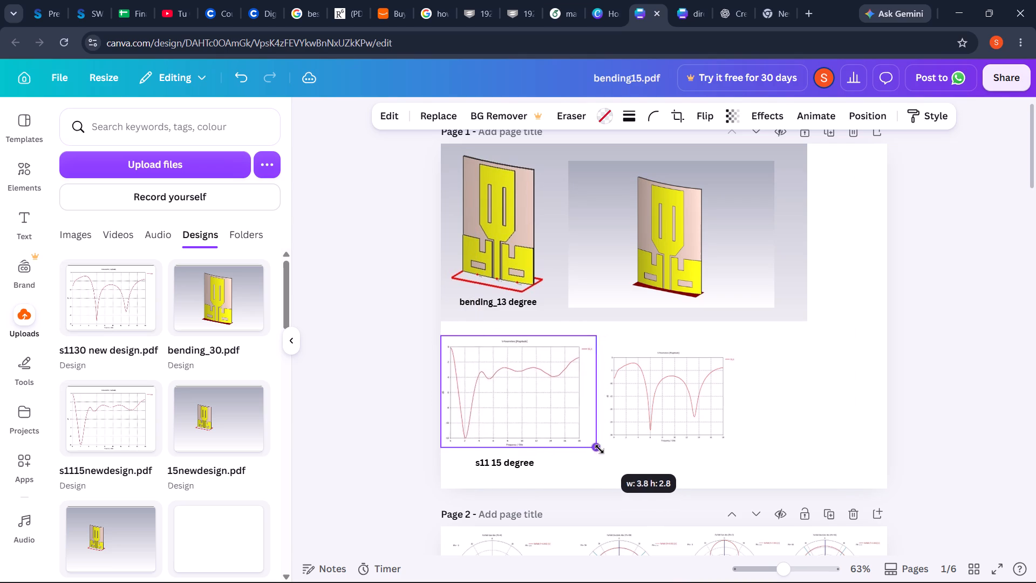
left_click_drag(599, 449, 592, 448)
Place the 30-degree S1,1 plot against the 15-degree plot with their bottom edges aligned, and enlarge it slightly.
left_click_drag(670, 409, 656, 406)
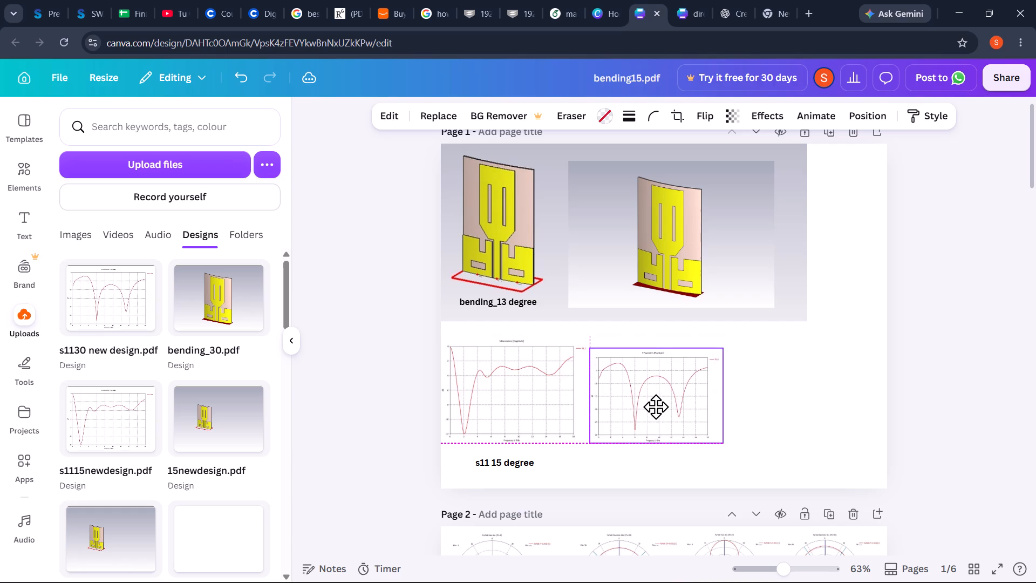
left_click_drag(656, 406, 656, 406)
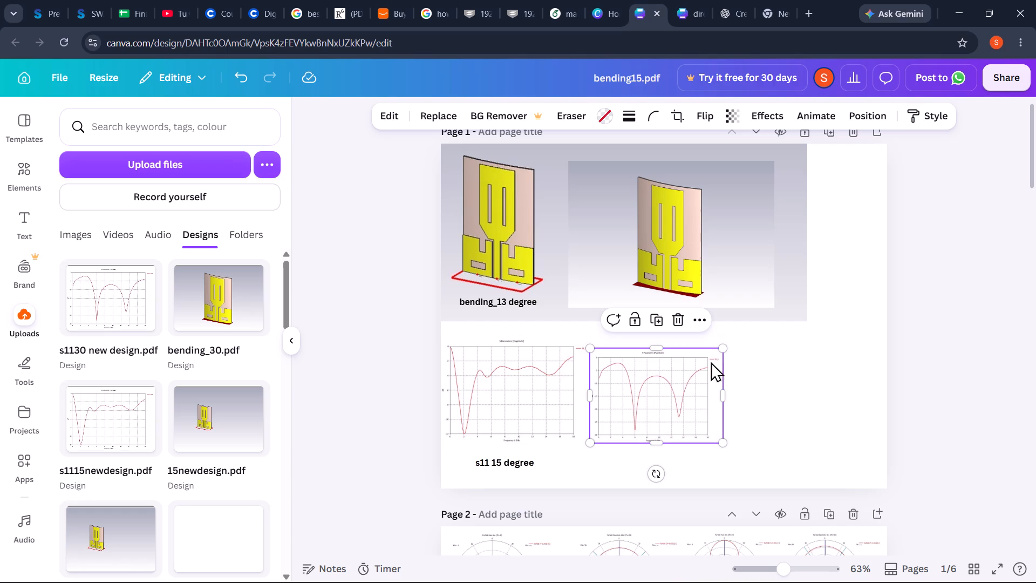
left_click_drag(719, 353, 725, 348)
left_click(808, 361)
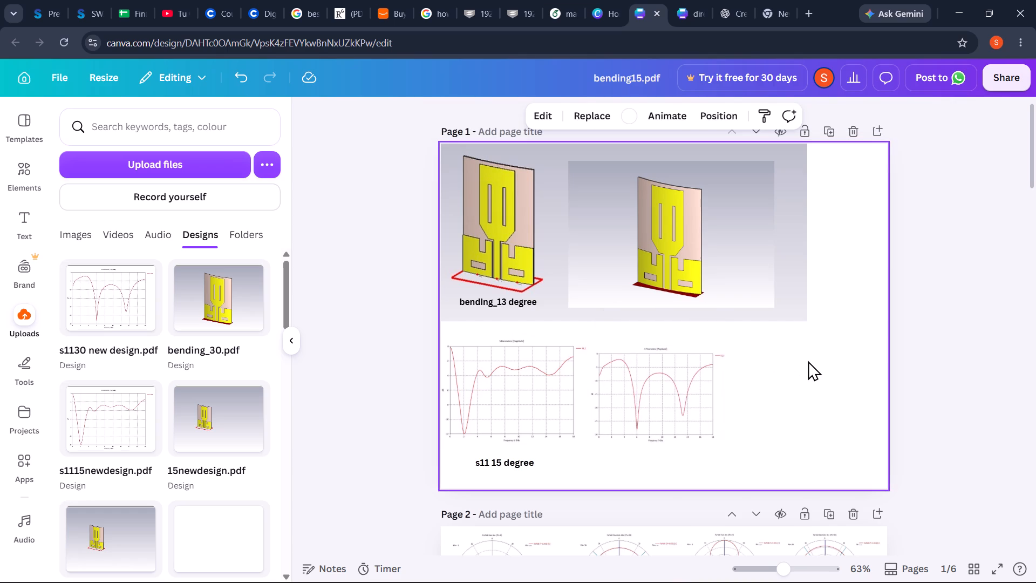
Duplicate the "s11 15 degree" caption and place the copy below the 30-degree S1,1 plot, level with the original.
left_click(509, 464)
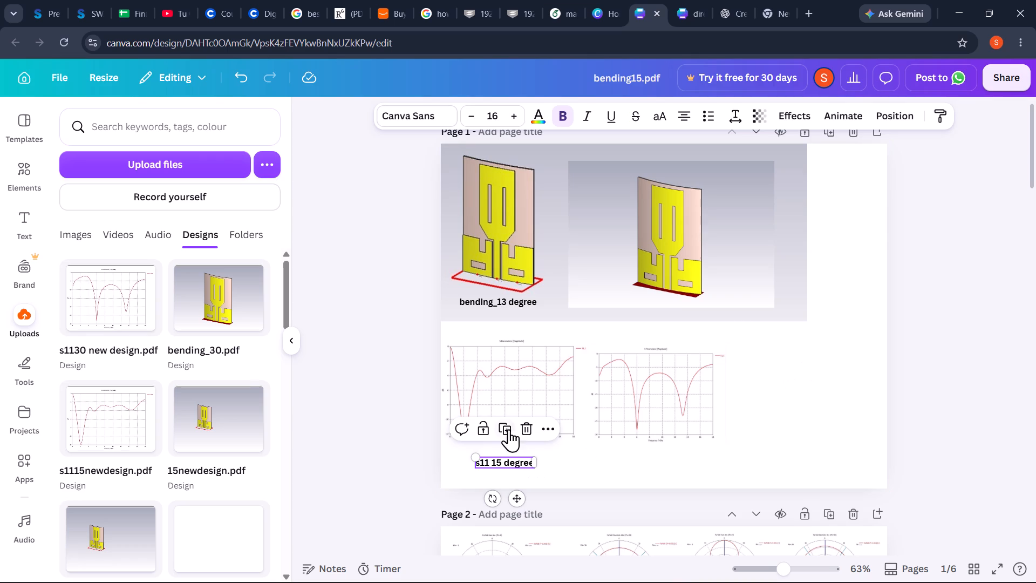
left_click(507, 429)
left_click_drag(527, 505, 658, 479)
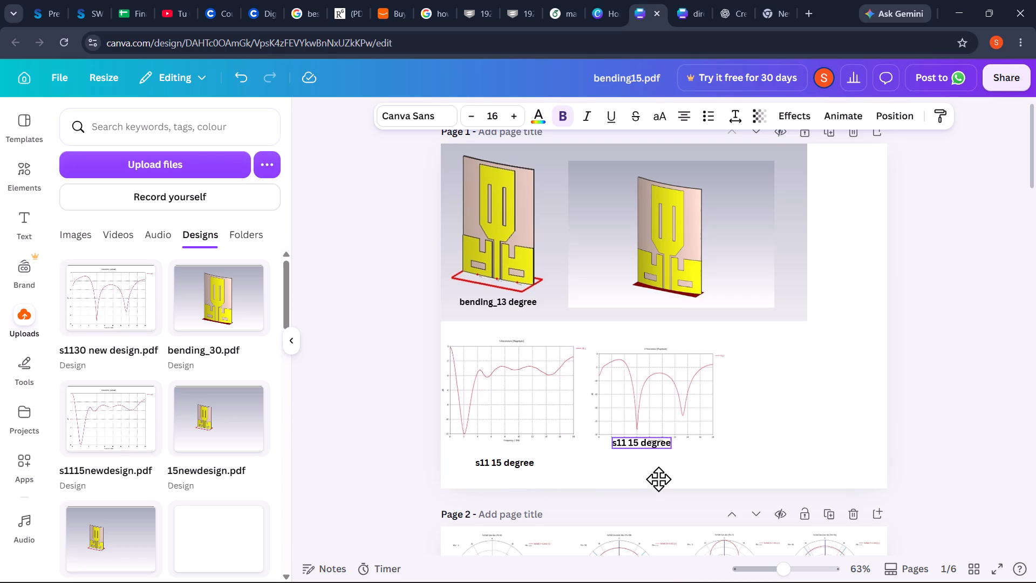
left_click_drag(658, 479, 670, 492)
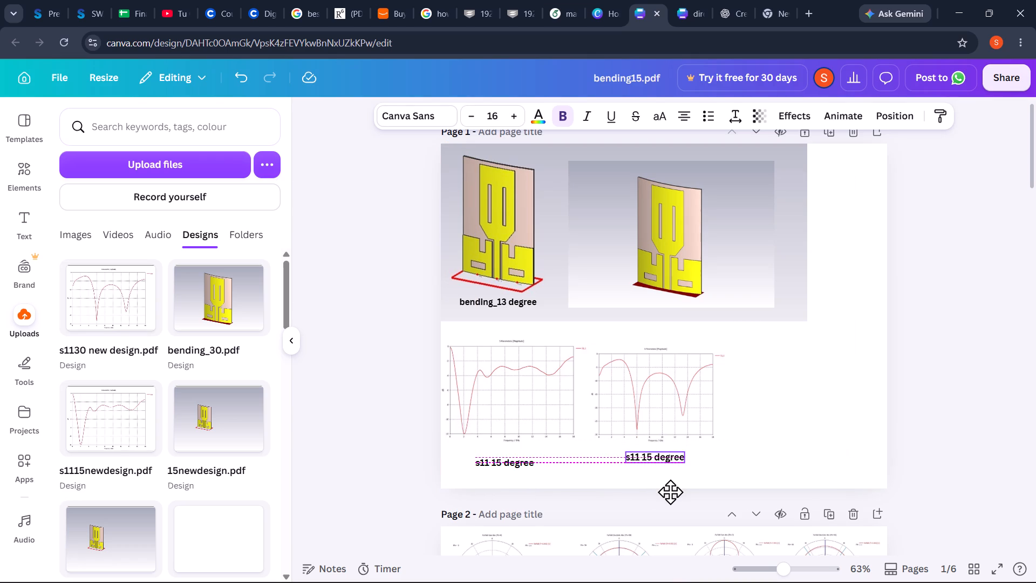
left_click_drag(670, 492, 670, 497)
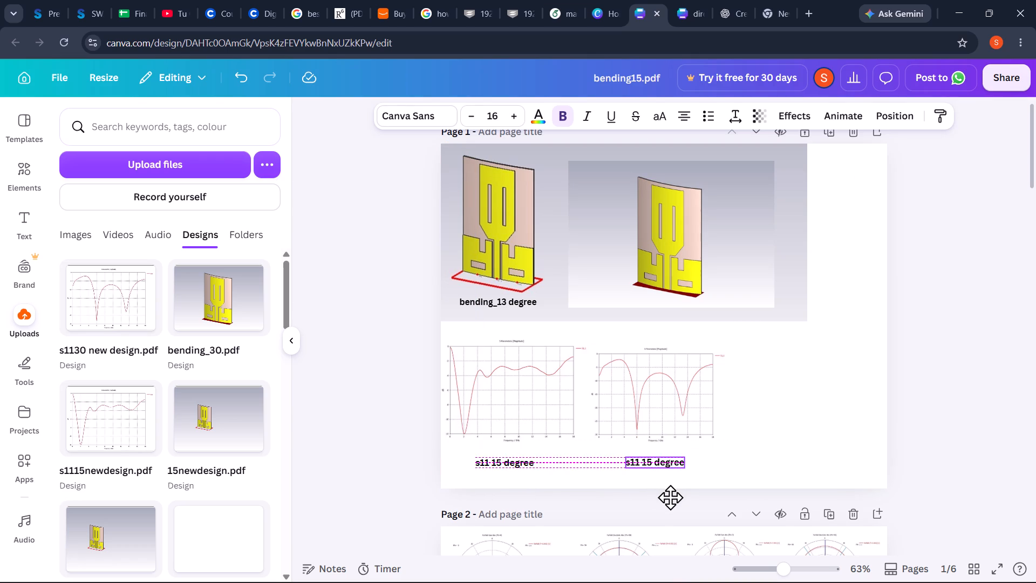
left_click_drag(670, 497, 670, 497)
Change the copied caption below the 30-degree plot to read "s11 30 degree".
triple_click(651, 464)
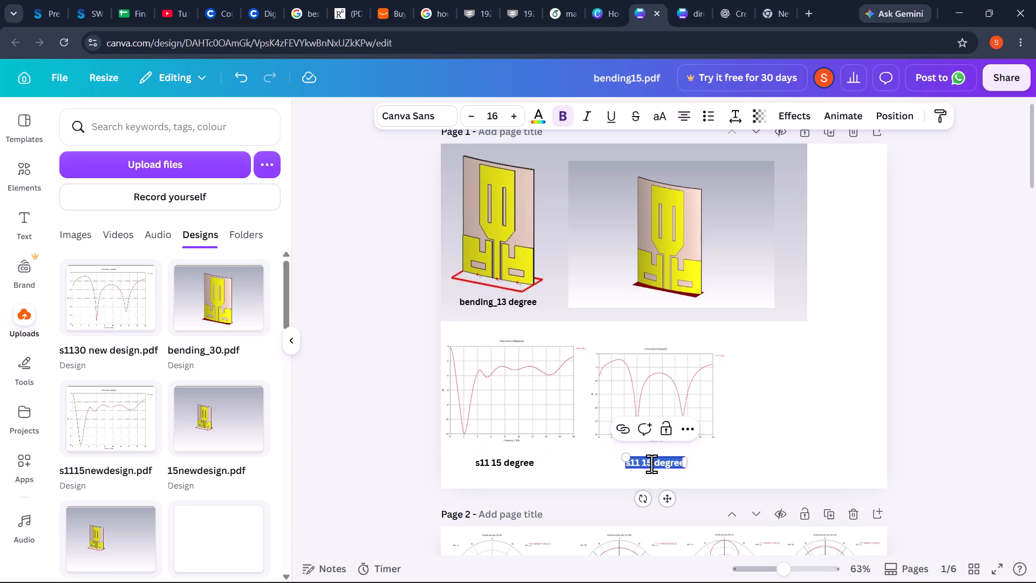
triple_click(651, 464)
double_click(651, 464)
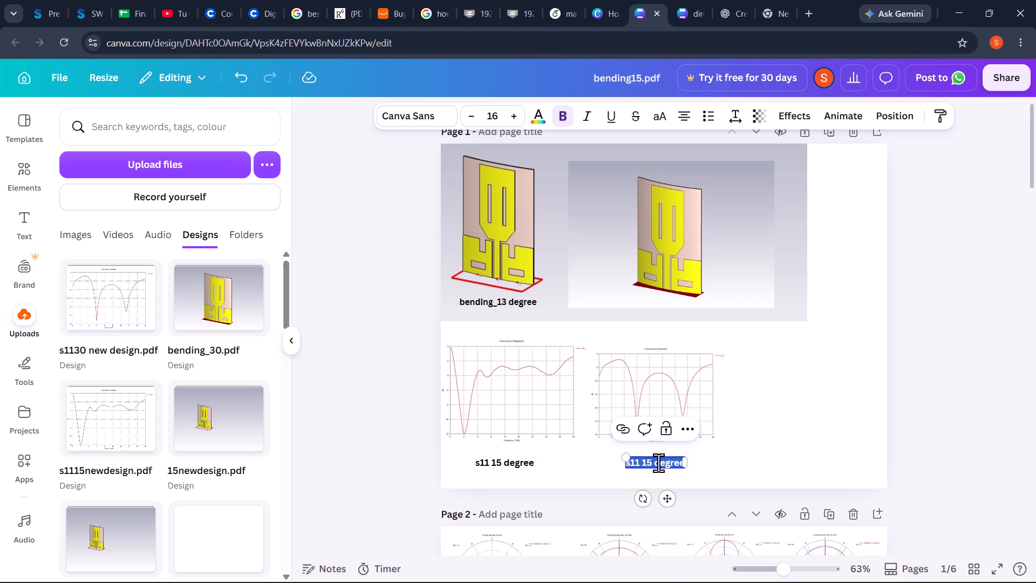
left_click(658, 463)
left_click(653, 462)
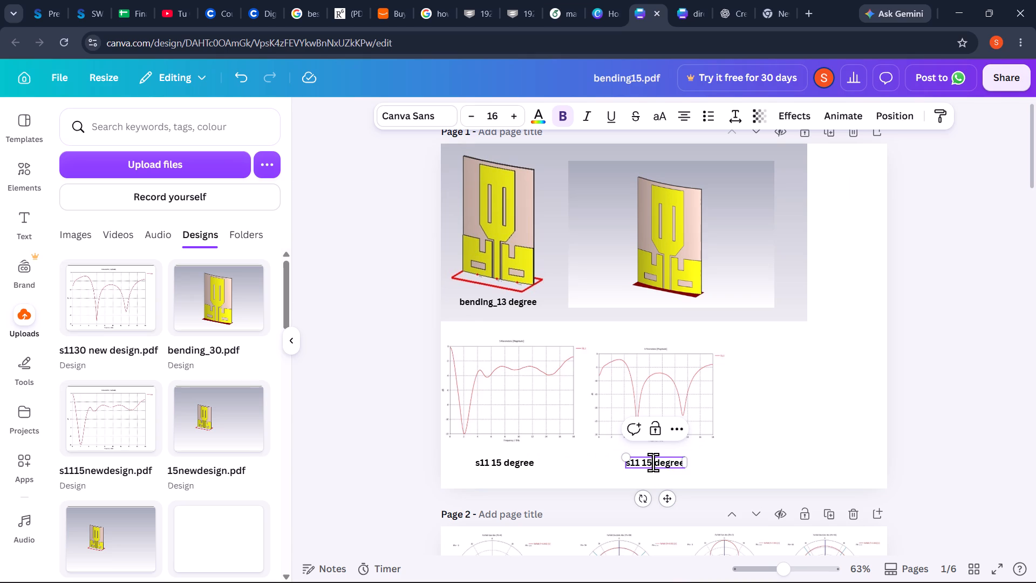
key("BackSpace")
key("BackSpace")
type("30")
left_click(751, 466)
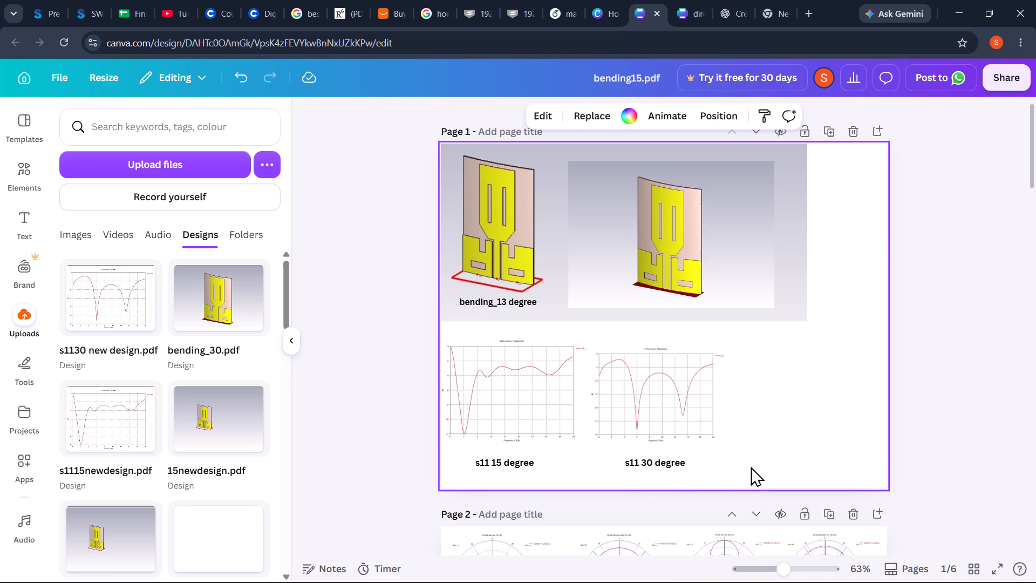
Duplicate the "bending_13 degree" caption and place the copy beneath the 30-degree antenna image.
left_click(512, 304)
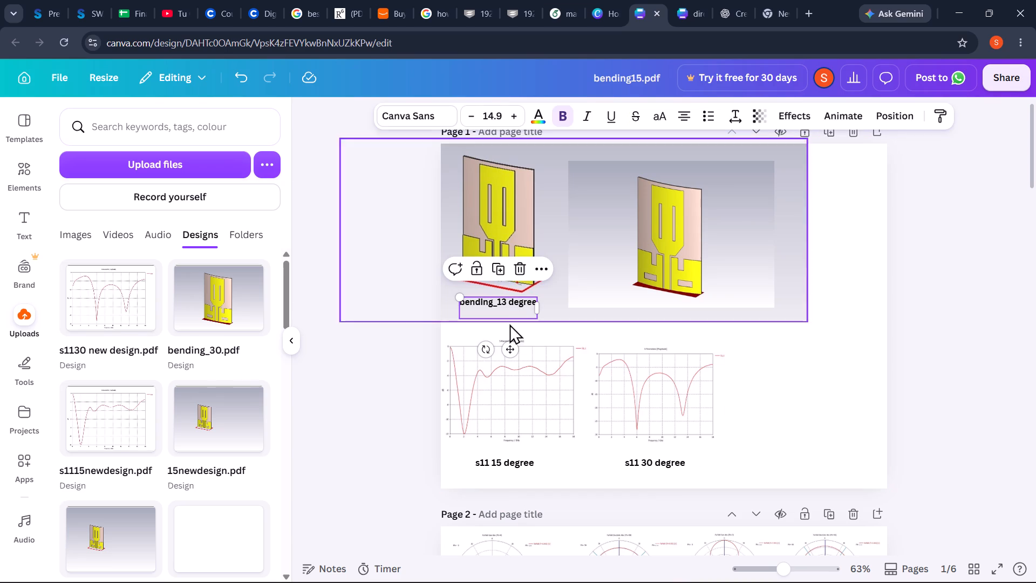
left_click(499, 267)
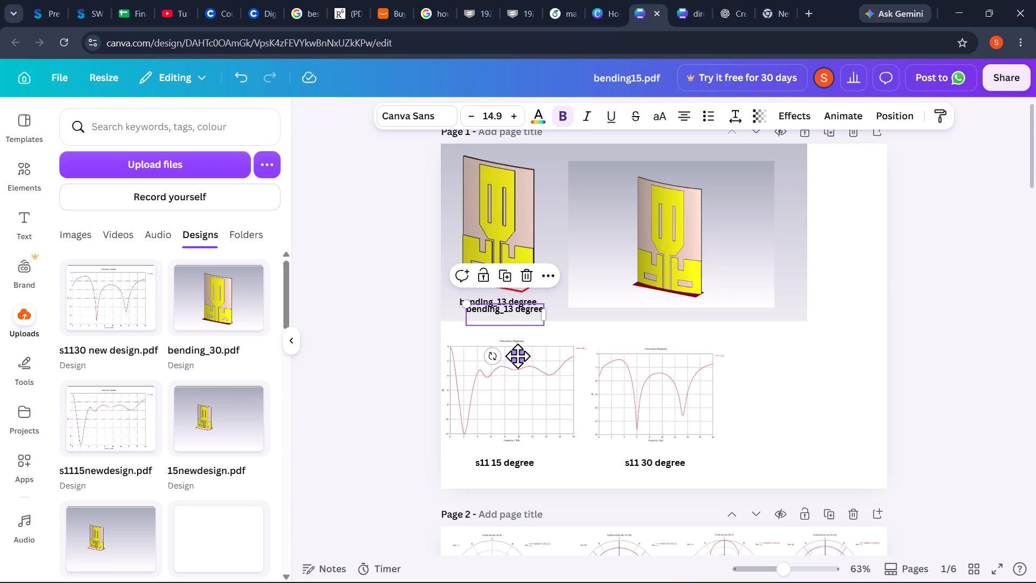
left_click_drag(517, 356, 665, 354)
Change the copied caption beneath the 30-degree antenna to read "bending_30 degree".
left_click(663, 306)
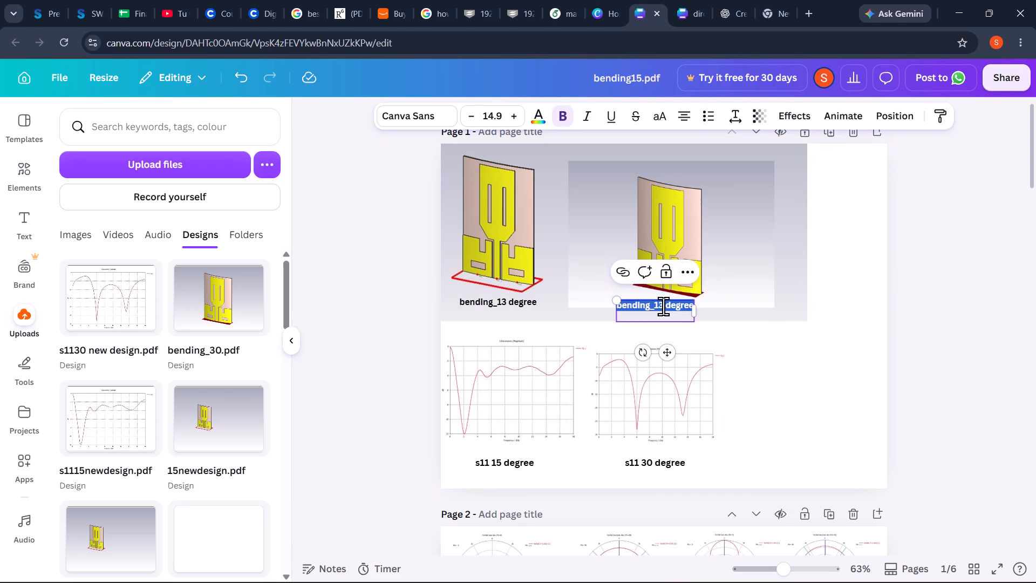
double_click(663, 306)
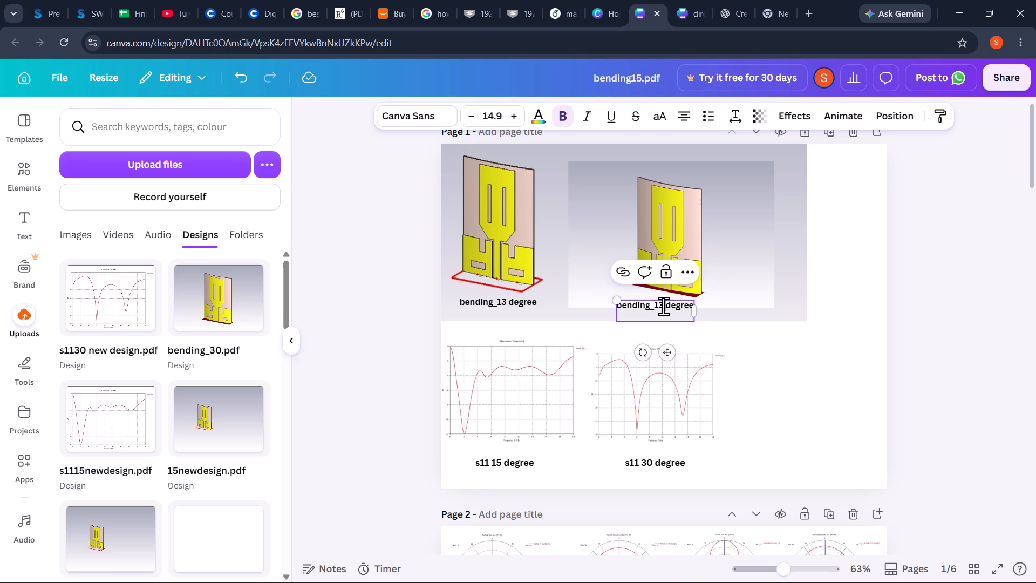
left_click(663, 306)
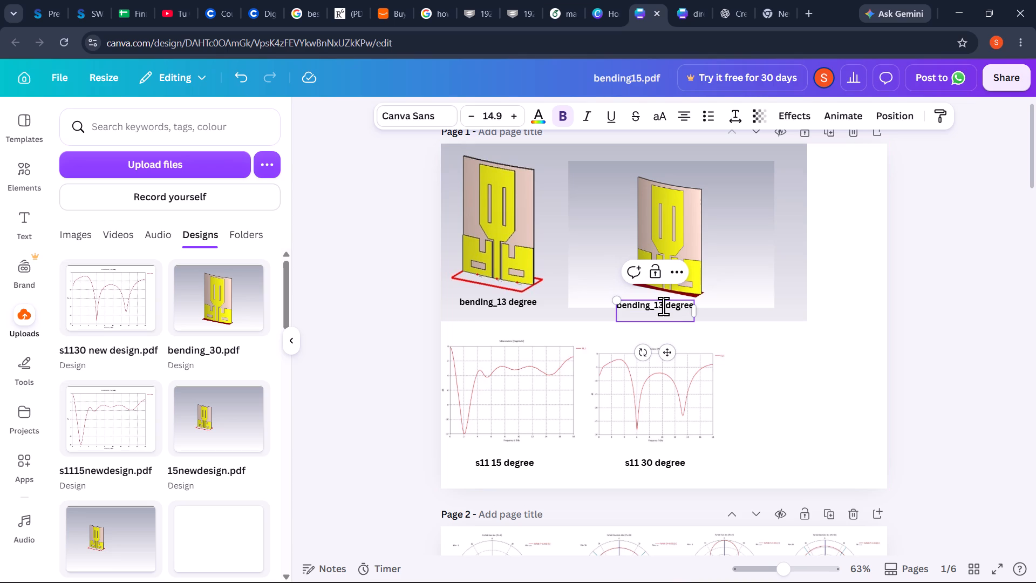
key("BackSpace")
key("BackSpace")
type("30")
left_click(803, 402)
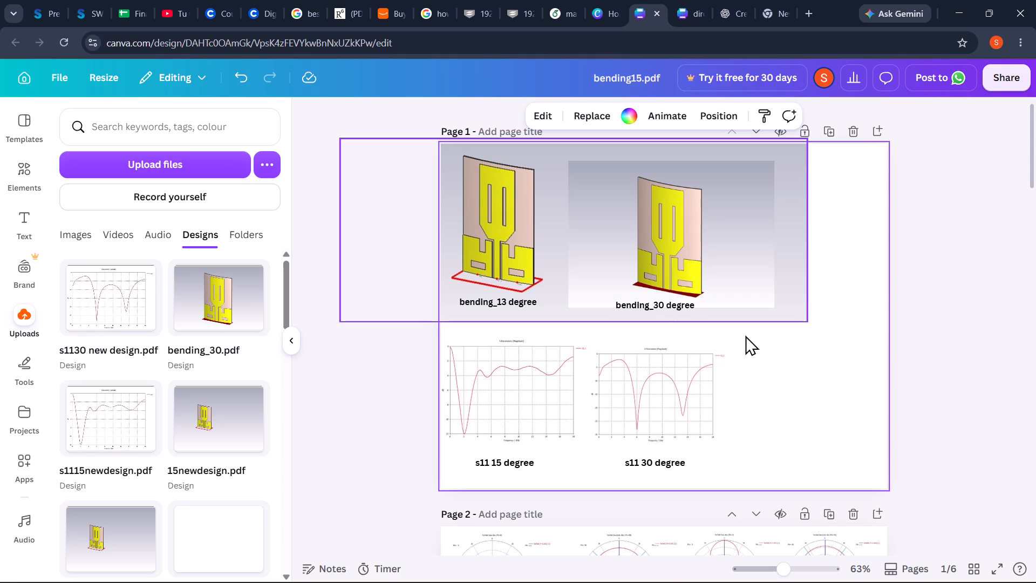
Move the 30-degree antenna image slightly upward on page 1 to make room for its caption.
left_click_drag(697, 238, 696, 228)
left_click(811, 402)
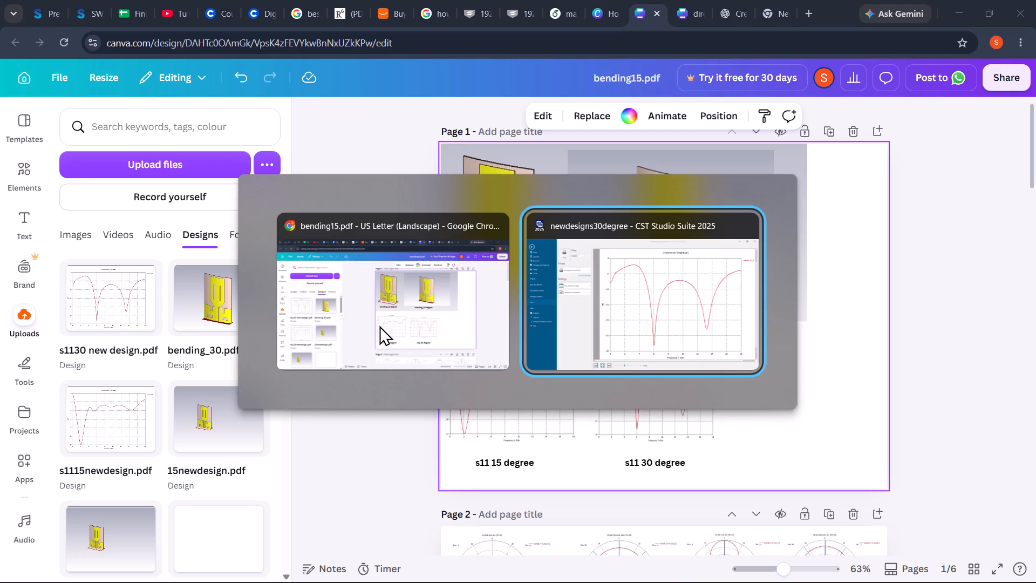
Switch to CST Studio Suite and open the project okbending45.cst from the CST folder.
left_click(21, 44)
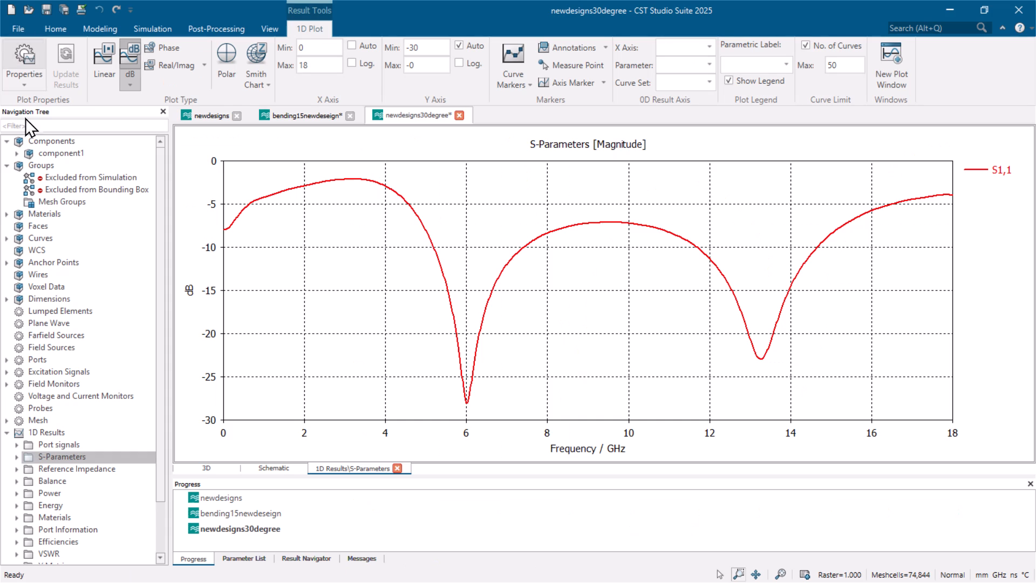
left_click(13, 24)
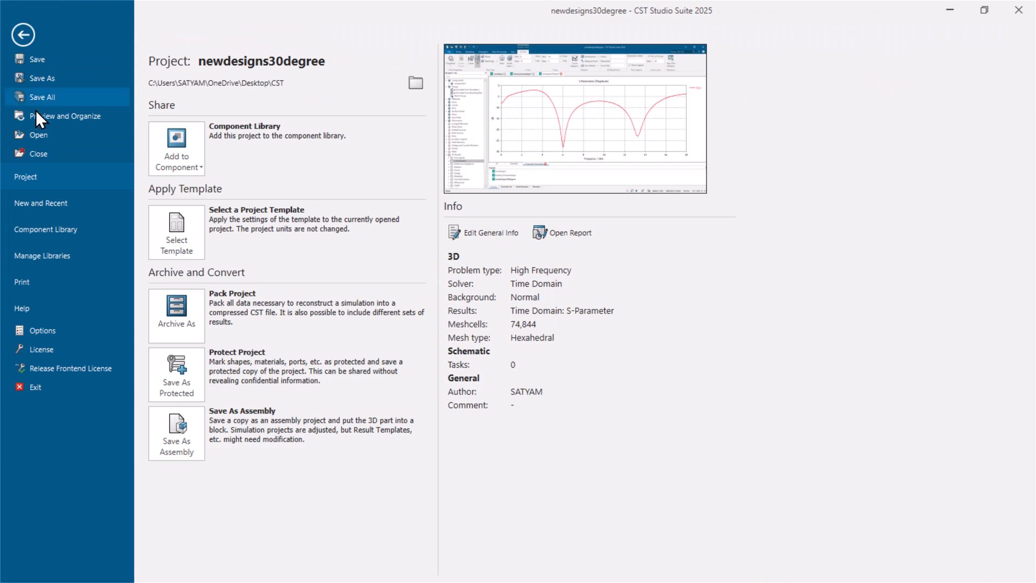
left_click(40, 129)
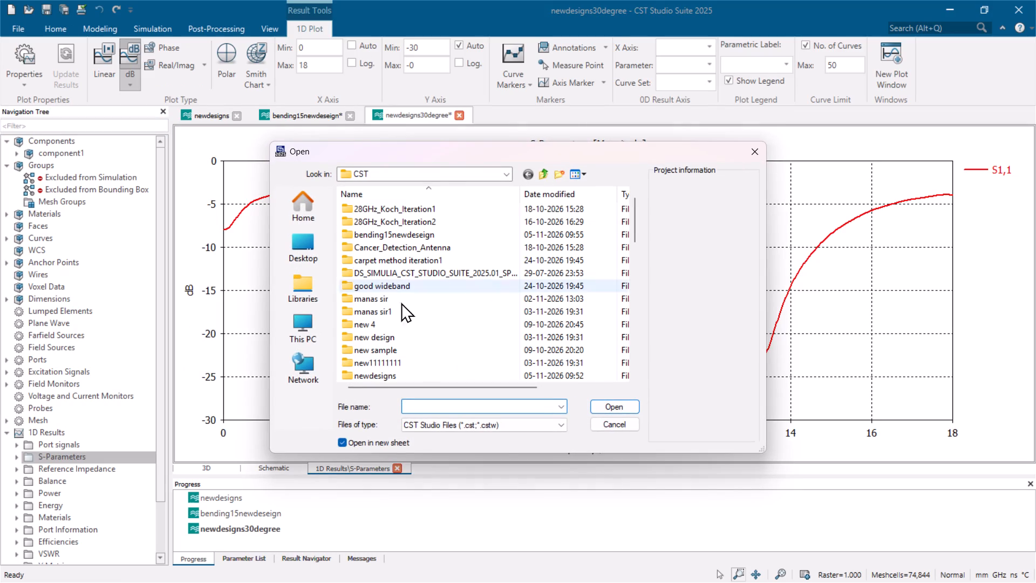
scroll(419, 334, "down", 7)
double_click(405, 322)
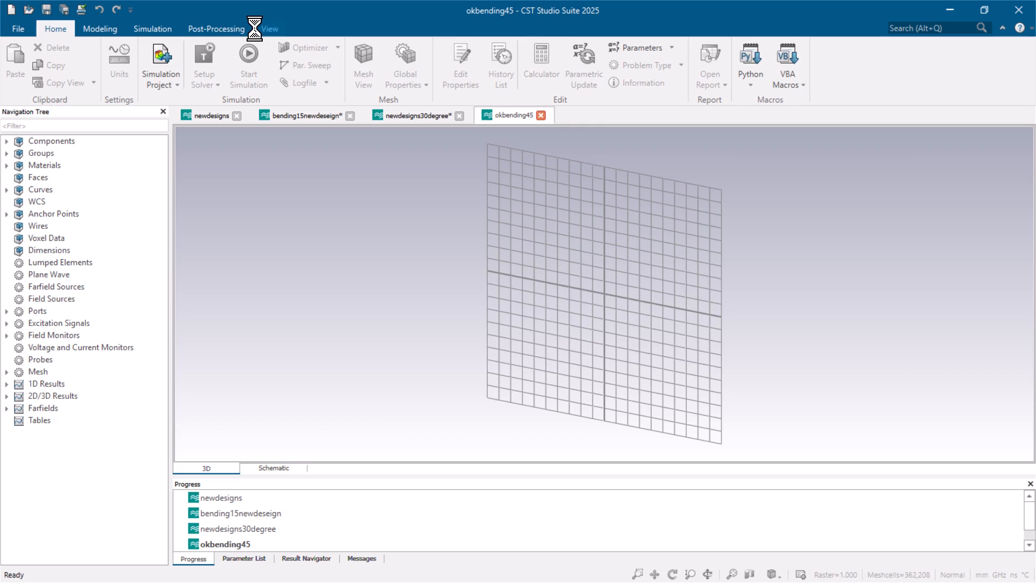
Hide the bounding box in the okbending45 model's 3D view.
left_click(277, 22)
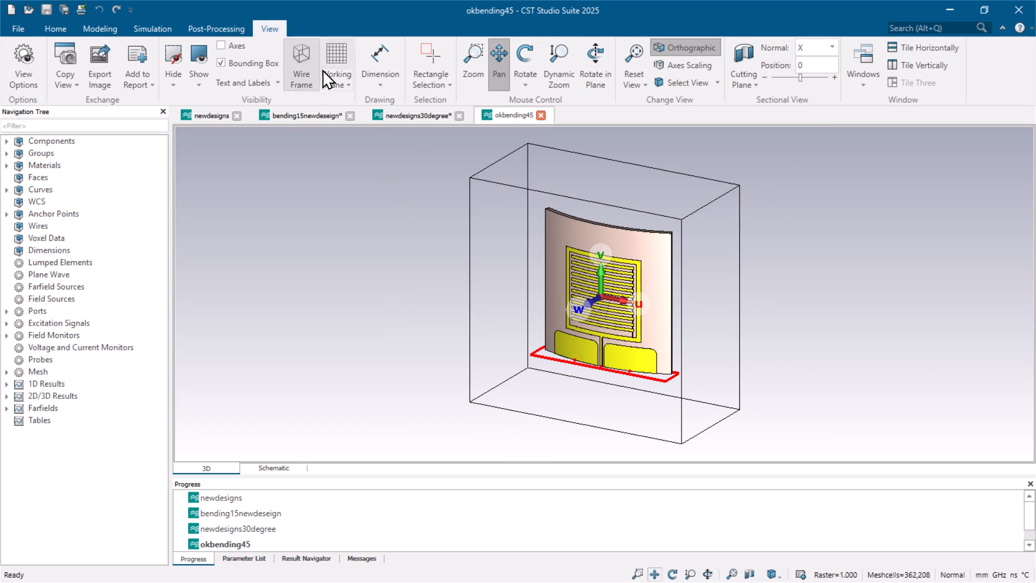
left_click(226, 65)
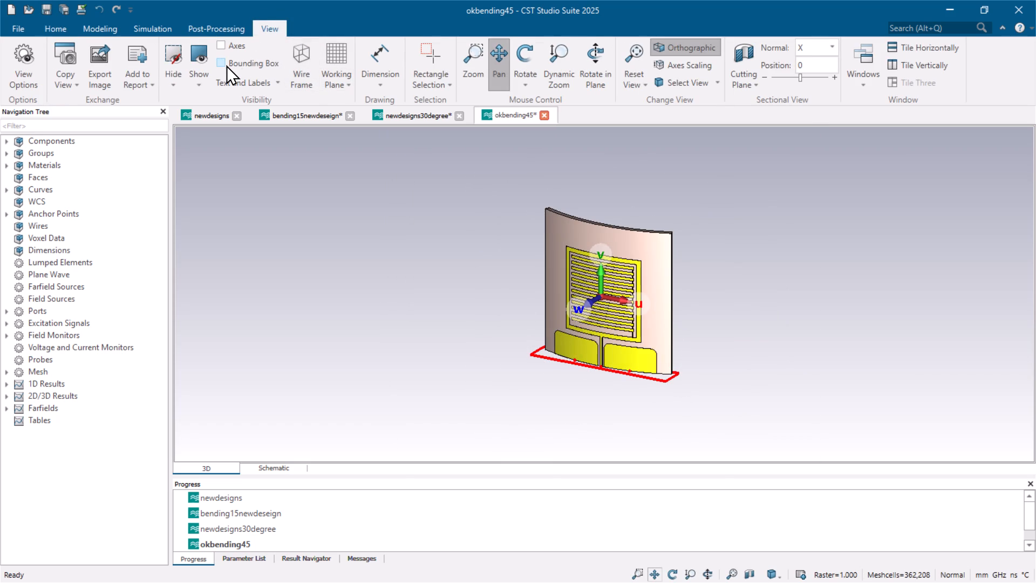
Open the project newdesignsbending45.cst from the CST folder.
left_click(22, 29)
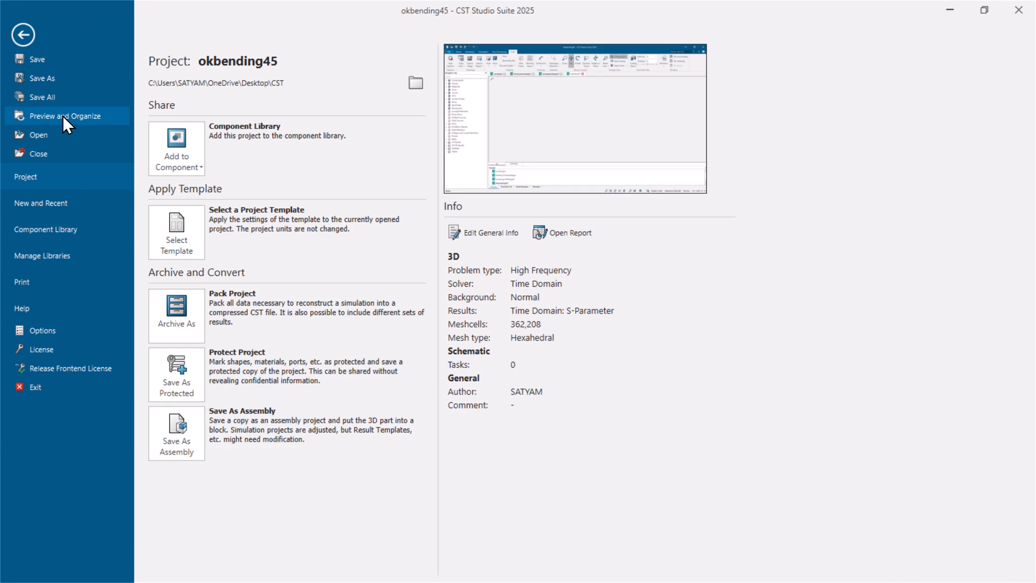
left_click(67, 131)
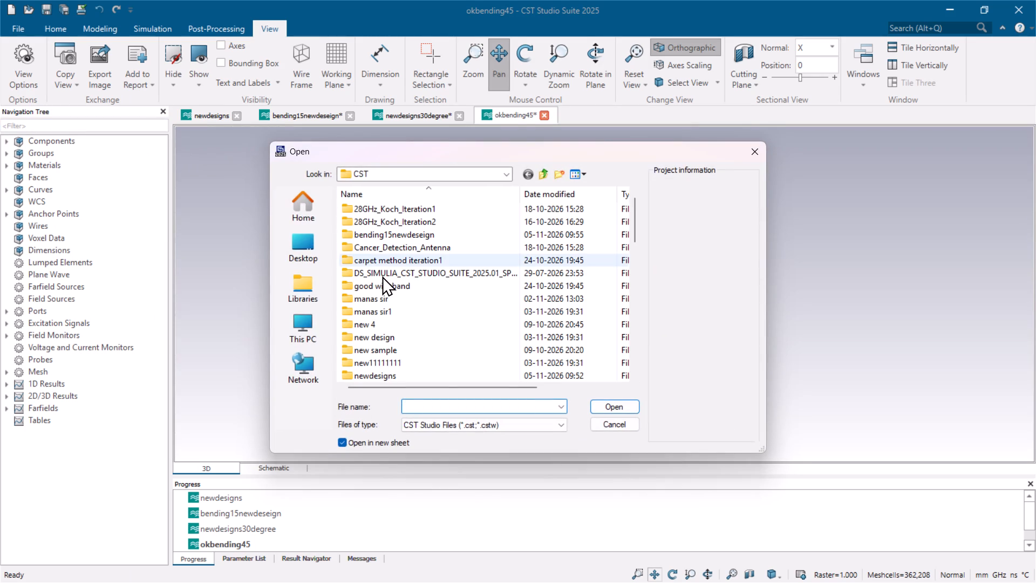
scroll(382, 276, "down", 6)
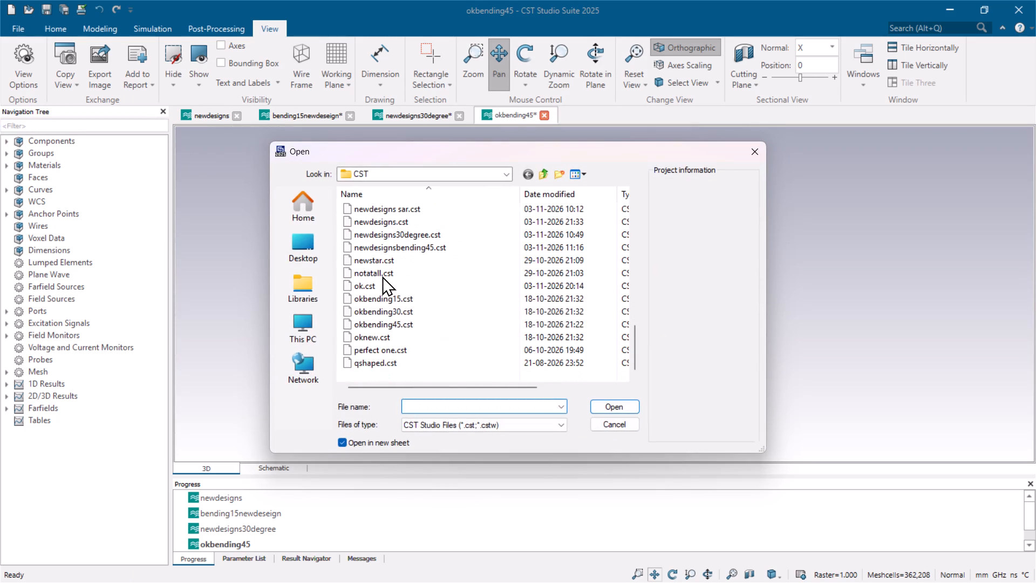
double_click(426, 252)
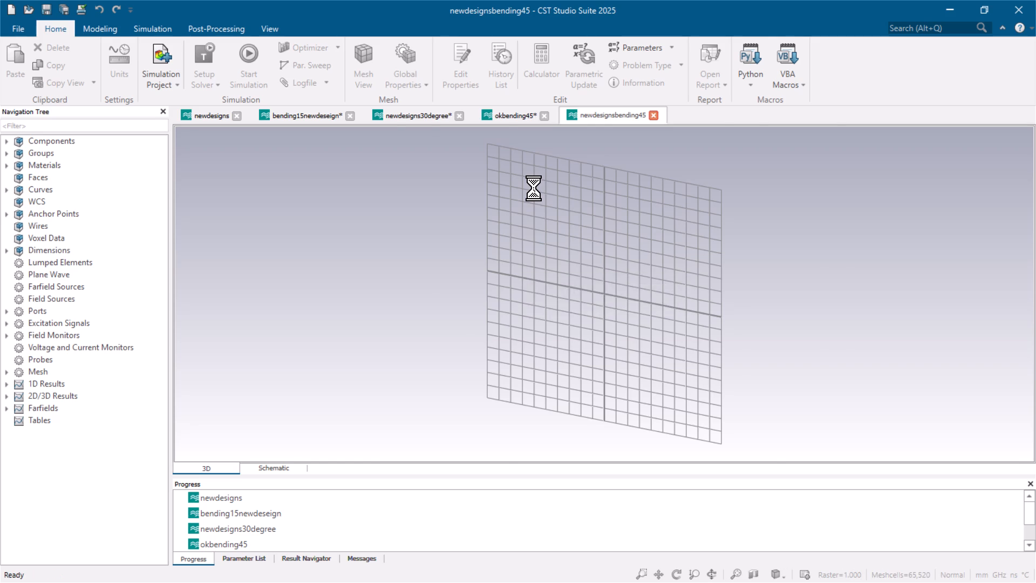
Turn off the local WCS in the newdesignsbending45 model.
left_click(91, 23)
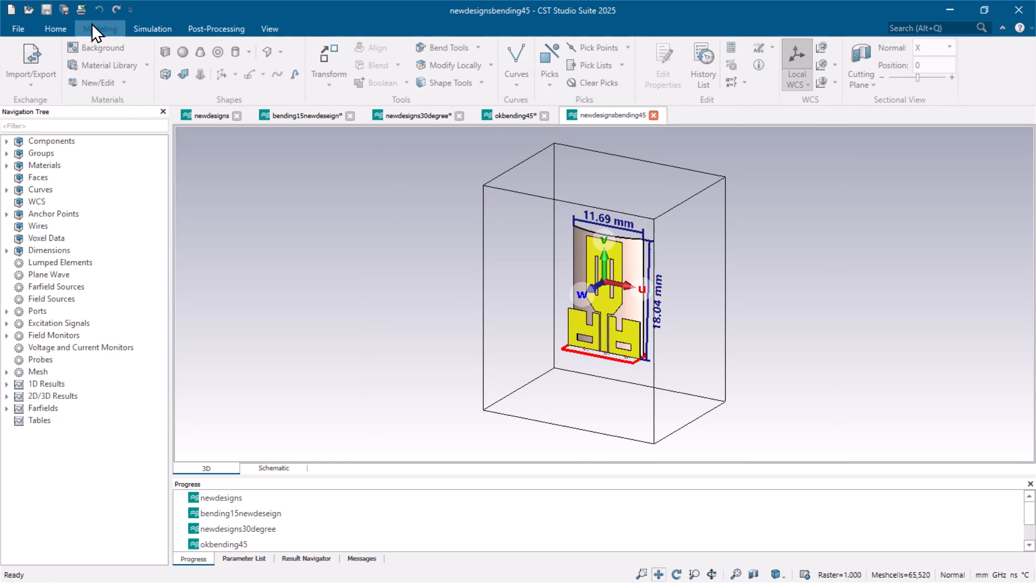
left_click(808, 48)
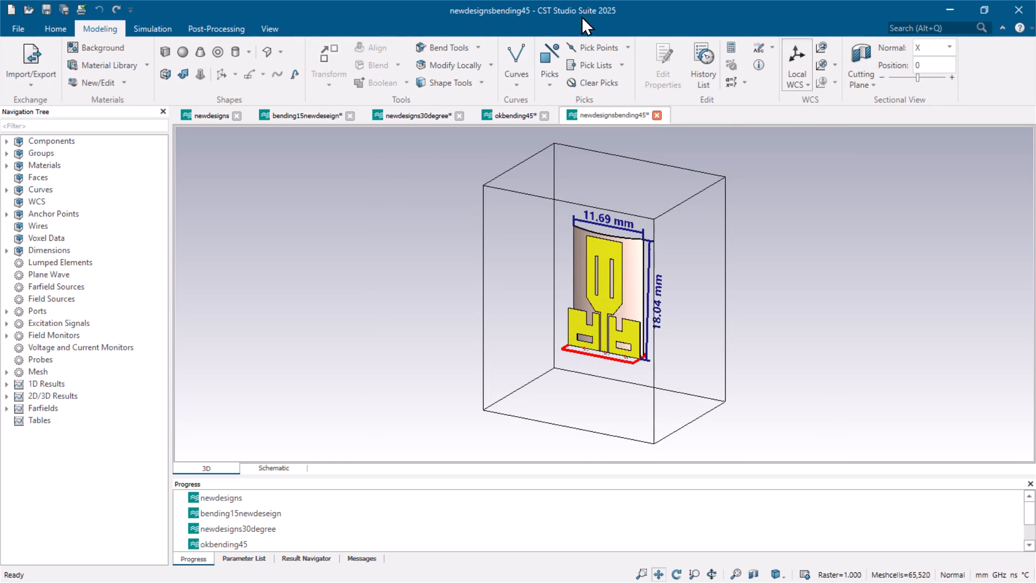
Hide the bounding box and all dimensions in the newdesignsbending45 3D view.
left_click(268, 29)
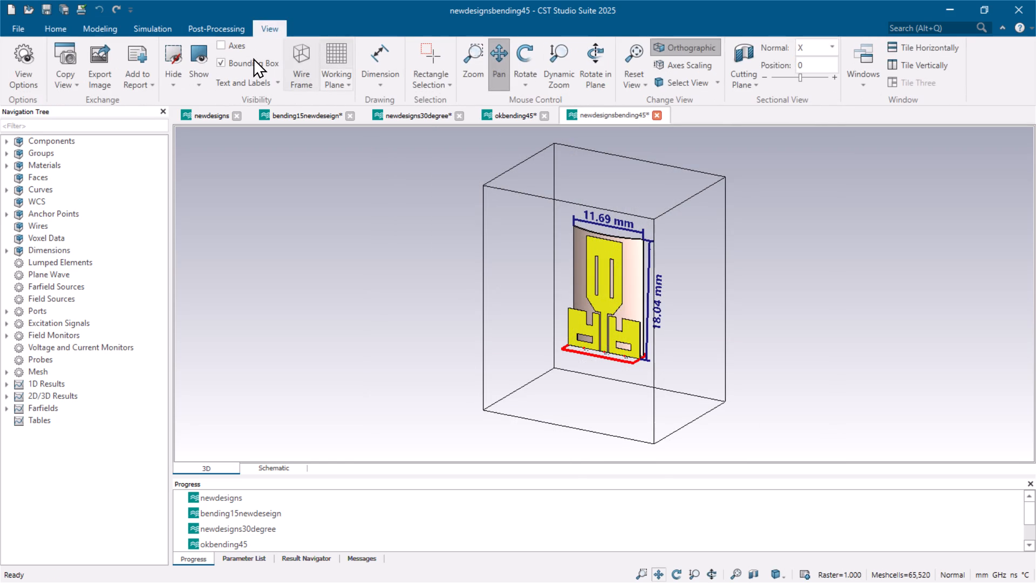
left_click(222, 60)
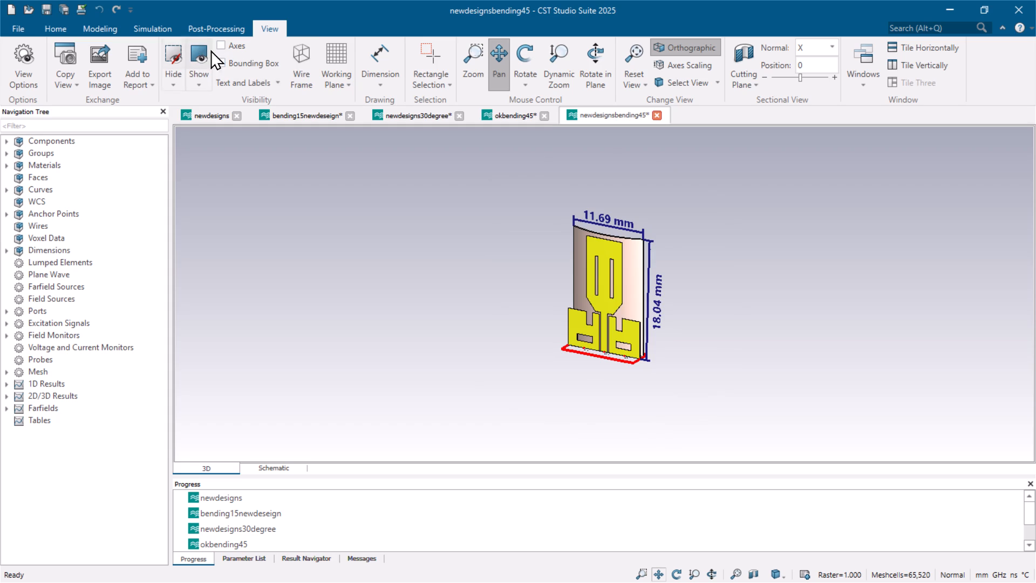
left_click(367, 90)
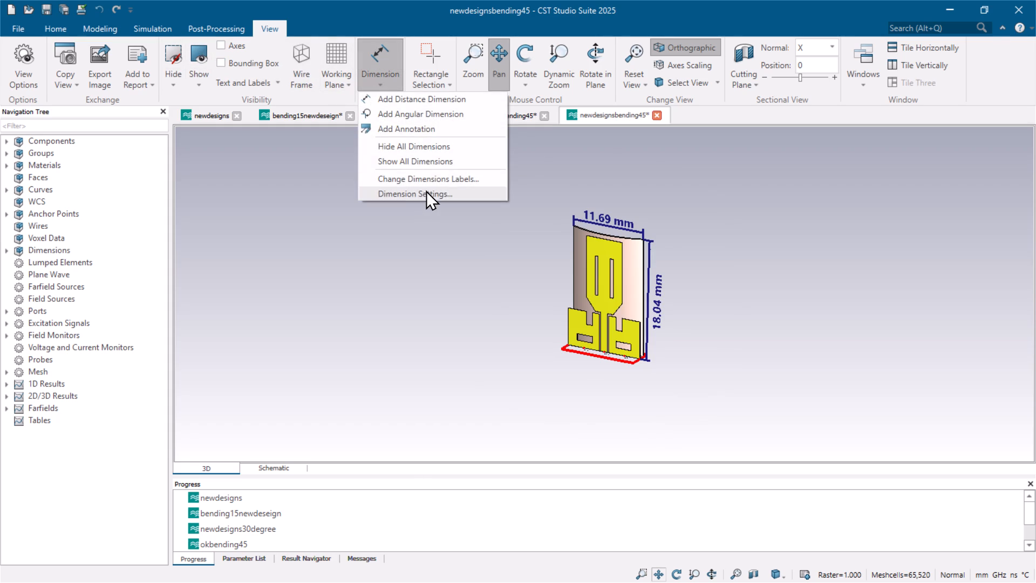
left_click(414, 151)
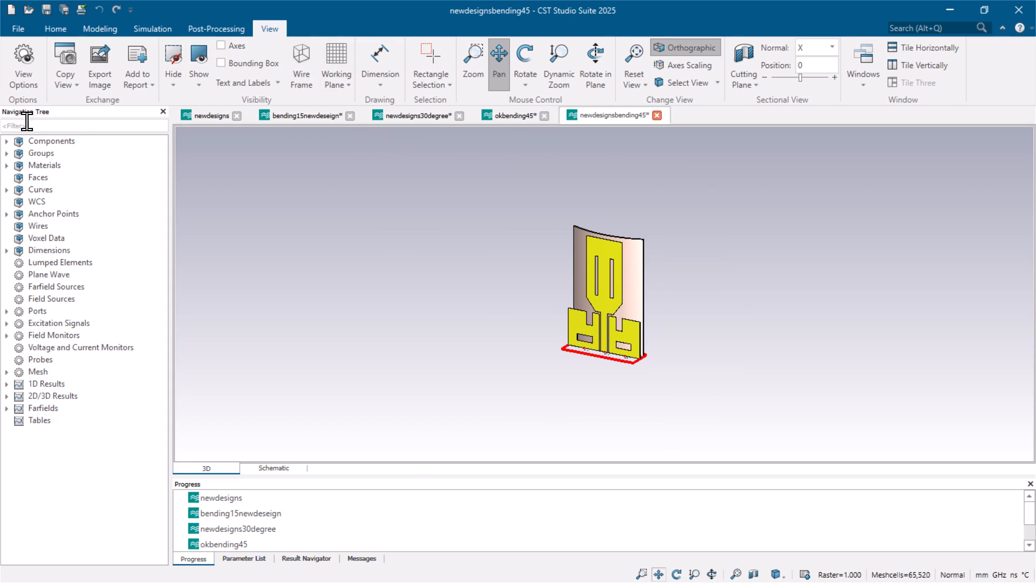
Print the newdesignsbending45 3D view in landscape to a PDF named 45 newdesign on the Desktop.
left_click(10, 145)
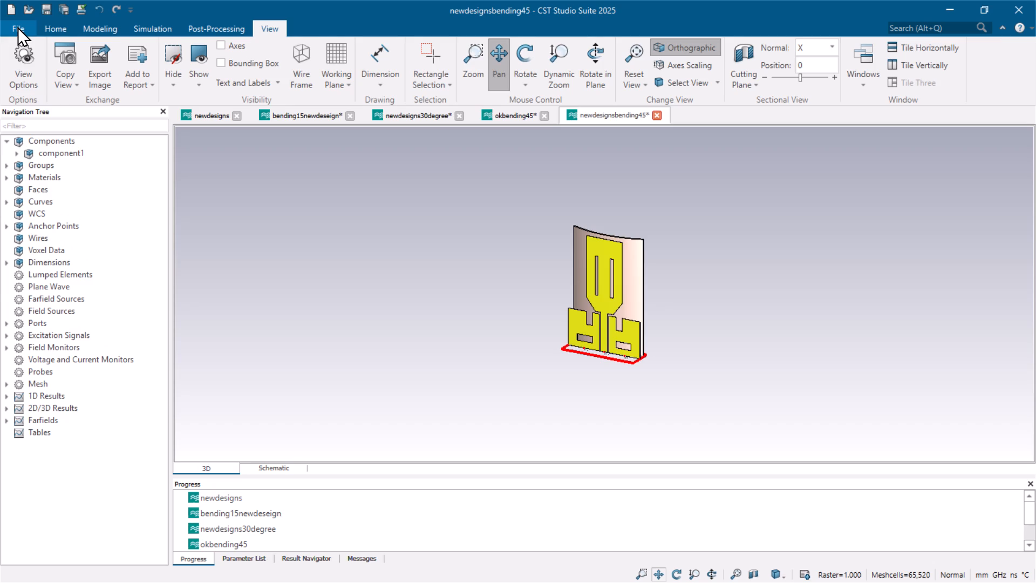
left_click(17, 26)
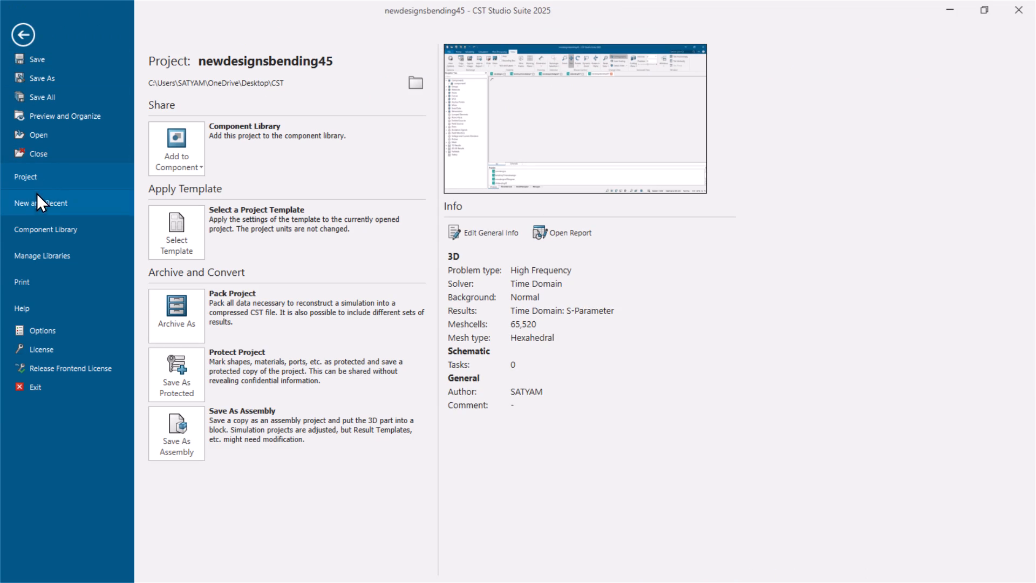
left_click(45, 282)
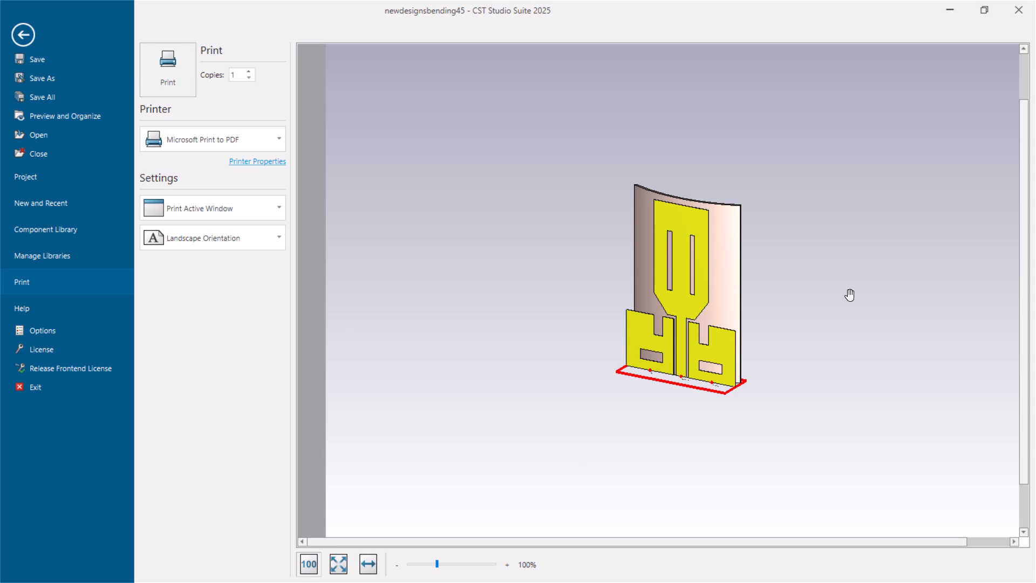
scroll(850, 295, "up", 6, "ctrl")
scroll(850, 295, "down", 13, "ctrl")
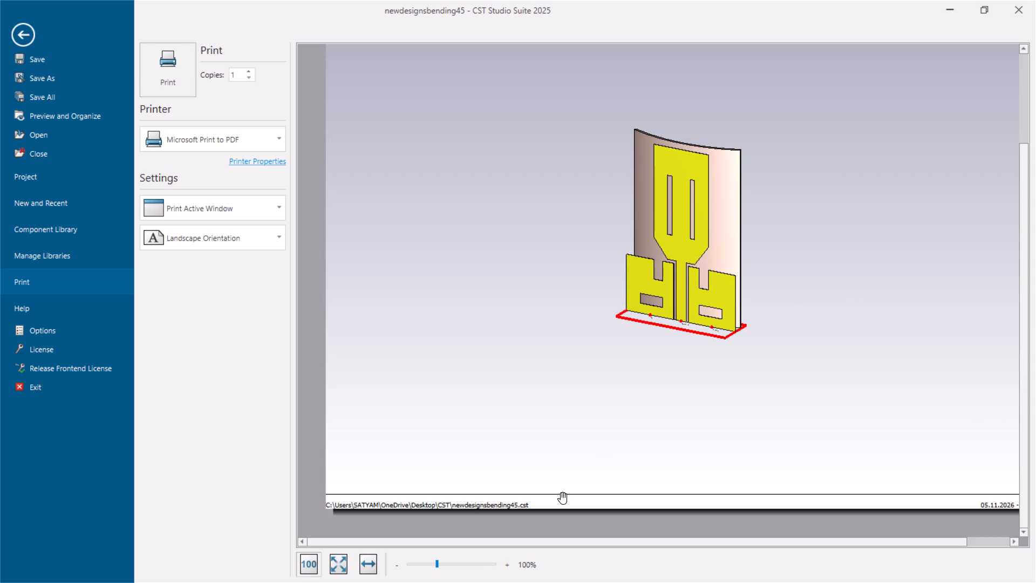
triple_click(464, 563)
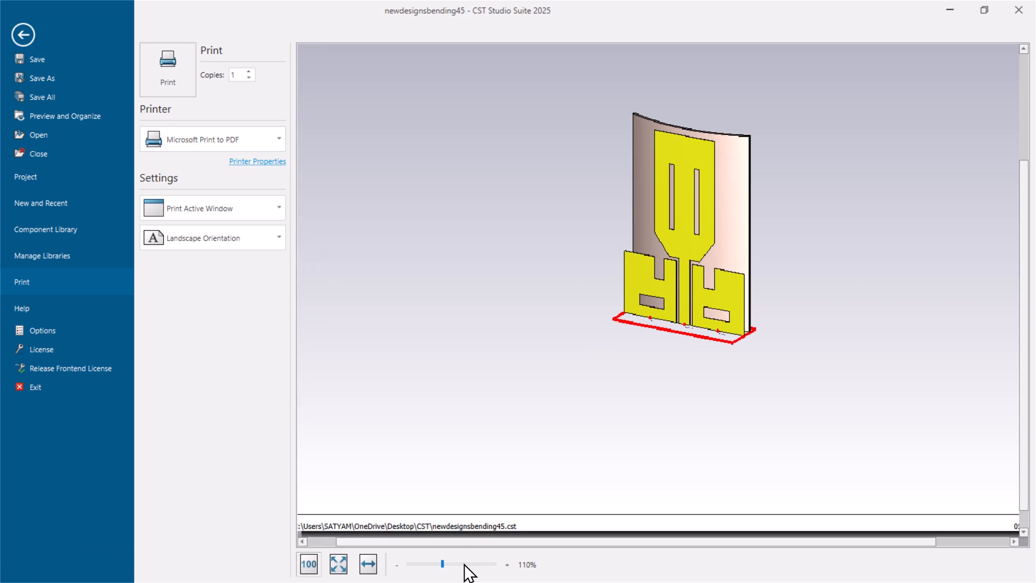
triple_click(464, 563)
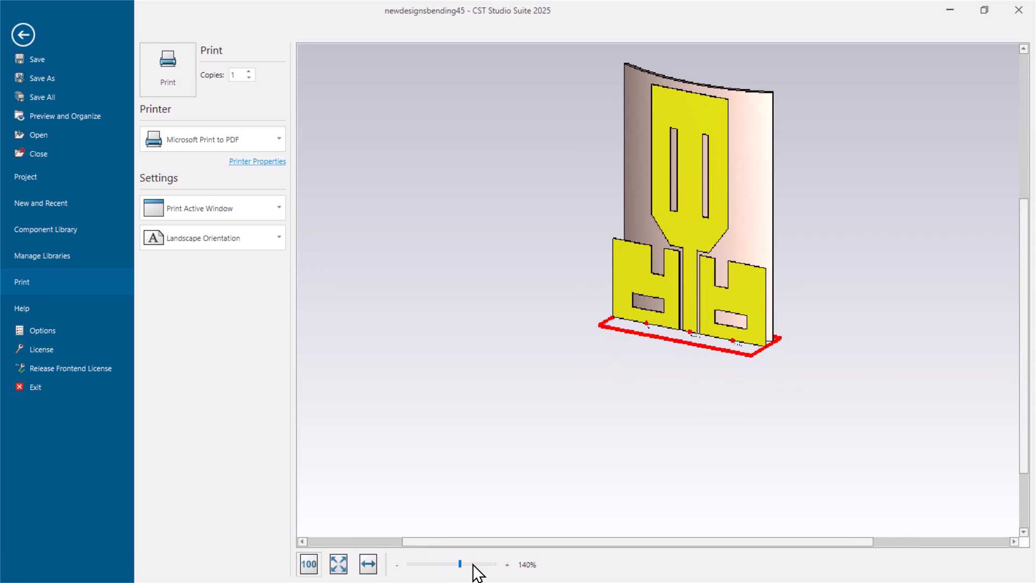
left_click(477, 563)
left_click_drag(799, 260, 713, 361)
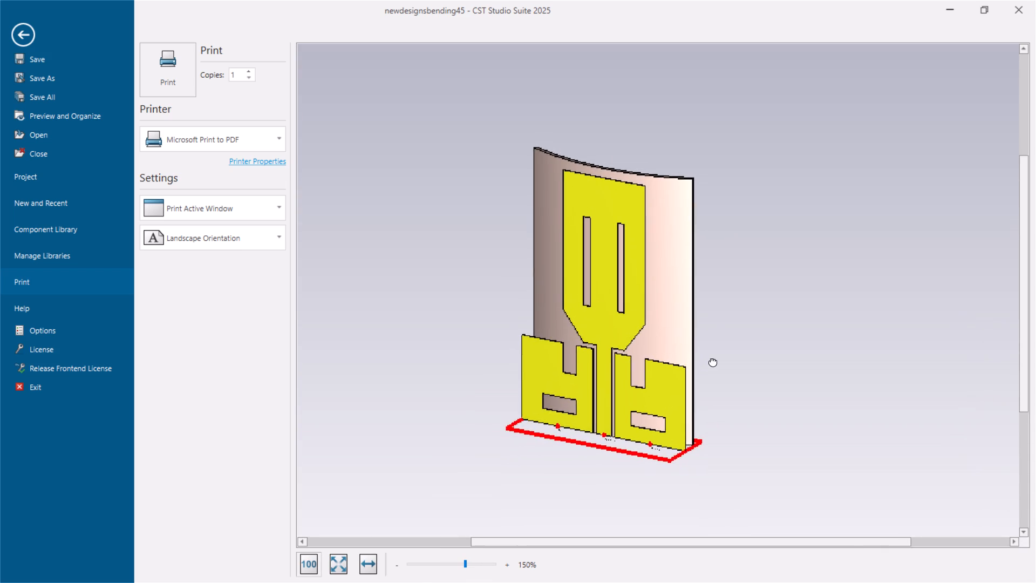
left_click_drag(713, 361, 727, 358)
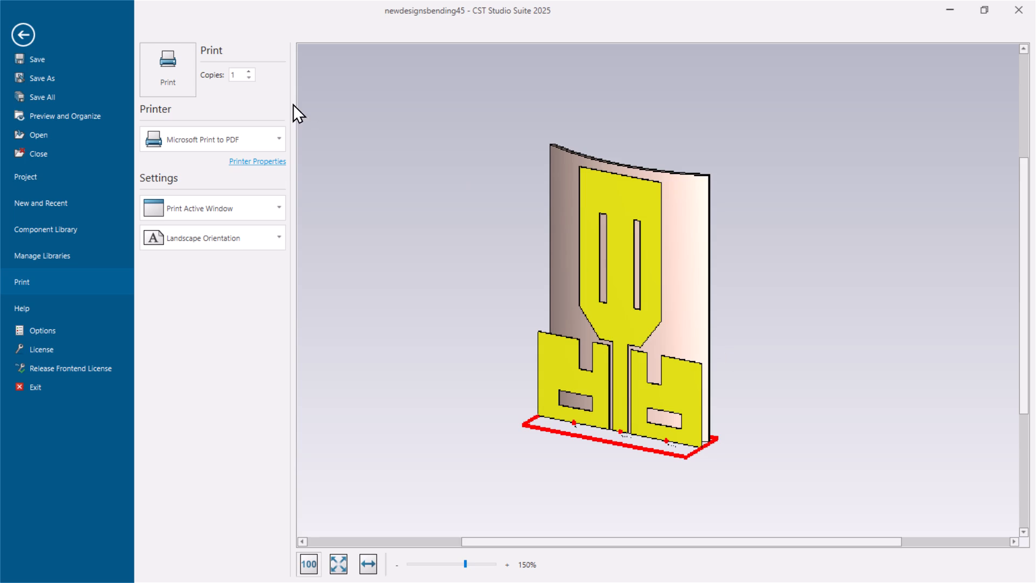
left_click(166, 63)
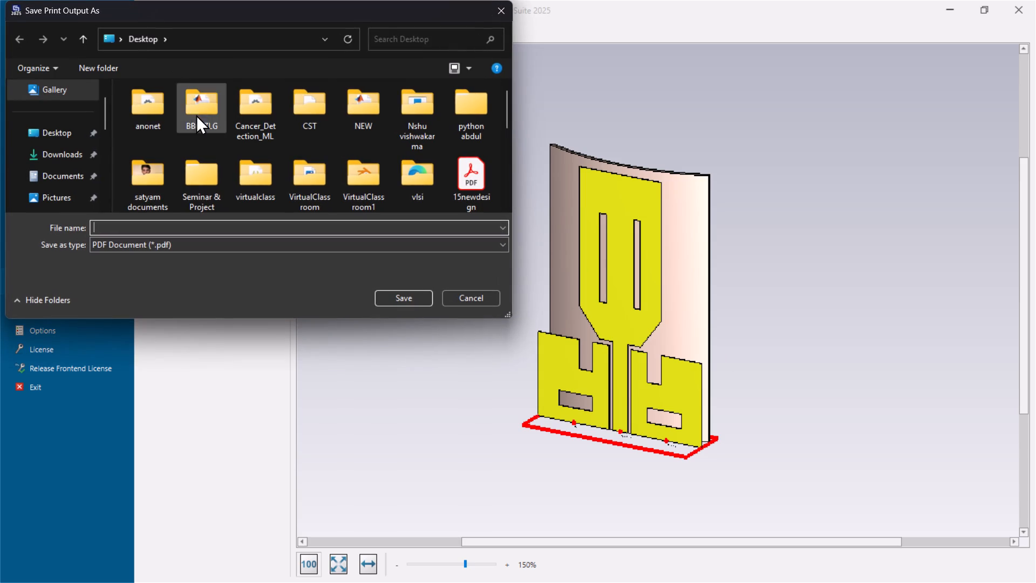
left_click(133, 225)
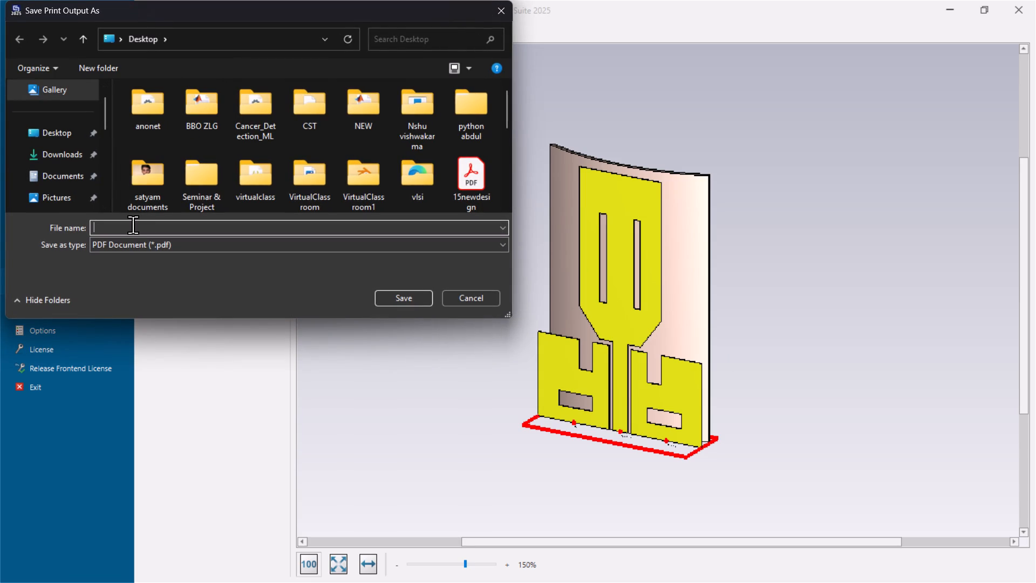
key("ctrl+v")
left_click_drag(158, 226, 61, 233)
key("BackSpace")
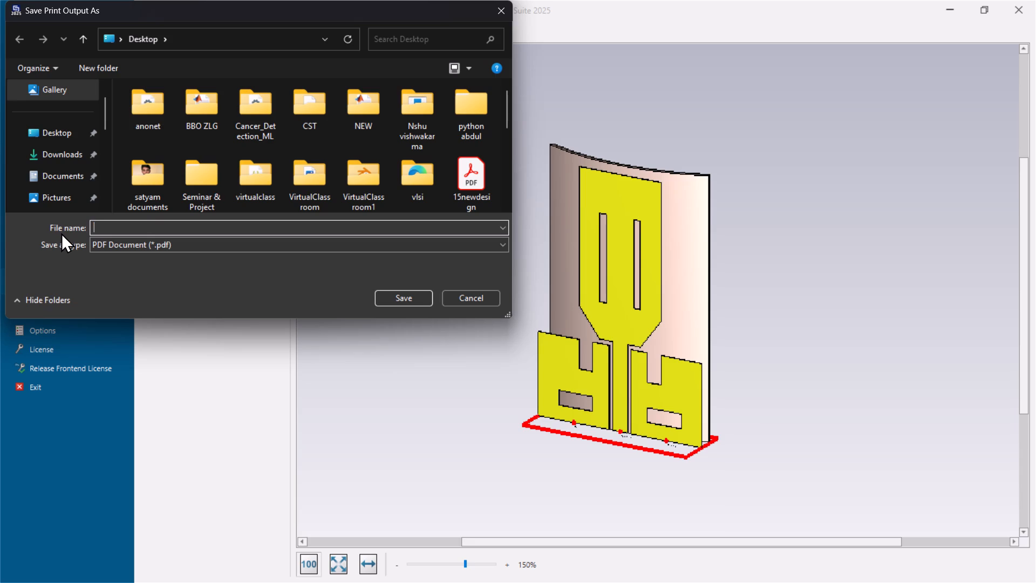
key("4")
type("5 newdesign")
key("Return")
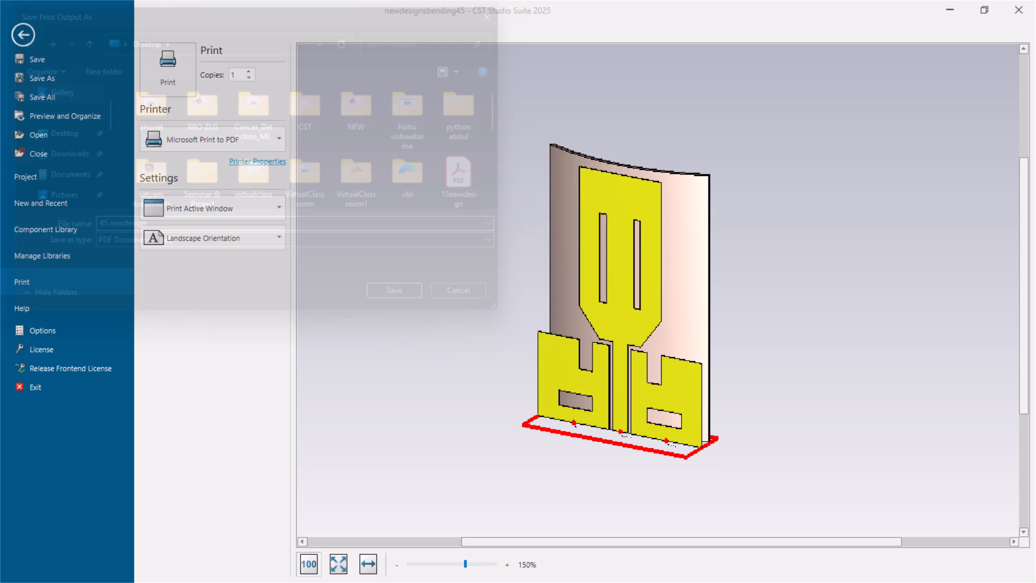
left_click(22, 35)
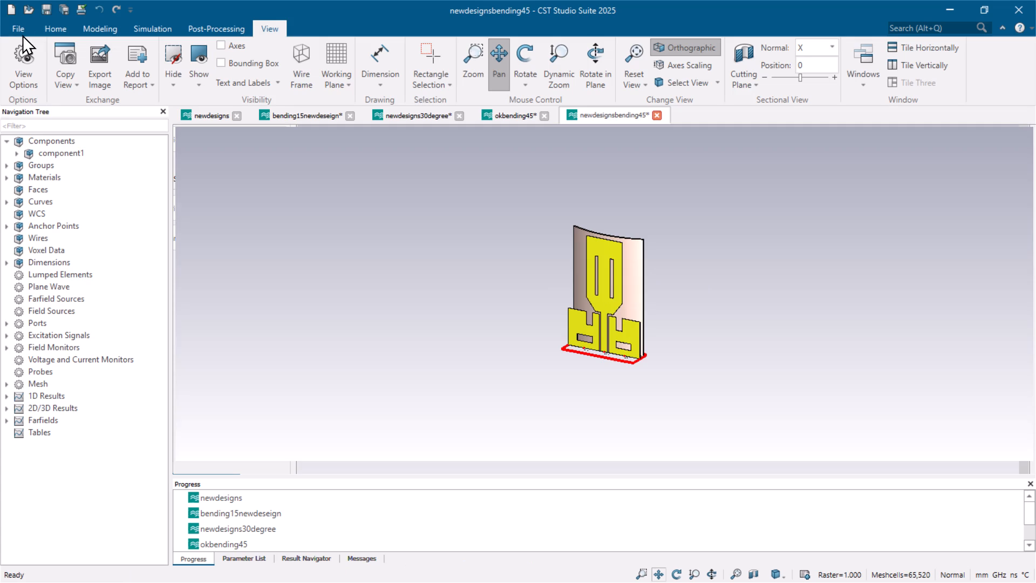
Display the S-Parameters magnitude plot of newdesignsbending45 and hide its curve markers.
left_click(8, 397)
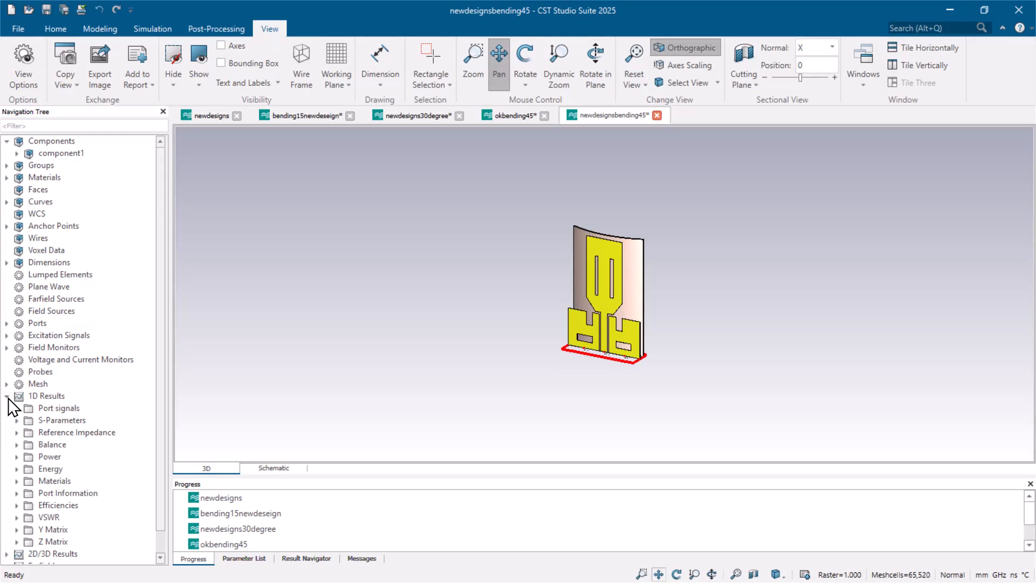
left_click(30, 416)
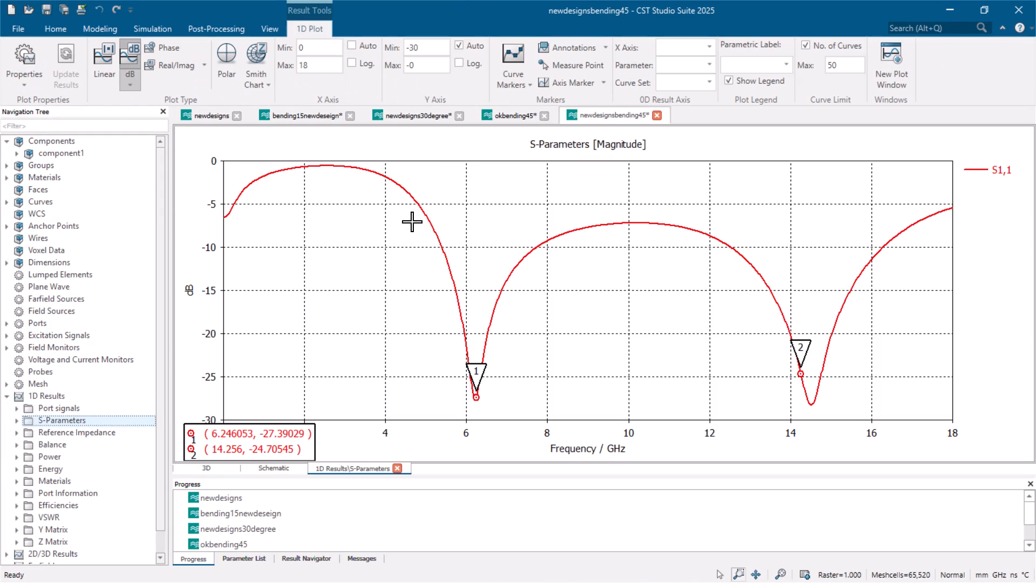
left_click(516, 83)
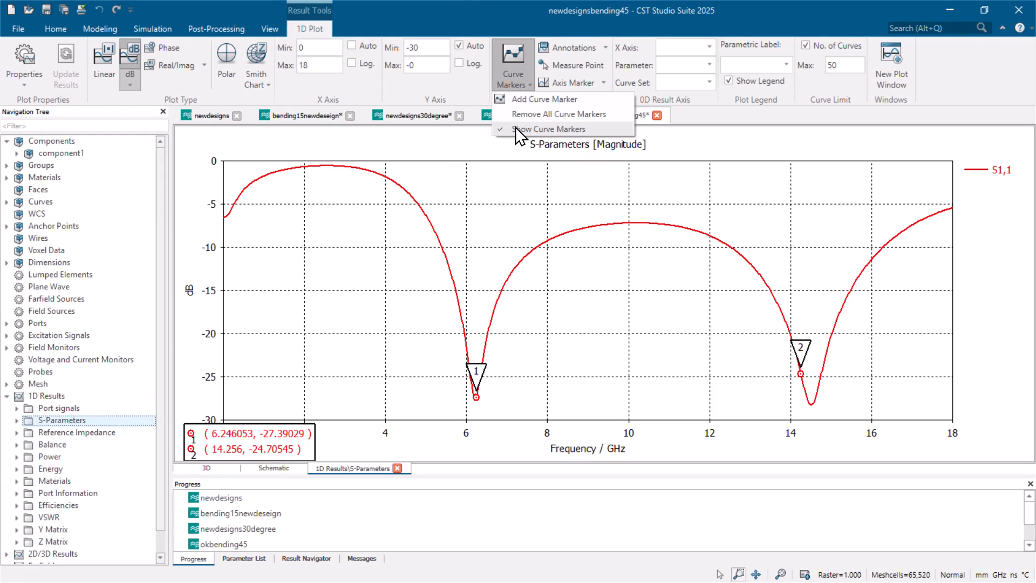
left_click(515, 126)
left_click(524, 76)
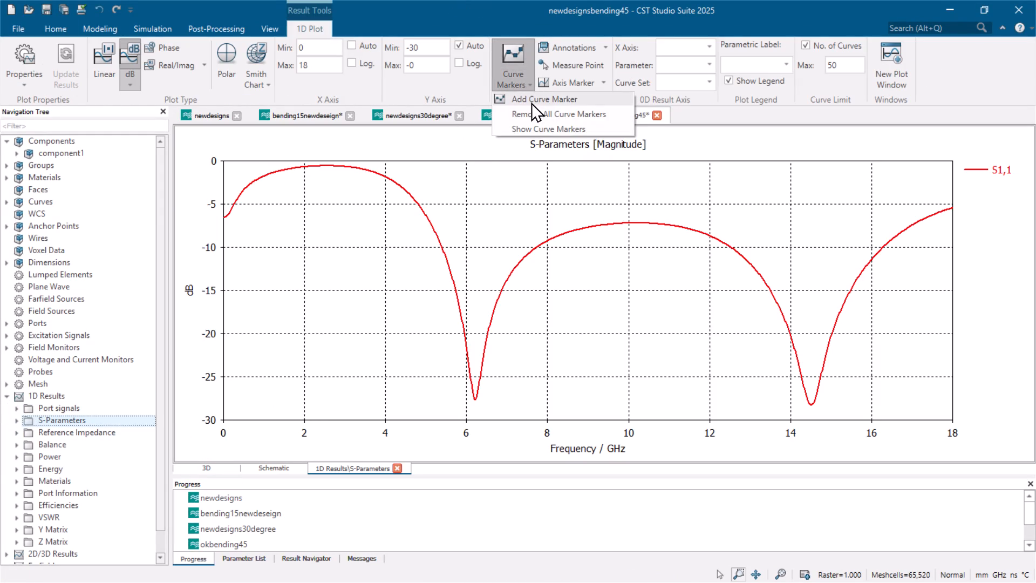
left_click(533, 107)
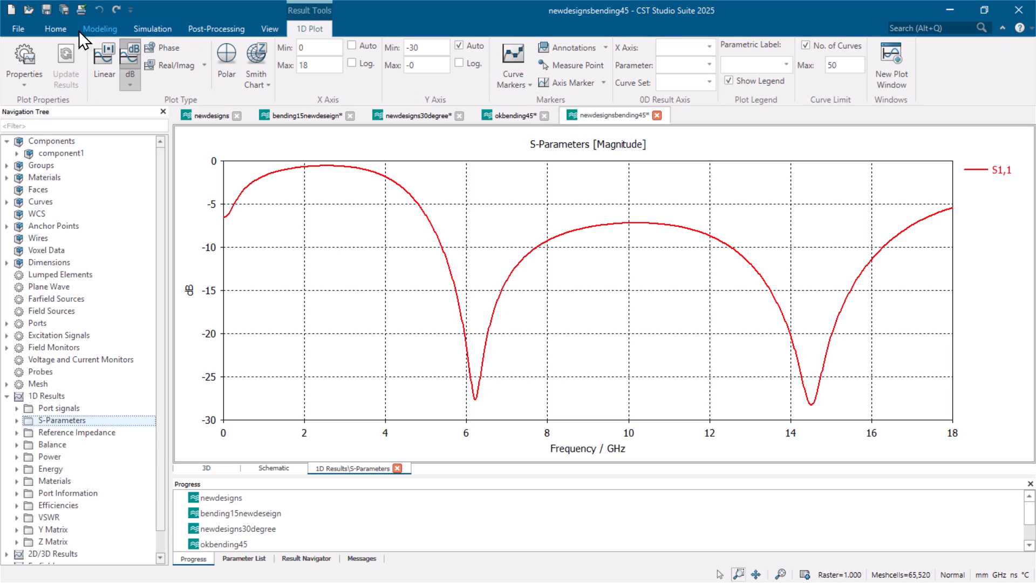
Print the S-Parameters plot in landscape to a PDF named s1145 bending on the Desktop.
left_click(27, 28)
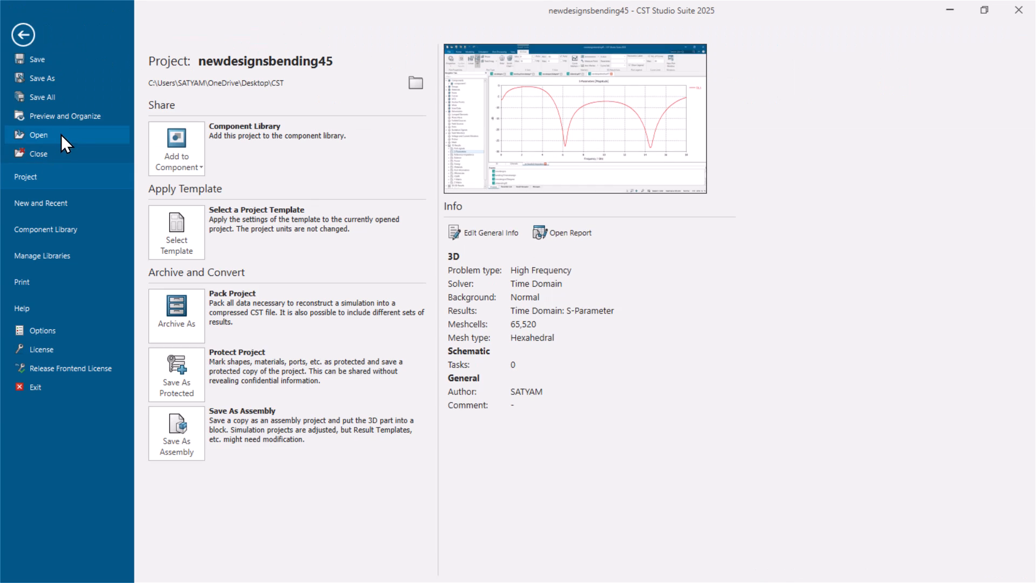
left_click(58, 276)
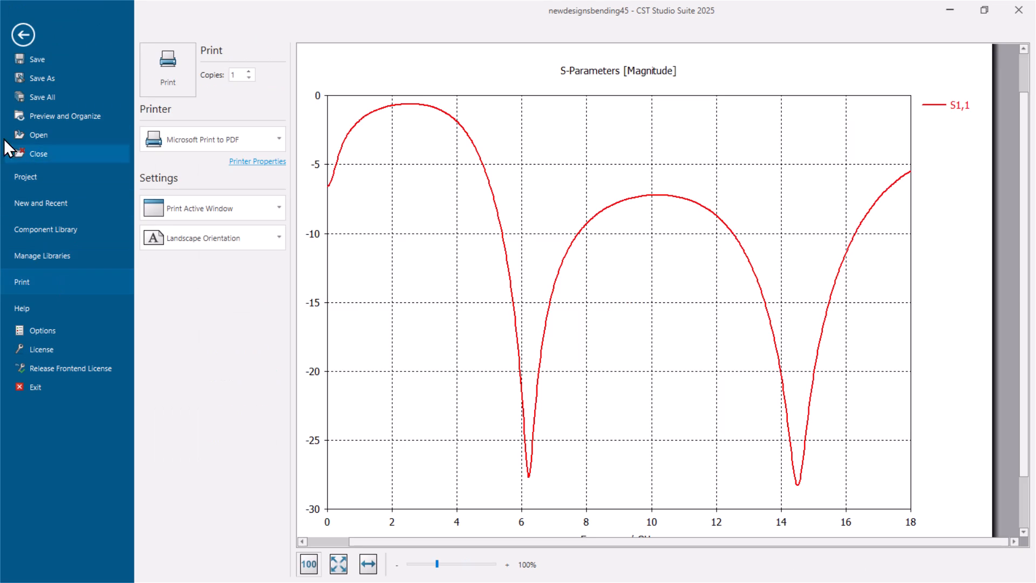
left_click(25, 38)
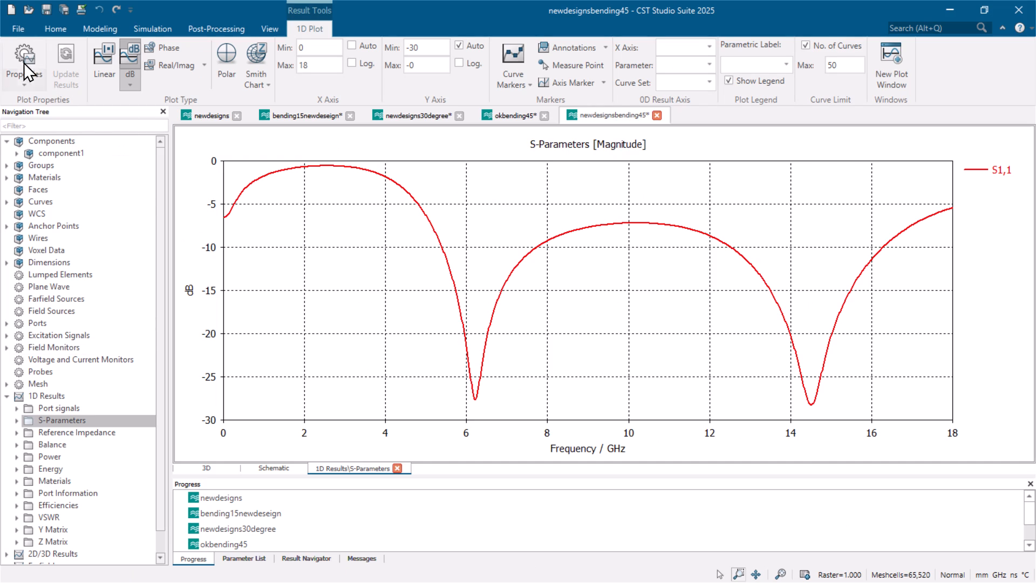
left_click(25, 33)
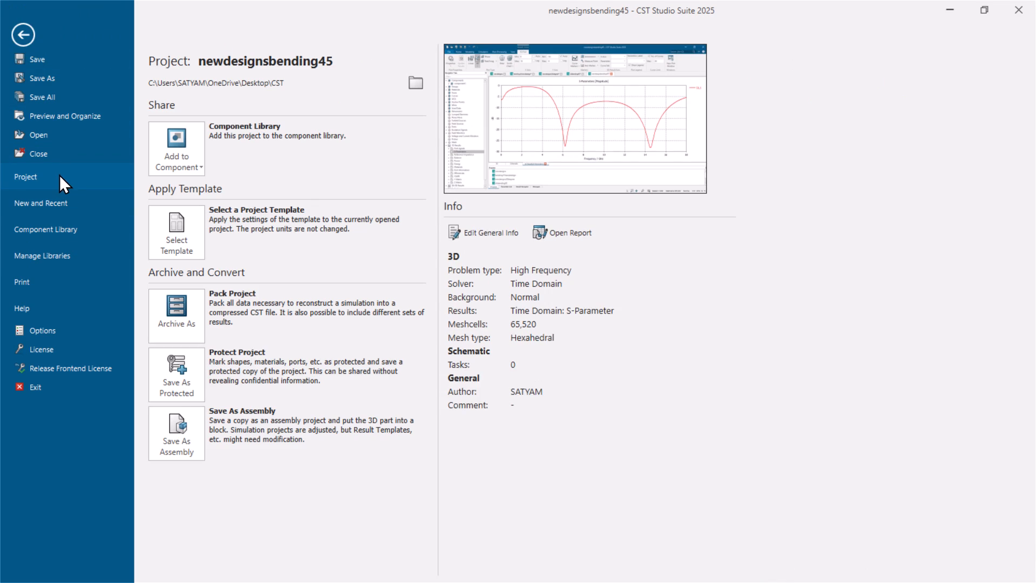
left_click(58, 276)
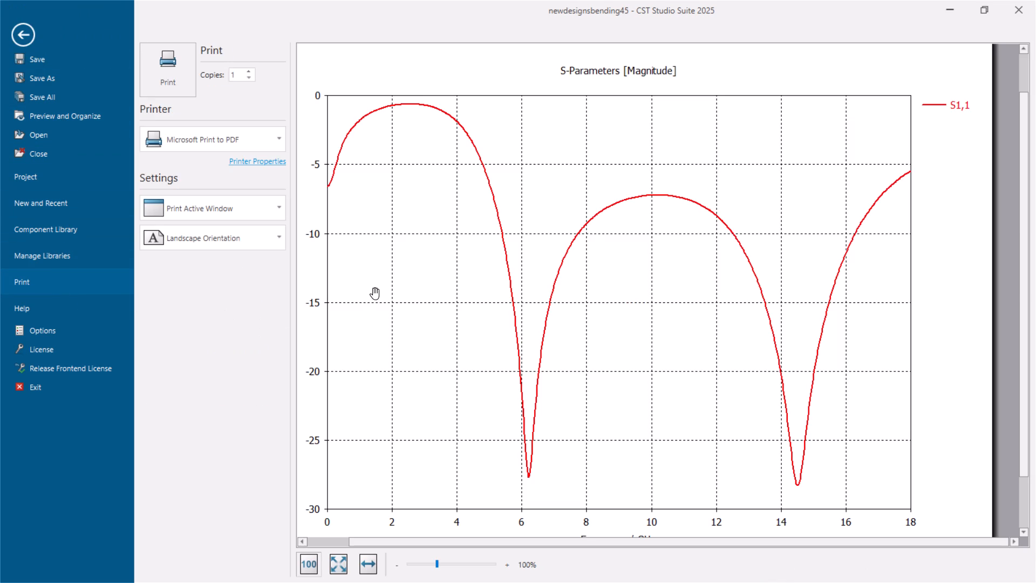
left_click(178, 70)
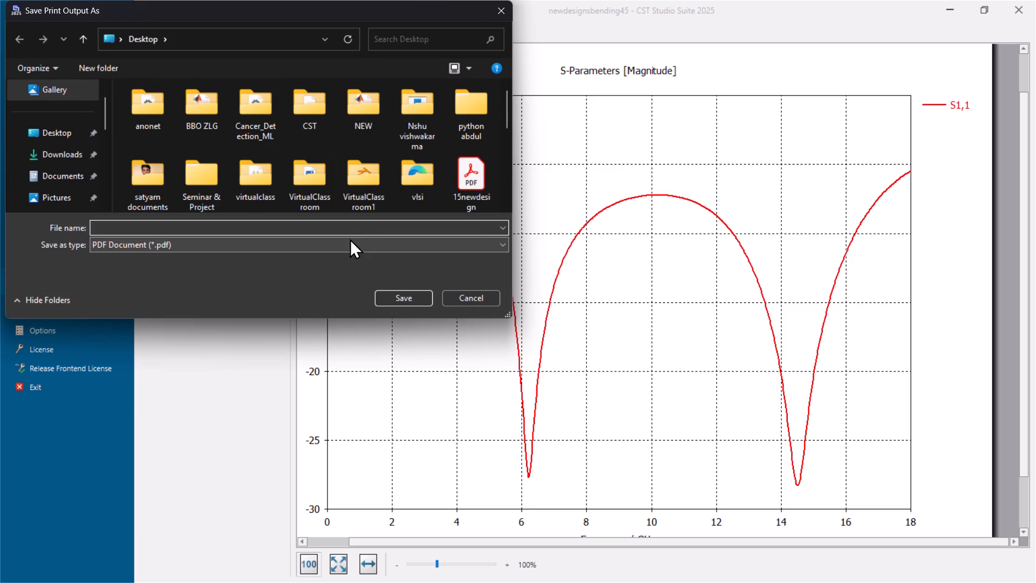
type("s1145 e")
key("BackSpace")
type("be")
type("nding")
key("Return")
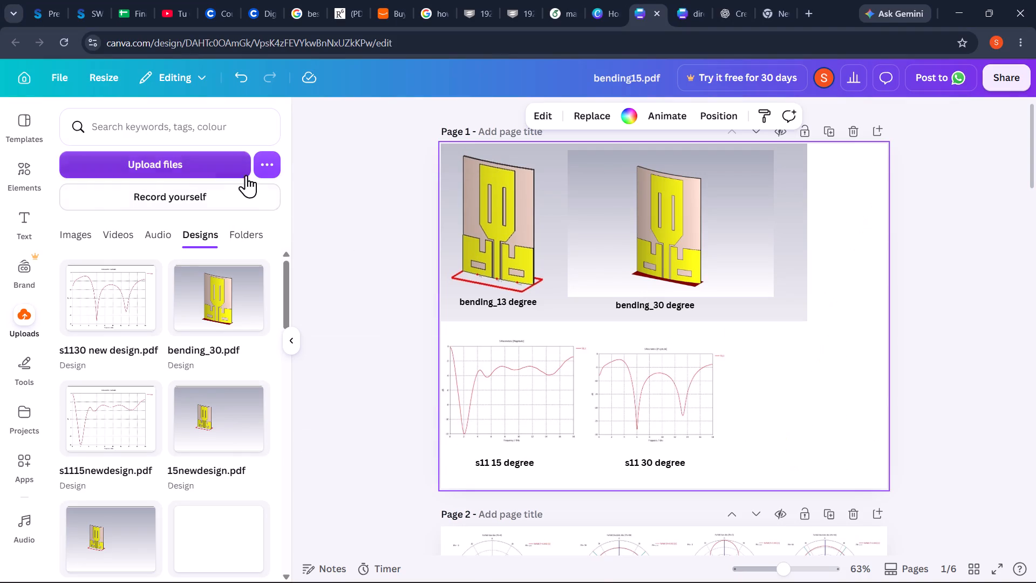
Switch to bending15.pdf in Canva and upload the 45 newdesign PDF from the Desktop.
scroll(576, 384, "down", 15)
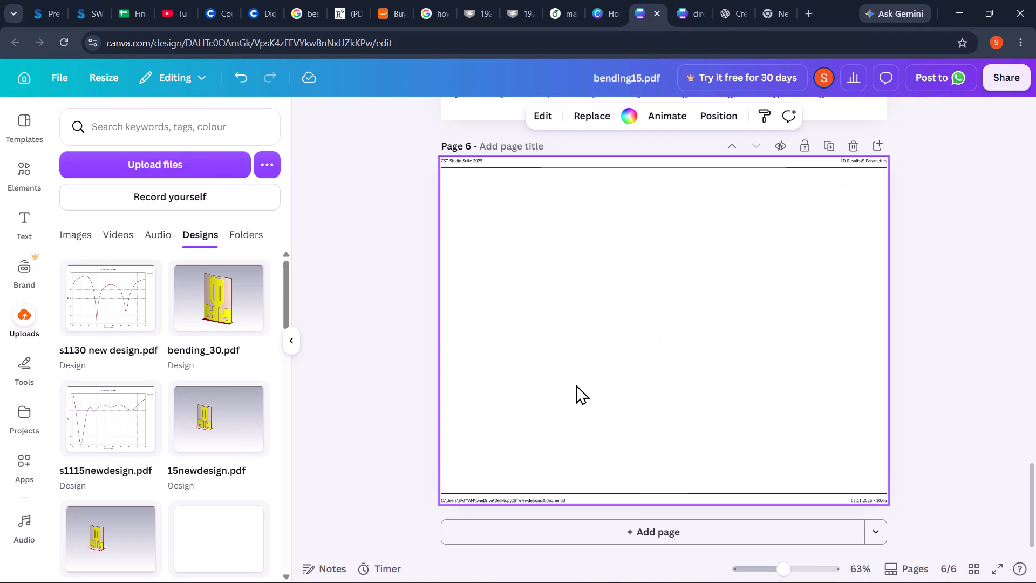
left_click(206, 168)
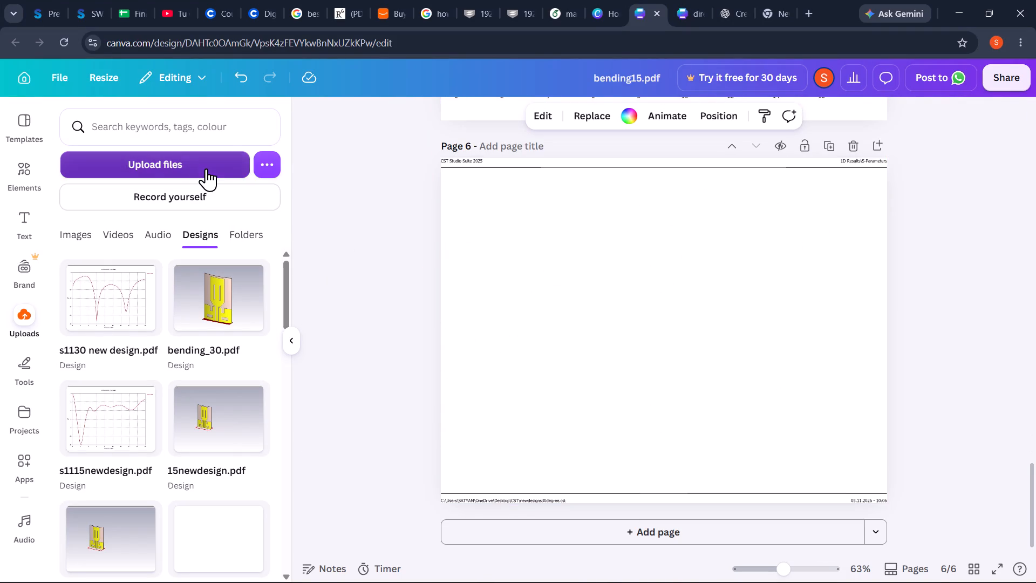
scroll(263, 197, "down", 1)
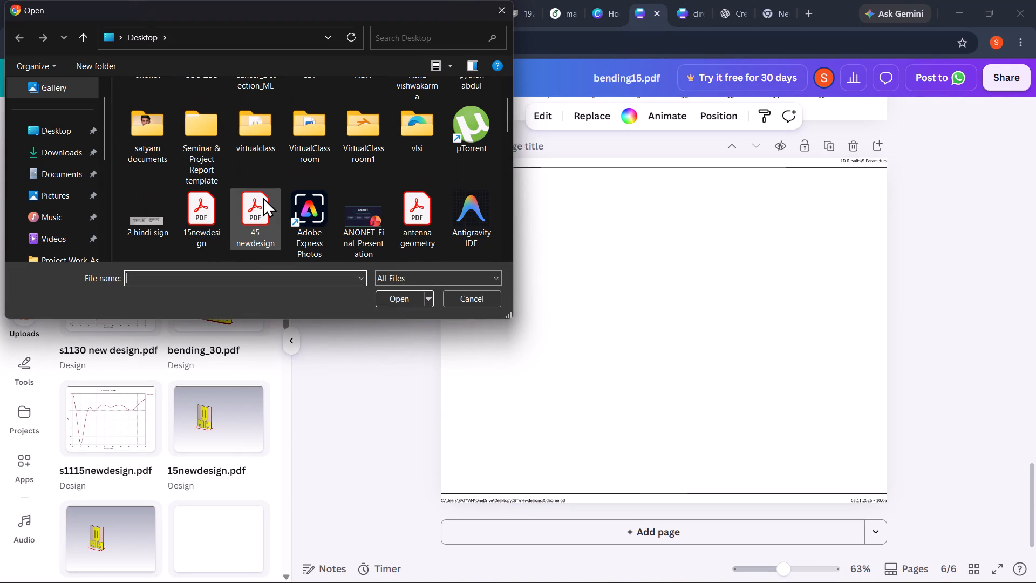
scroll(263, 197, "down", 1)
double_click(254, 214)
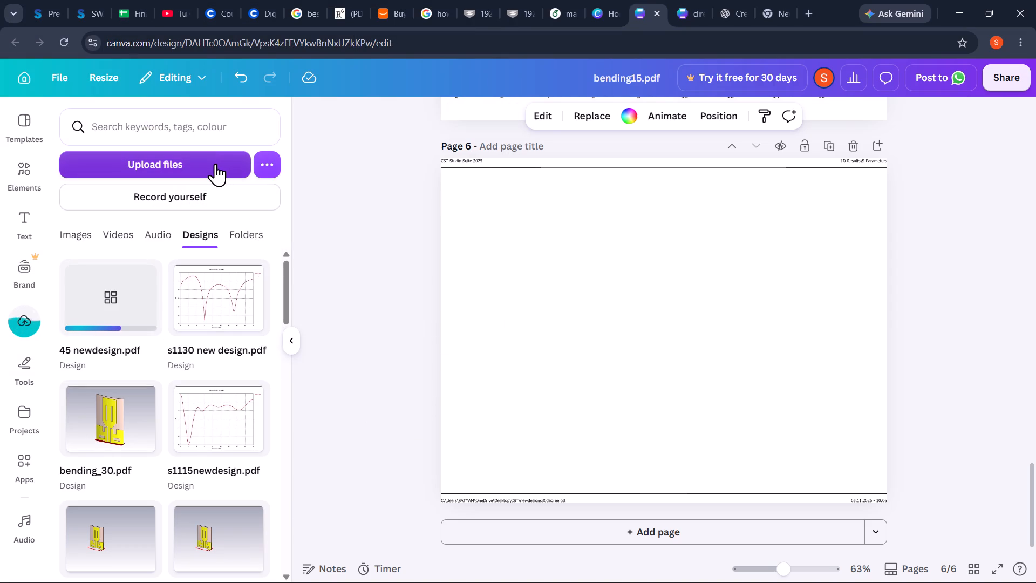
Upload the s1145 bending PDF from the Desktop to the design's uploads.
left_click(215, 164)
scroll(316, 207, "down", 5)
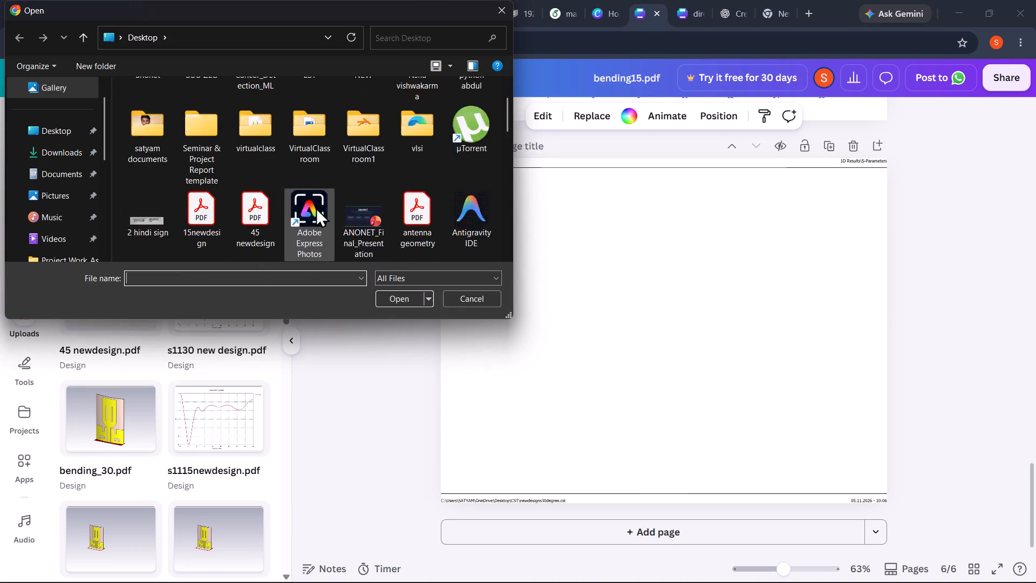
scroll(316, 207, "down", 1)
scroll(316, 207, "up", 1)
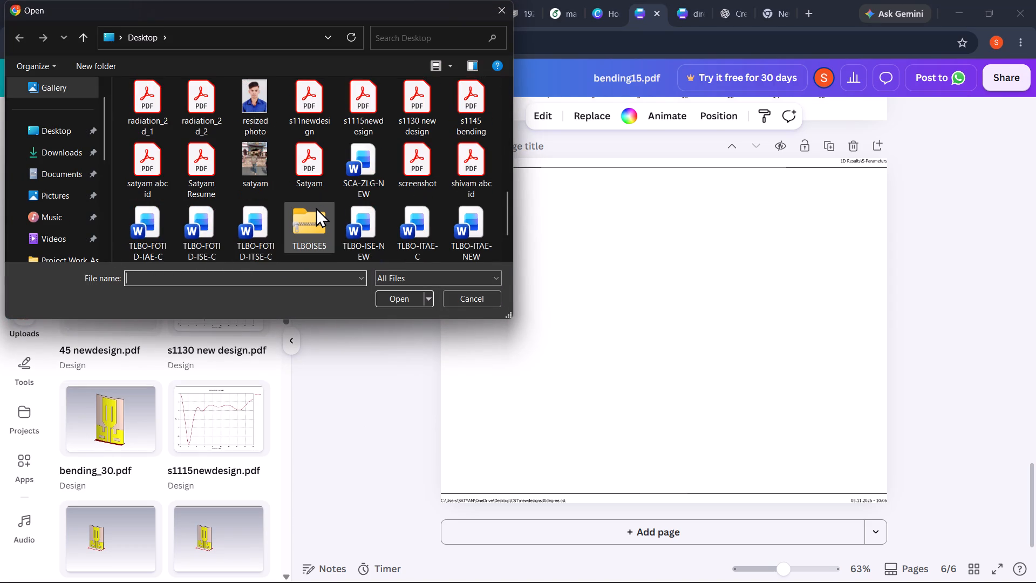
scroll(316, 207, "up", 1)
double_click(475, 101)
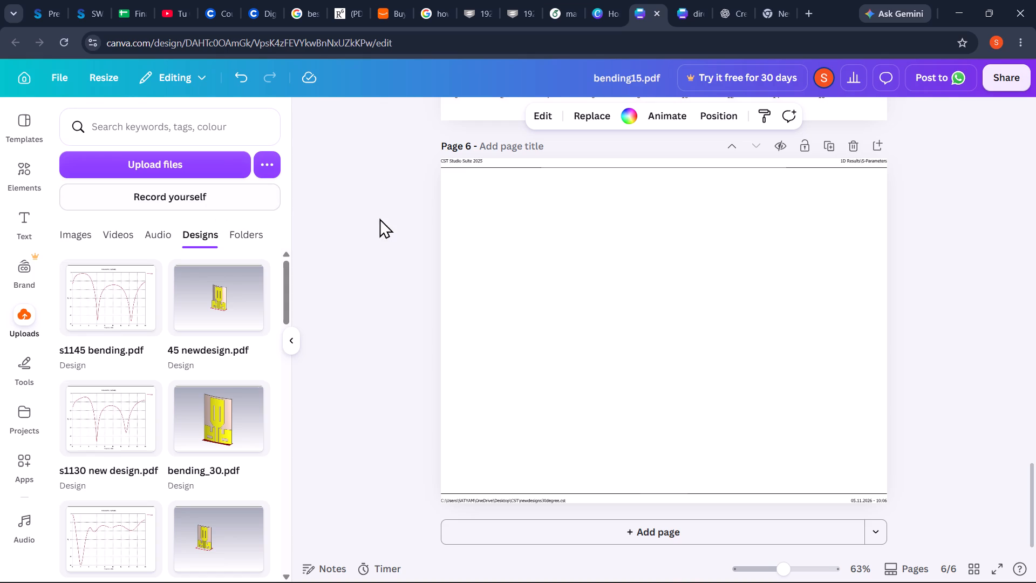
Add the 45 newdesign PDF to page 6, then scale and crop its model picture to a narrow portrait format.
left_click(212, 286)
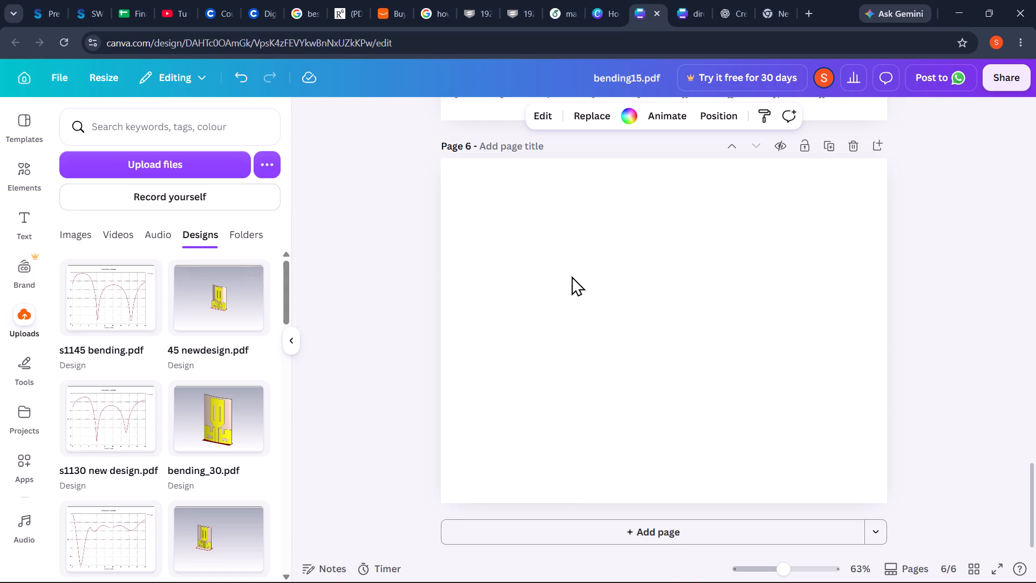
left_click(868, 176)
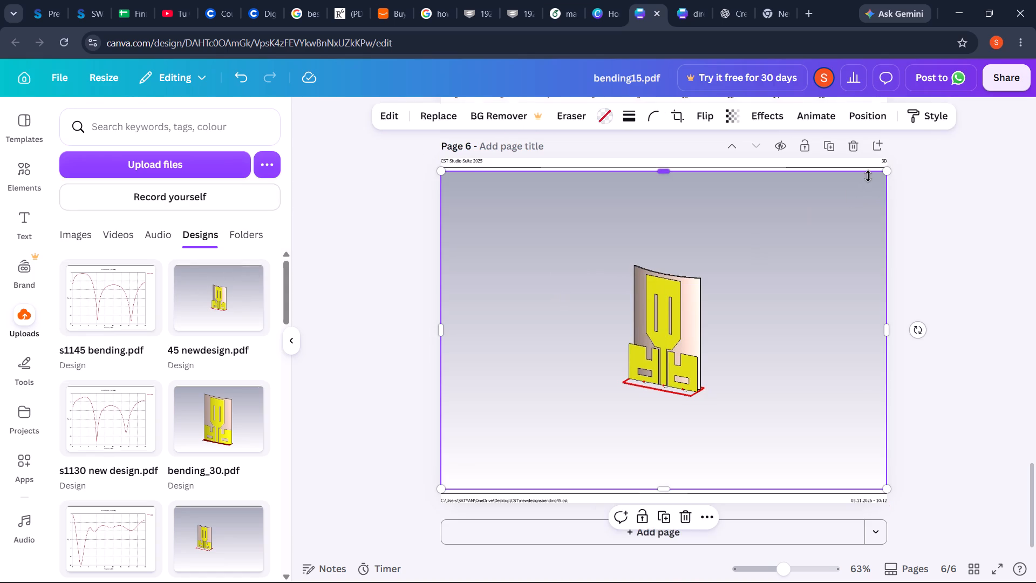
left_click_drag(884, 168, 762, 184)
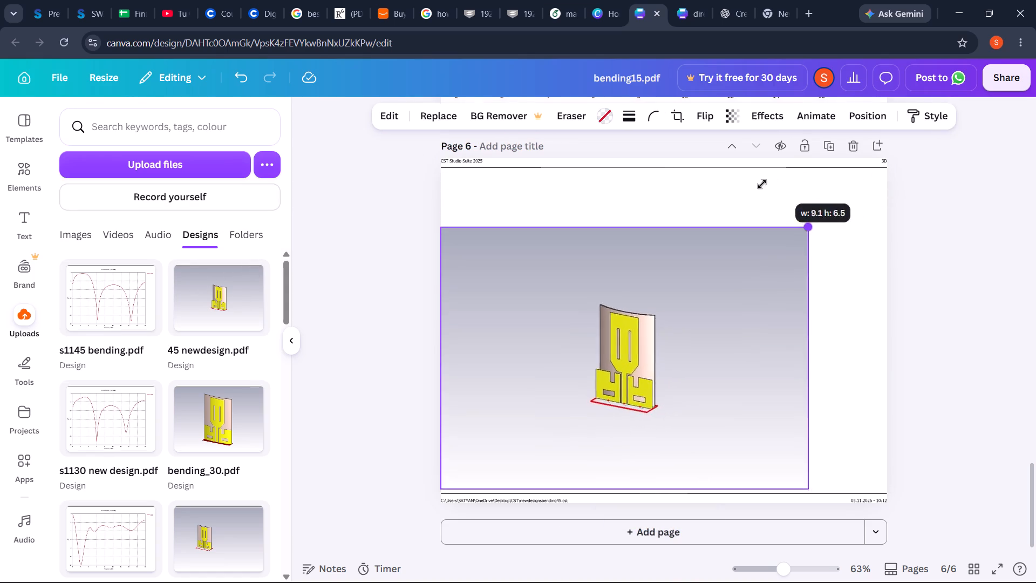
left_click_drag(762, 184, 620, 269)
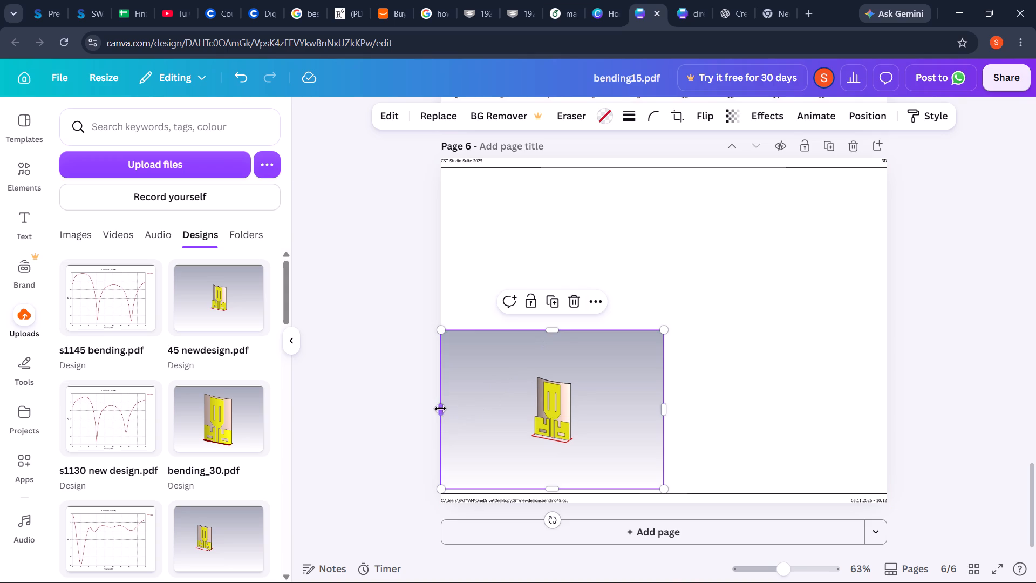
left_click_drag(440, 409, 547, 408)
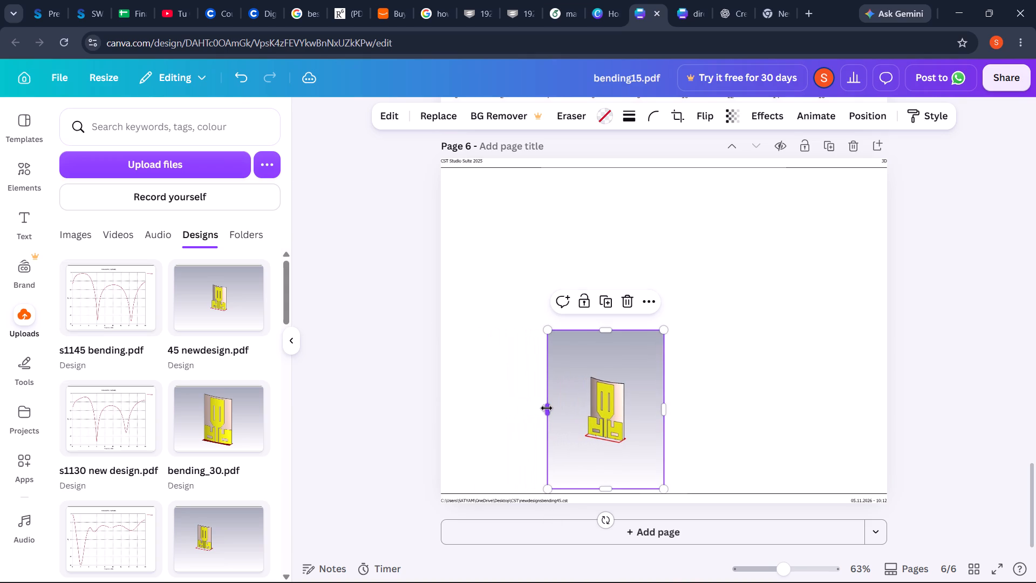
left_click(608, 490)
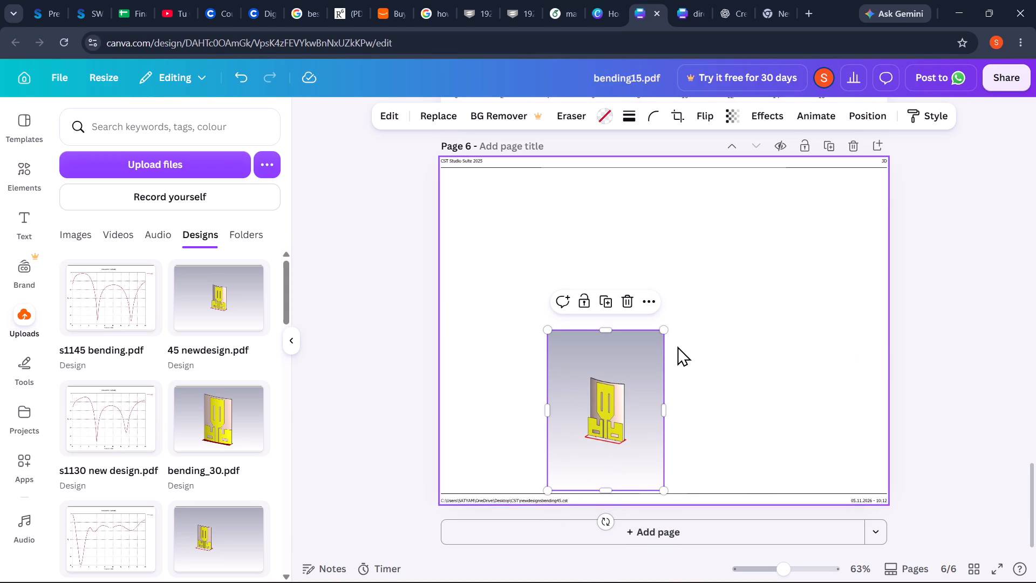
left_click_drag(666, 335, 633, 364)
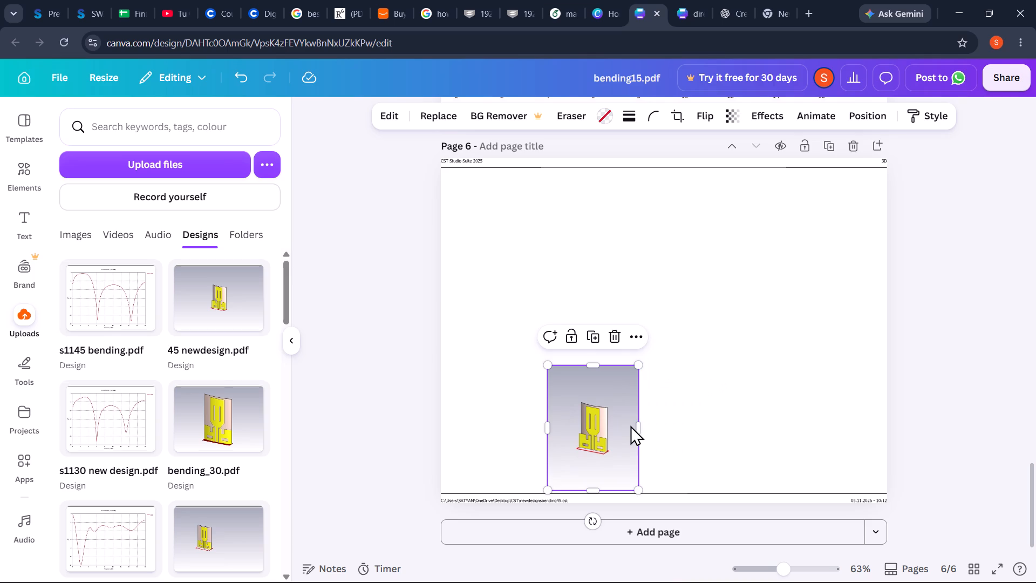
left_click(637, 428)
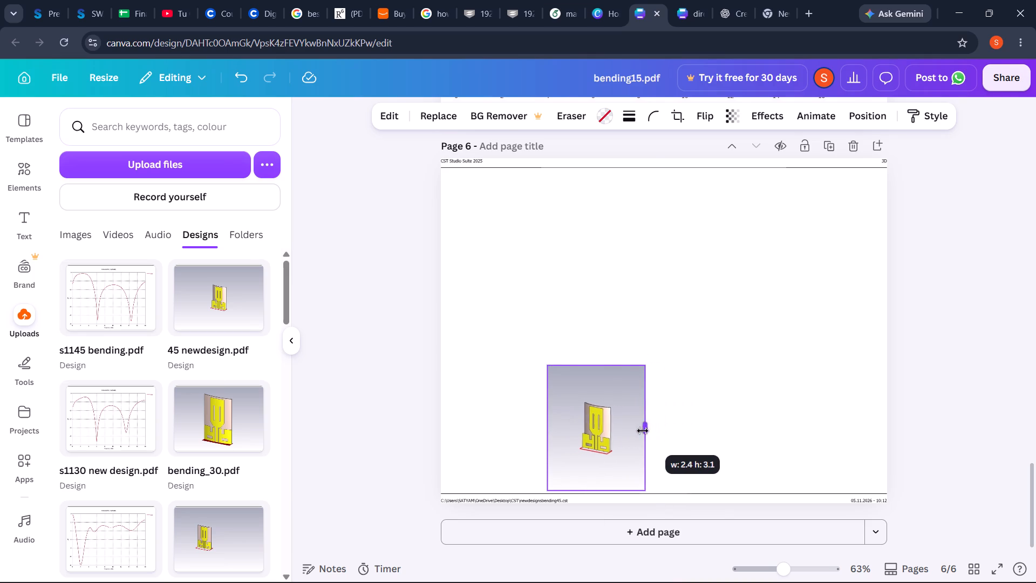
left_click_drag(642, 489, 642, 489)
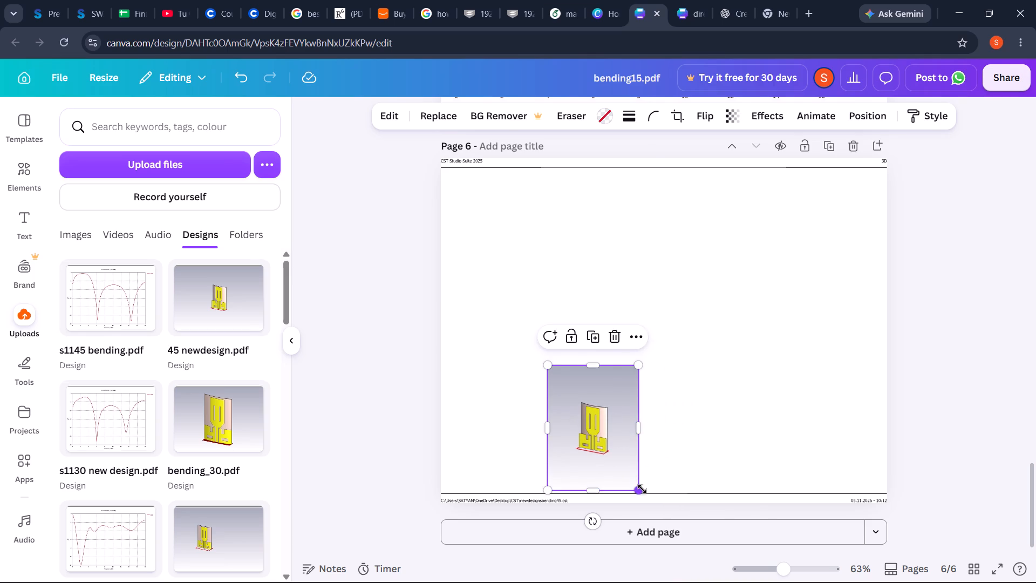
left_click_drag(642, 489, 771, 493)
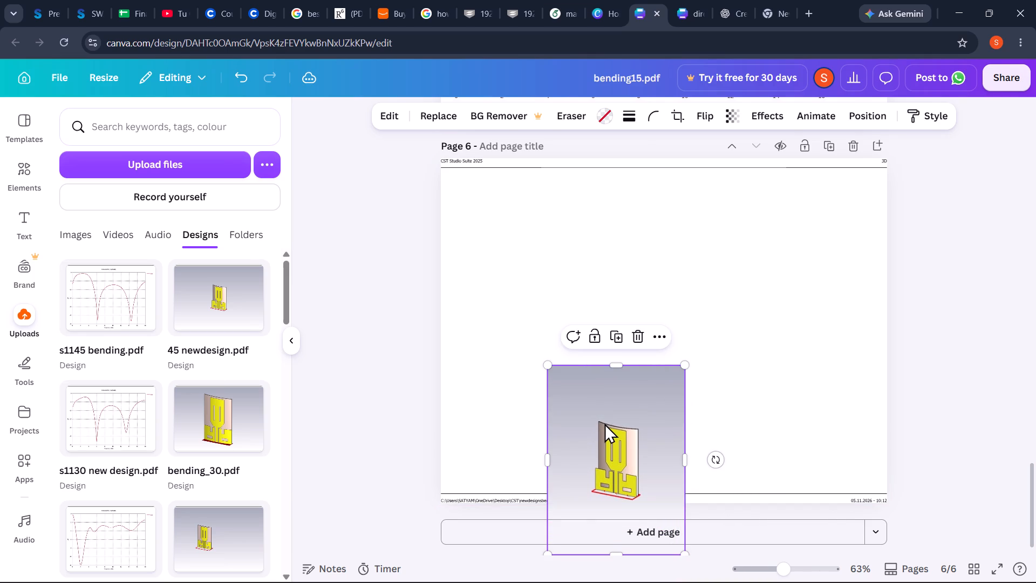
Move the 45-degree model picture from page 6 up to page 1, beside the bending_30 degree model.
left_click_drag(604, 423, 659, 11)
left_click(659, 11)
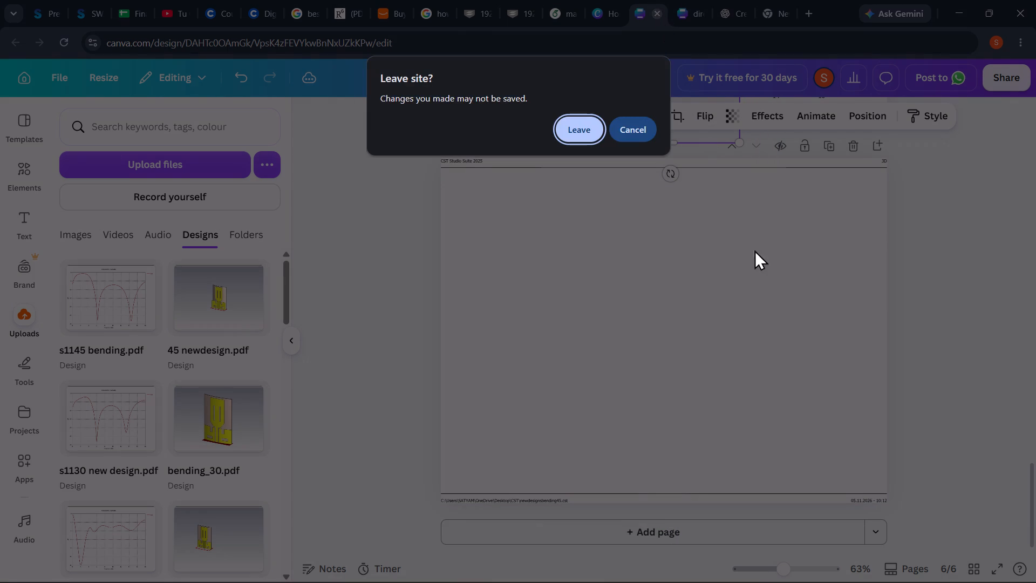
scroll(758, 265, "up", 4)
left_click(758, 265)
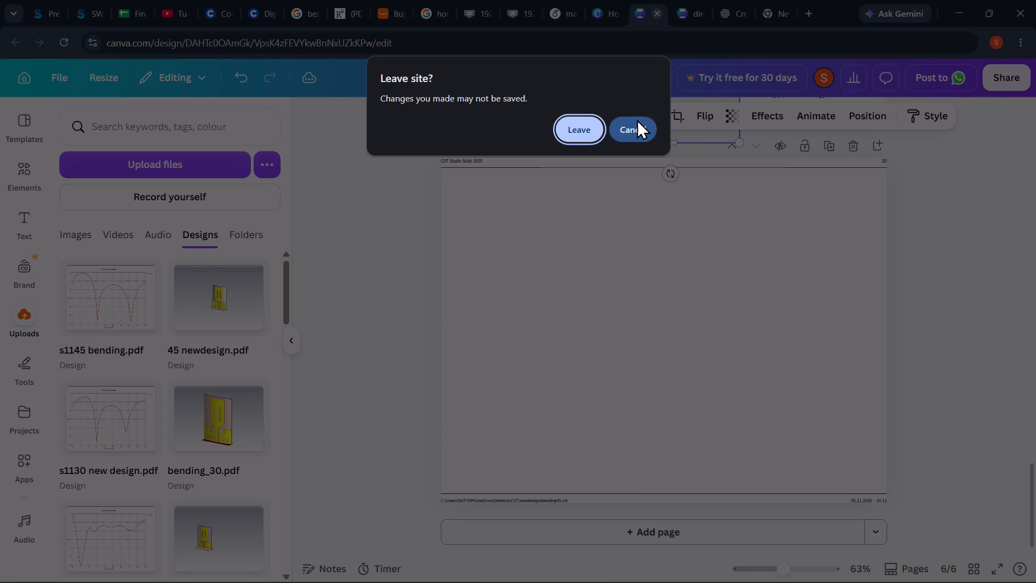
left_click(637, 119)
scroll(773, 225, "up", 5)
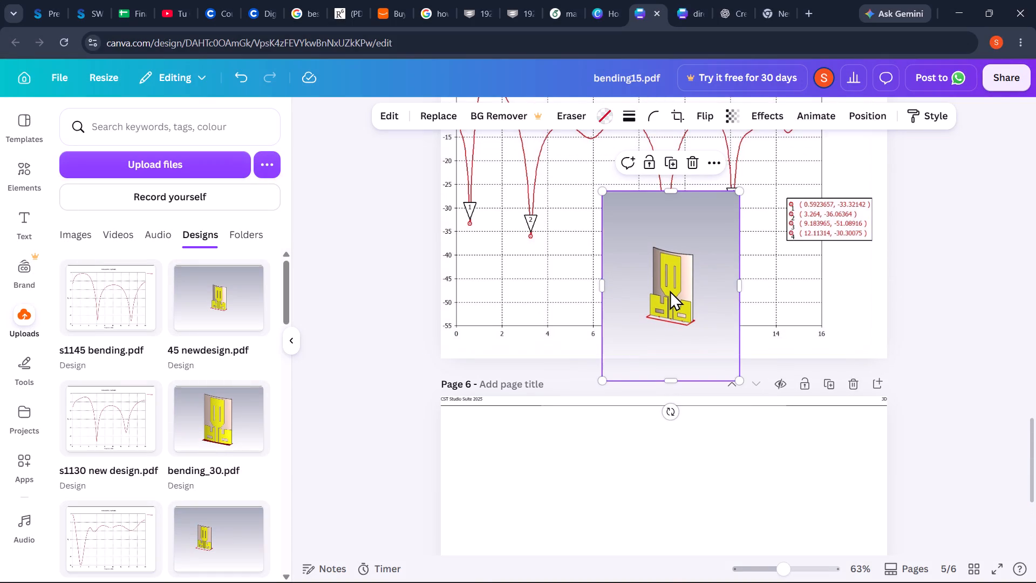
left_click_drag(670, 290, 716, 100)
scroll(893, 161, "up", 7)
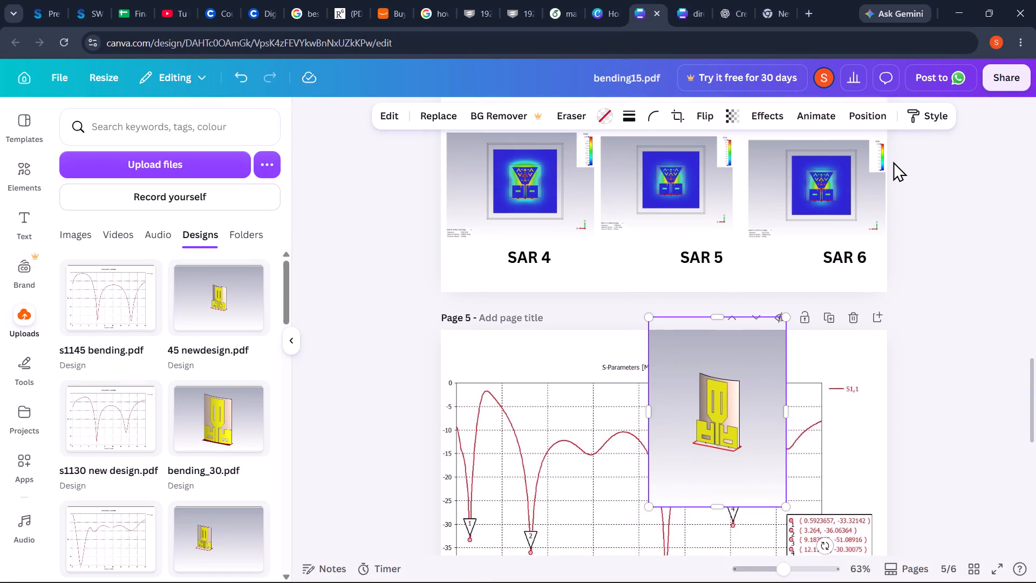
scroll(893, 161, "up", 1)
left_click_drag(730, 509, 706, 123)
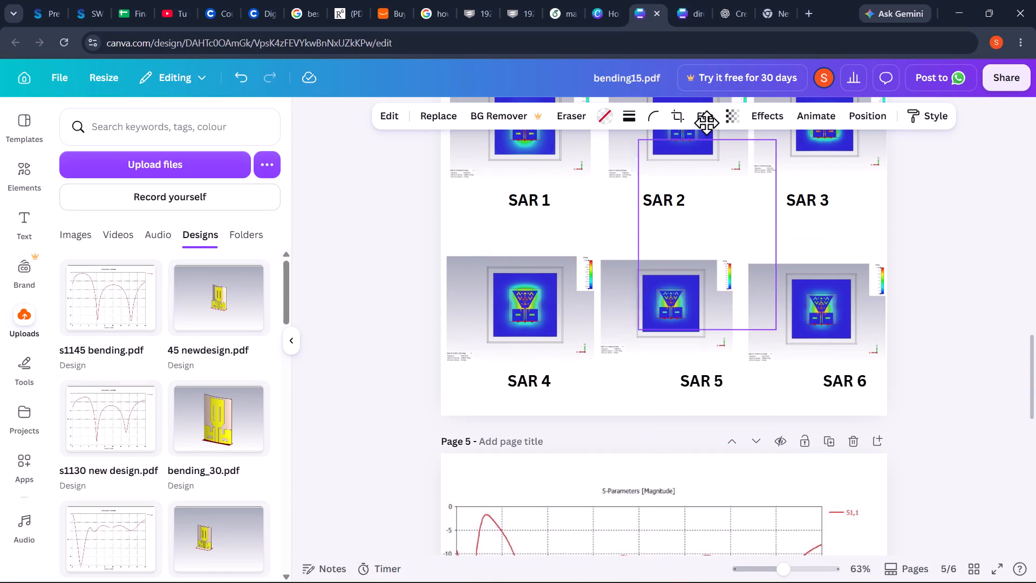
left_click_drag(706, 123, 686, 82)
scroll(881, 206, "up", 4)
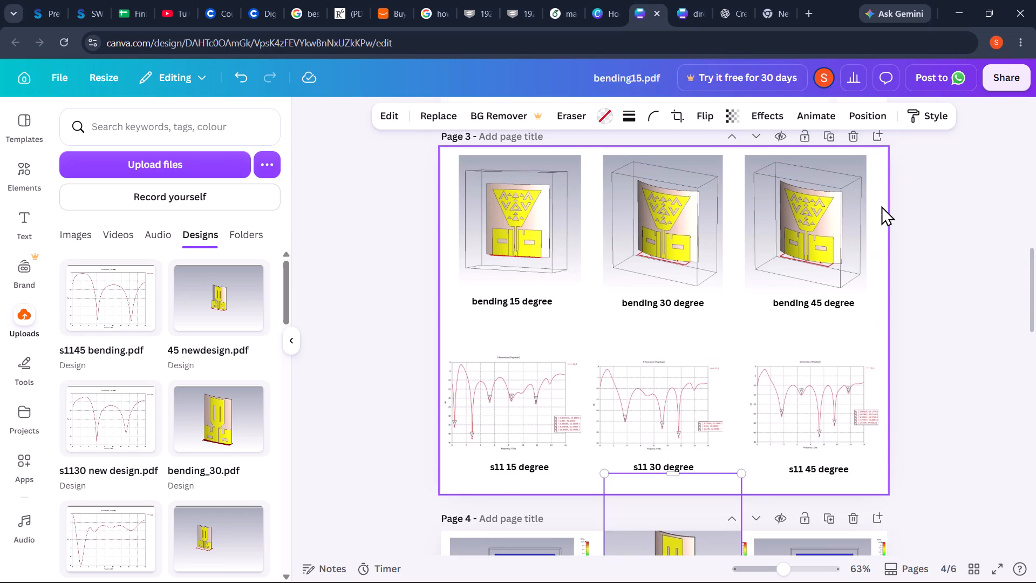
scroll(881, 206, "down", 1)
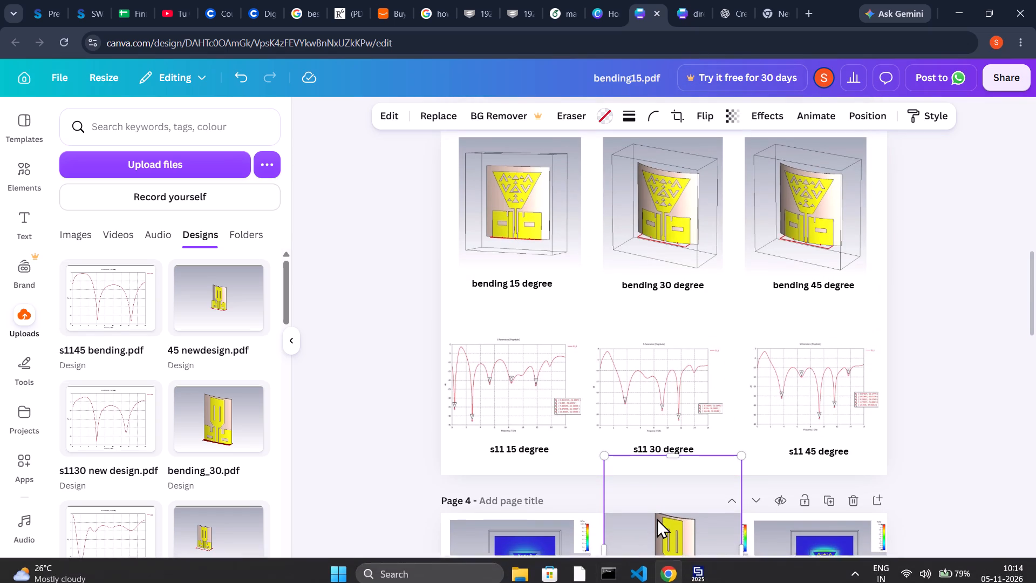
left_click_drag(657, 518, 683, 58)
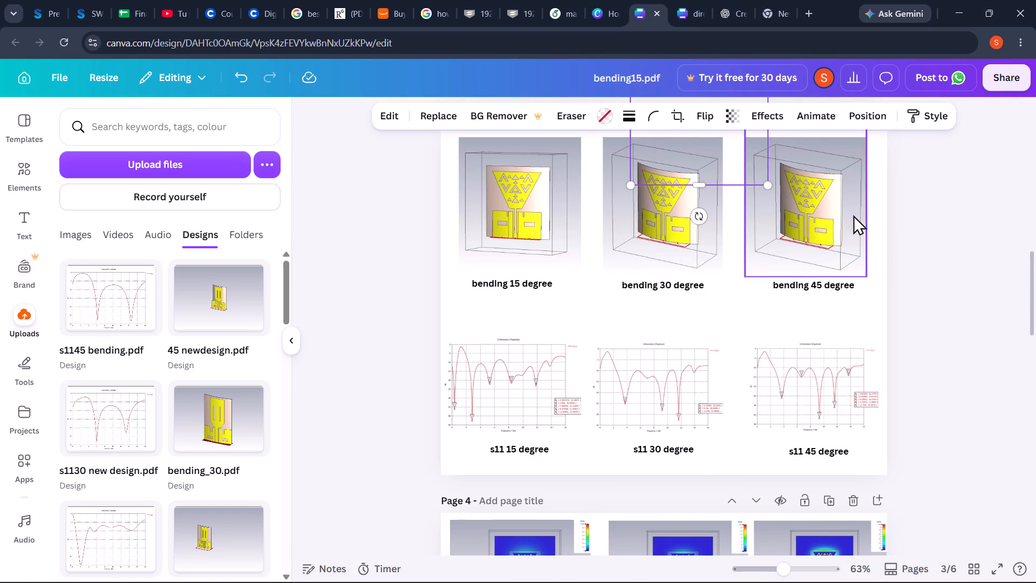
scroll(853, 215, "up", 6)
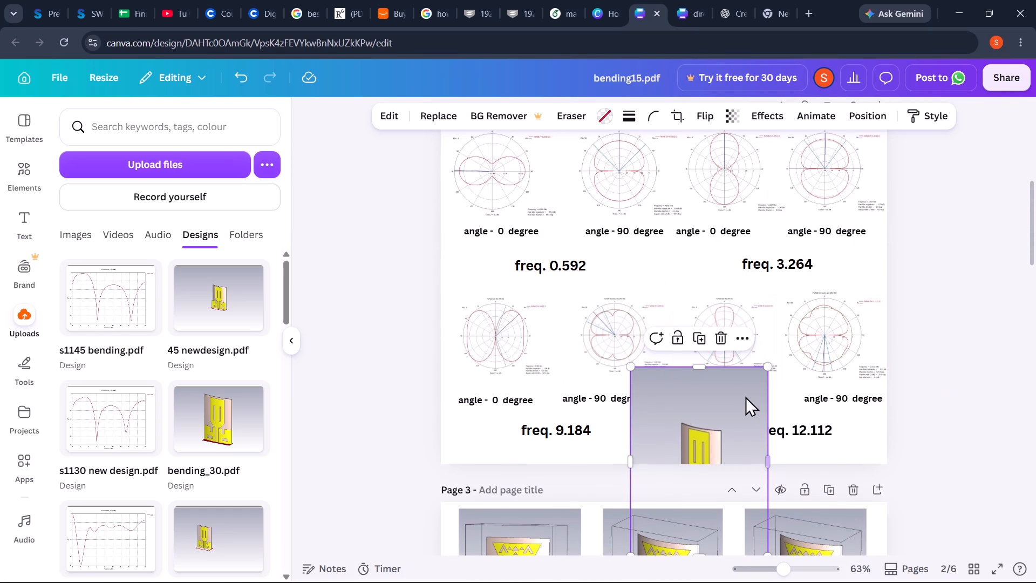
left_click_drag(734, 405, 762, 85)
scroll(867, 140, "up", 5)
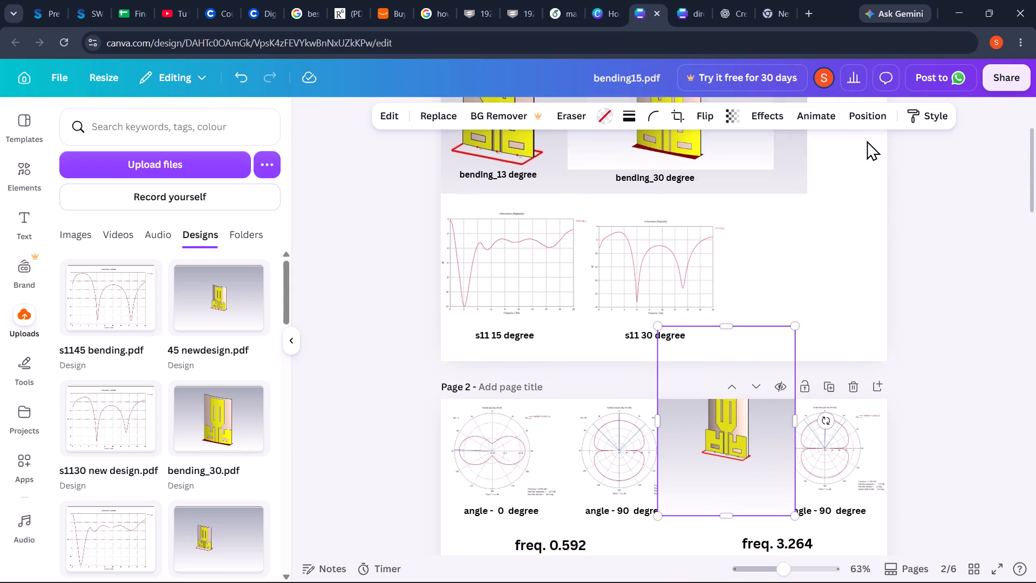
scroll(867, 140, "up", 1)
left_click_drag(735, 493, 803, 167)
scroll(919, 218, "up", 3)
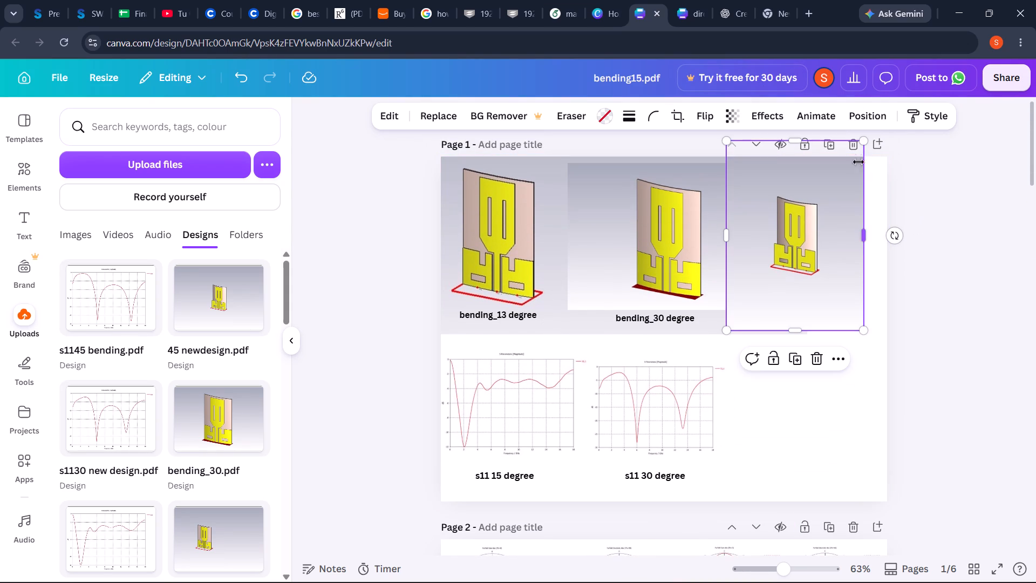
left_click_drag(851, 200, 860, 199)
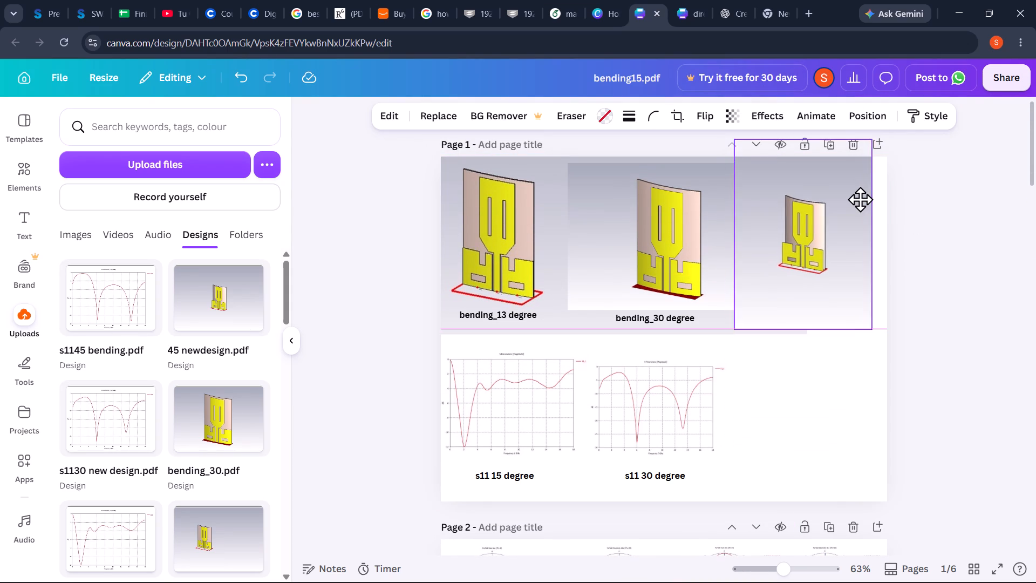
left_click_drag(860, 199, 869, 203)
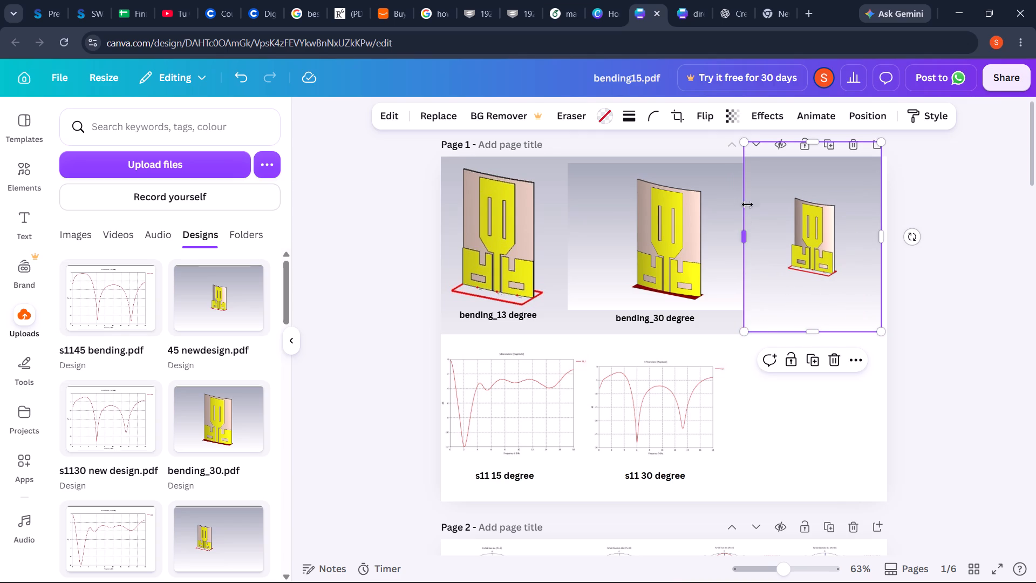
Enlarge the 45-degree model picture on page 1 until its antenna is about as big as the neighbouring models.
left_click_drag(745, 144, 708, 139)
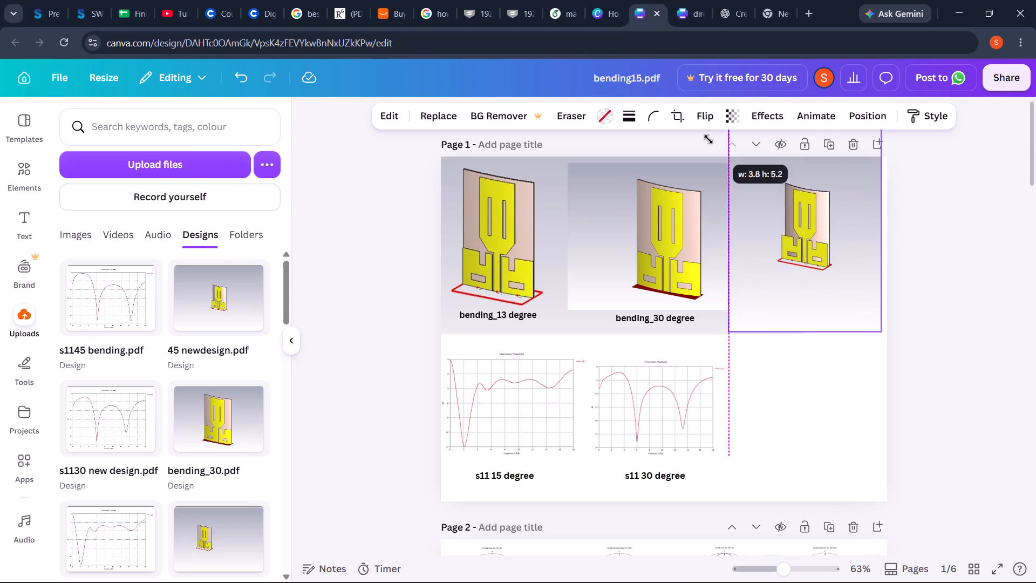
left_click_drag(708, 139, 684, 132)
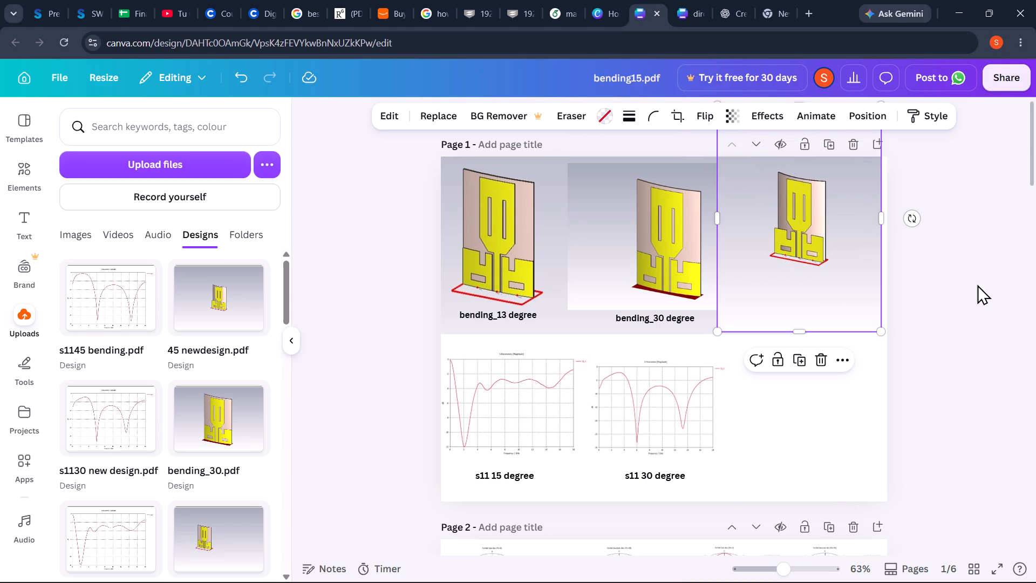
left_click(977, 284)
left_click_drag(801, 227, 801, 238)
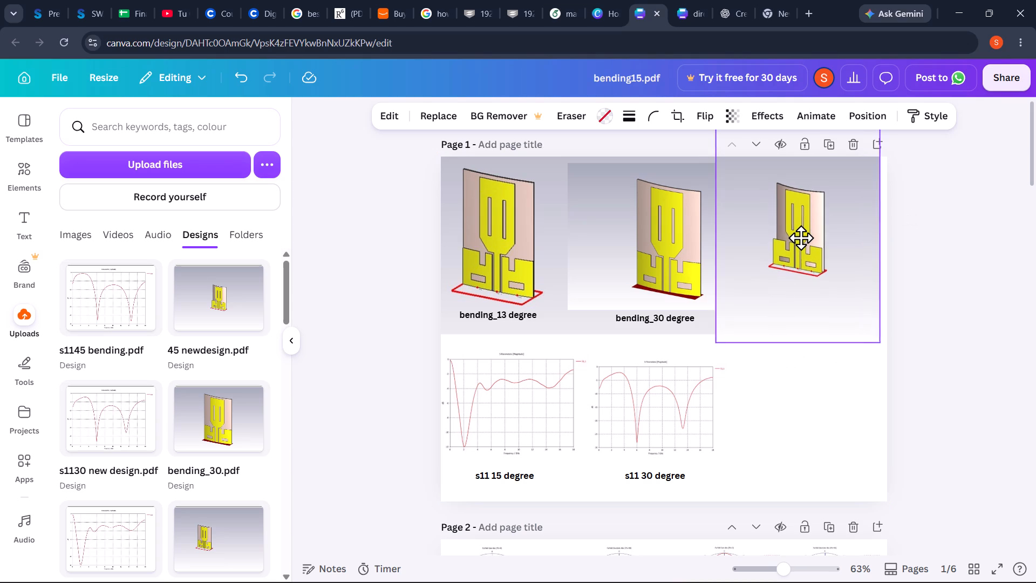
left_click_drag(801, 238, 806, 233)
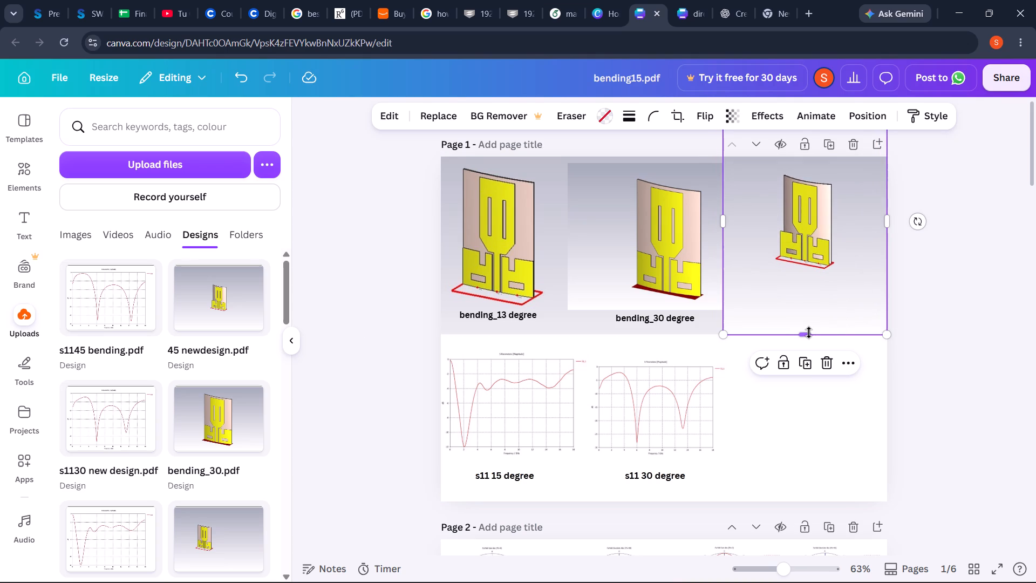
left_click_drag(809, 333, 809, 257)
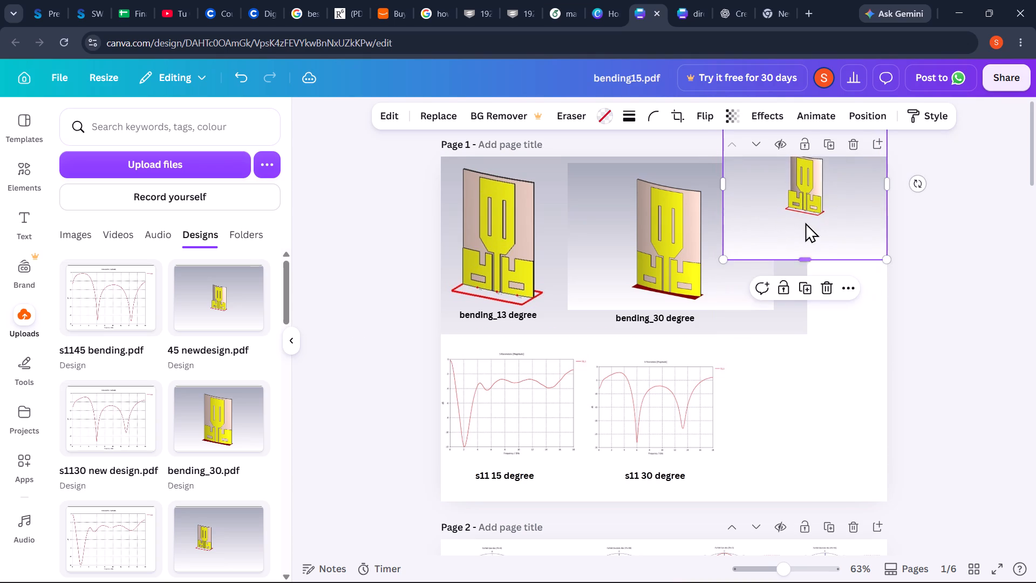
left_click_drag(808, 201, 808, 274)
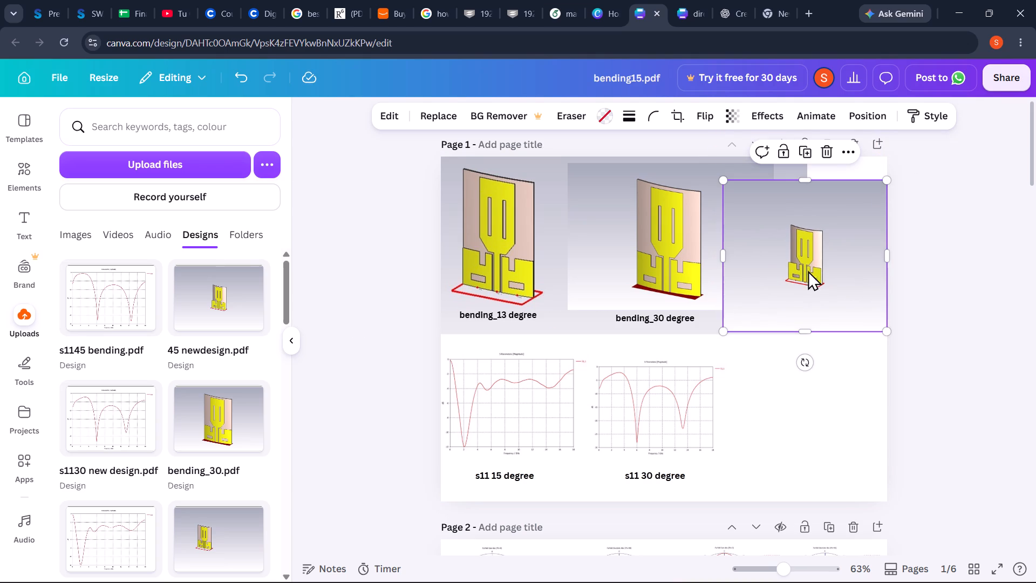
left_click_drag(803, 178, 795, 81)
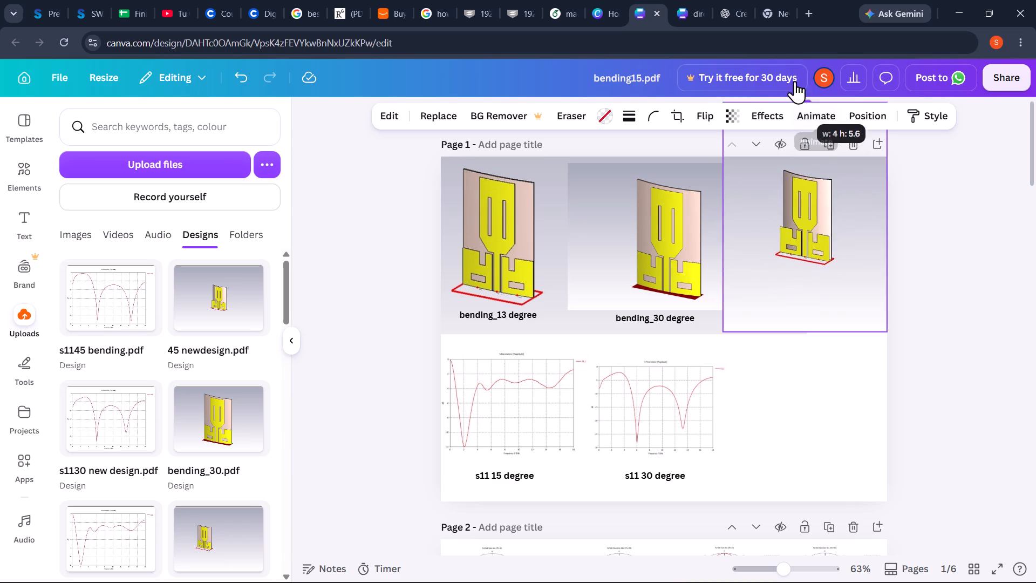
left_click_drag(795, 81, 791, 0)
Reposition the 45-degree model picture level with the bending_30 degree model and reduce its height slightly.
left_click_drag(826, 216, 826, 219)
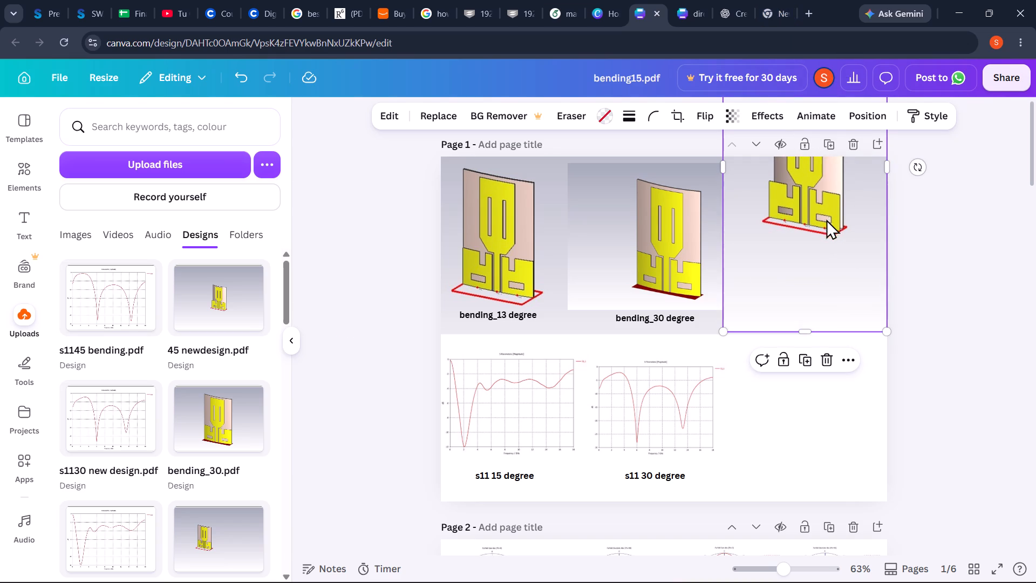
left_click_drag(826, 219, 828, 294)
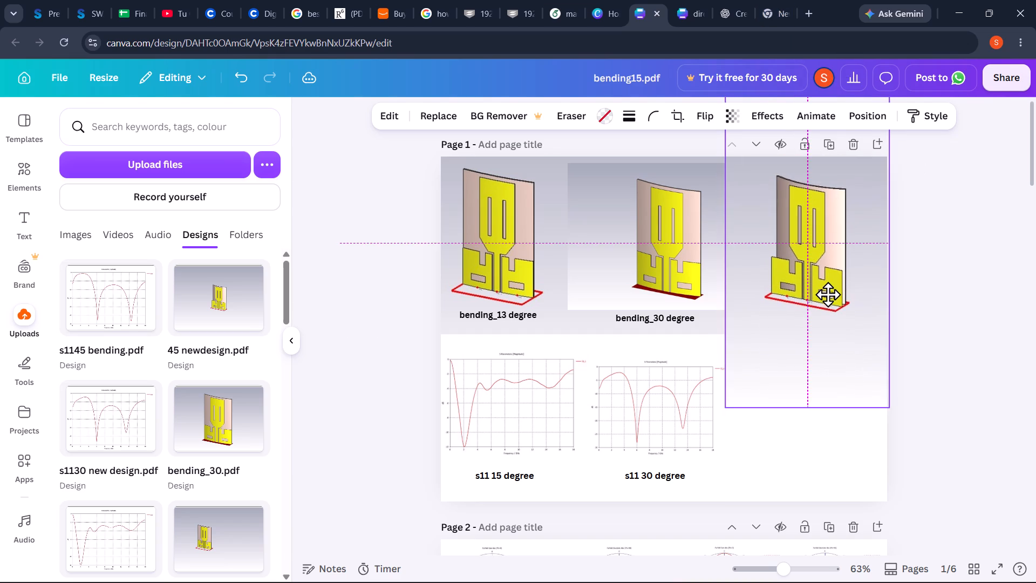
left_click_drag(828, 294, 831, 296)
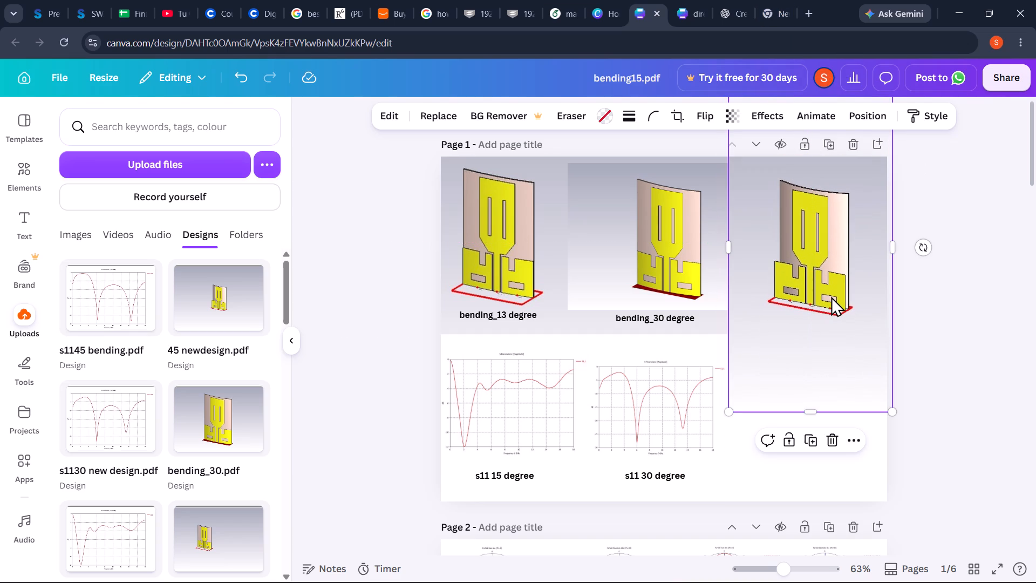
left_click_drag(831, 296, 831, 290)
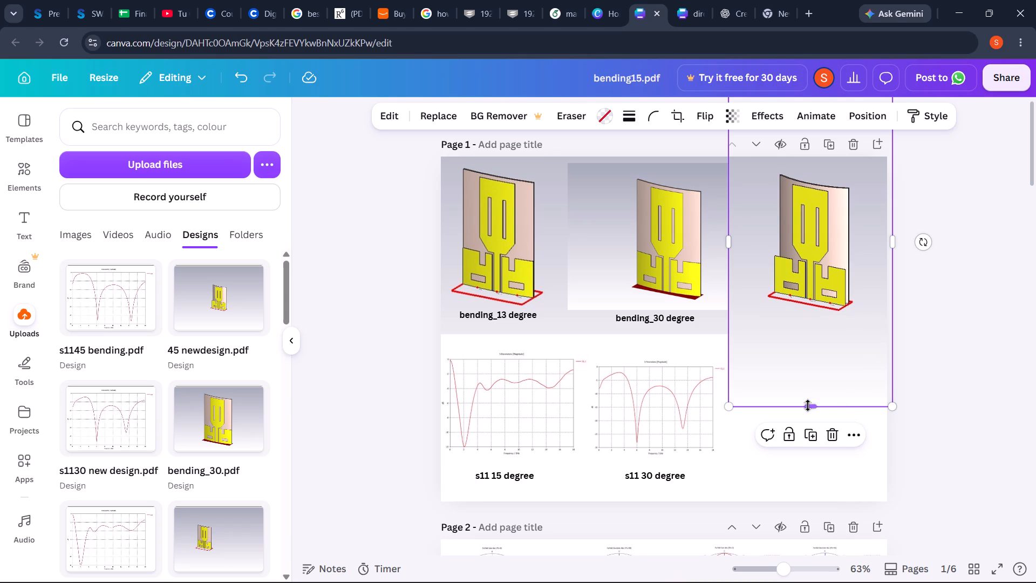
left_click_drag(808, 405, 810, 368)
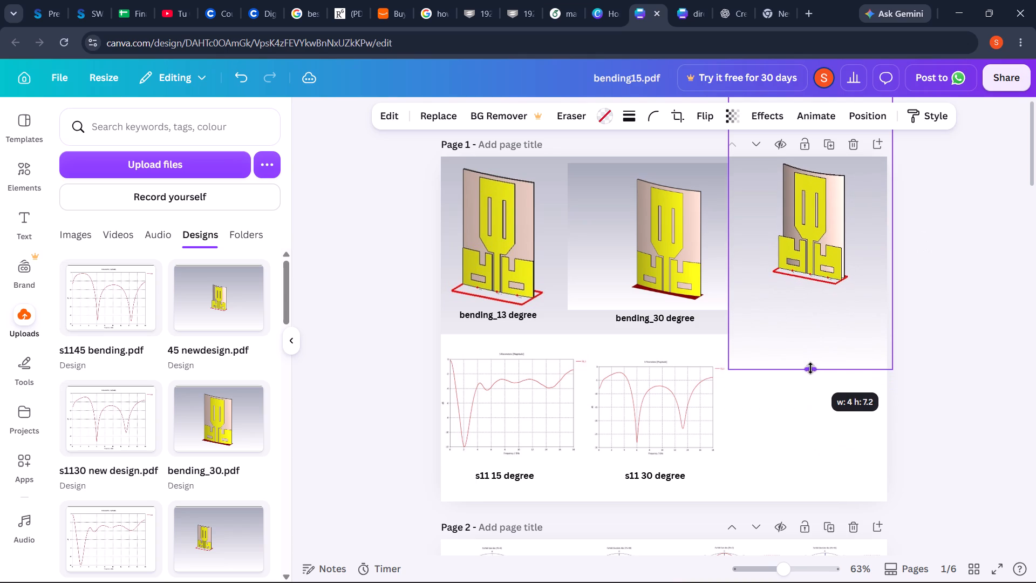
left_click_drag(804, 257, 805, 274)
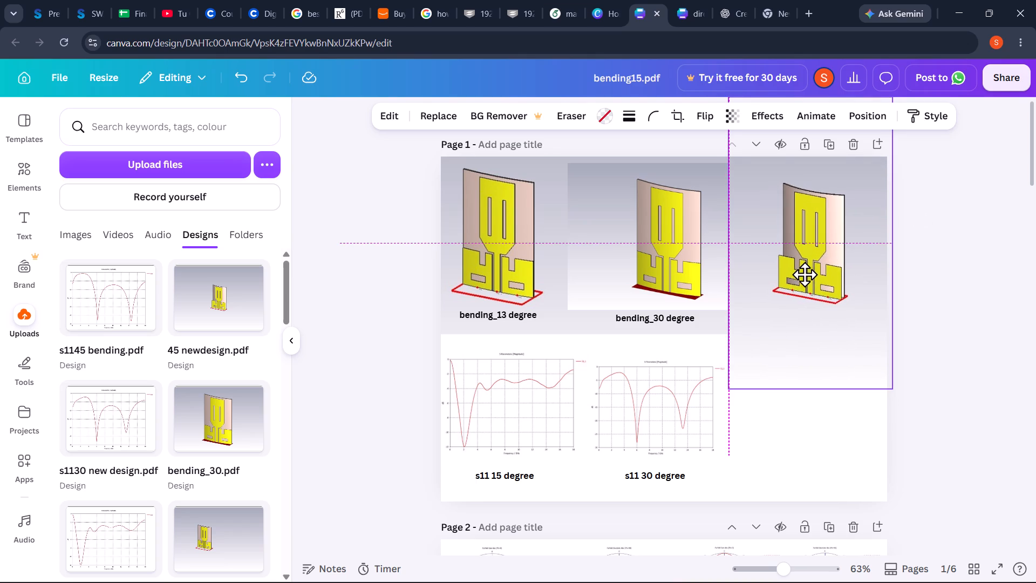
left_click_drag(805, 274, 813, 274)
left_click(955, 291)
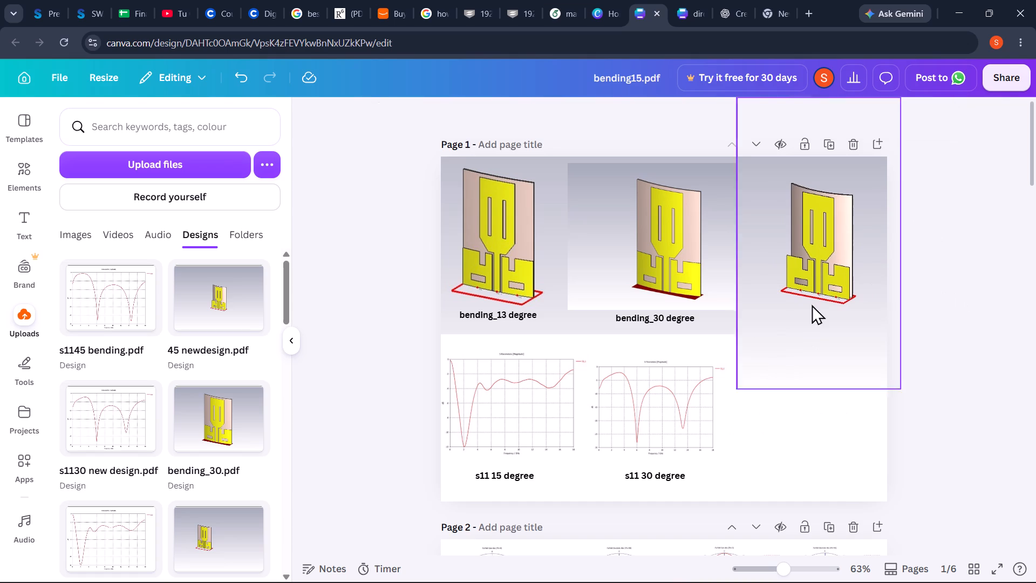
Duplicate the bending_30 degree caption and place the copy beneath the 45-degree model on page 1.
left_click(671, 328)
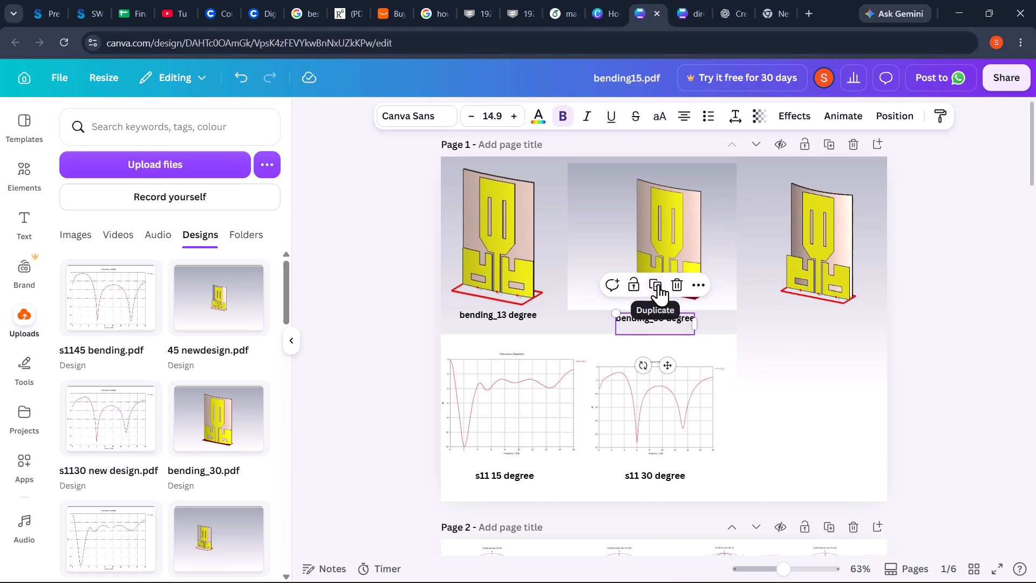
left_click(658, 284)
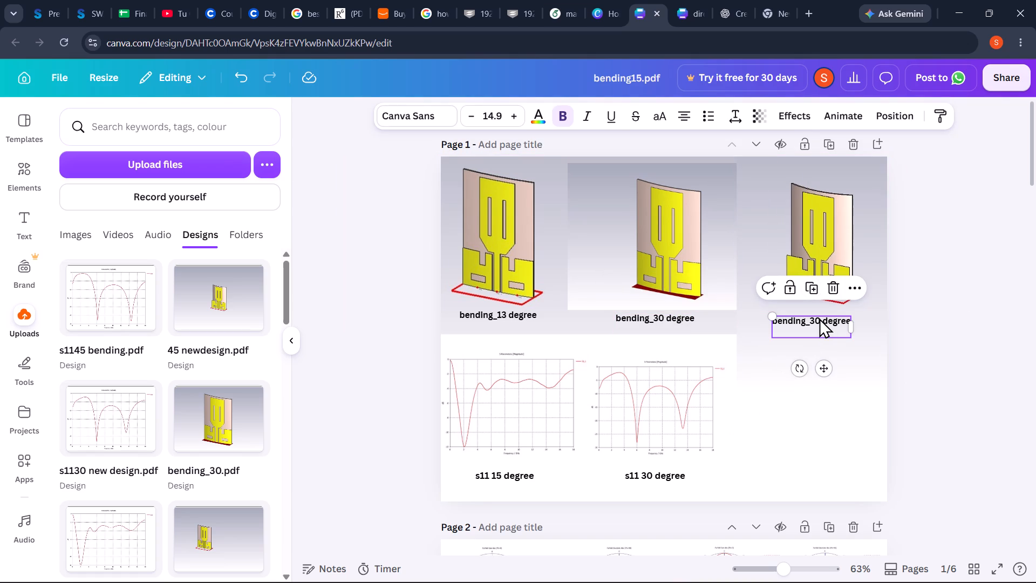
left_click_drag(819, 318, 809, 309)
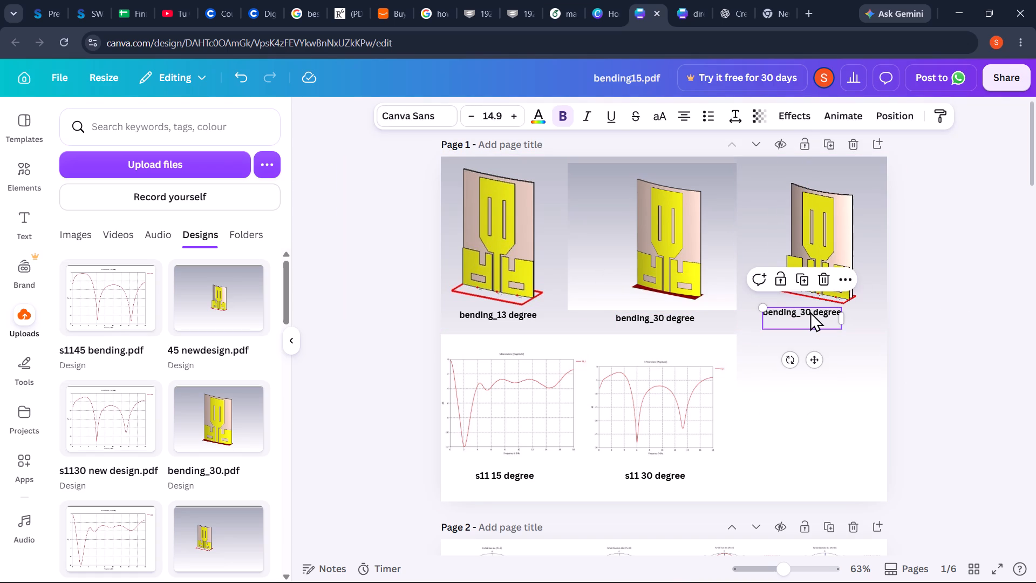
Change the copied caption's text to "bending_45 degree".
double_click(810, 311)
left_click(810, 311)
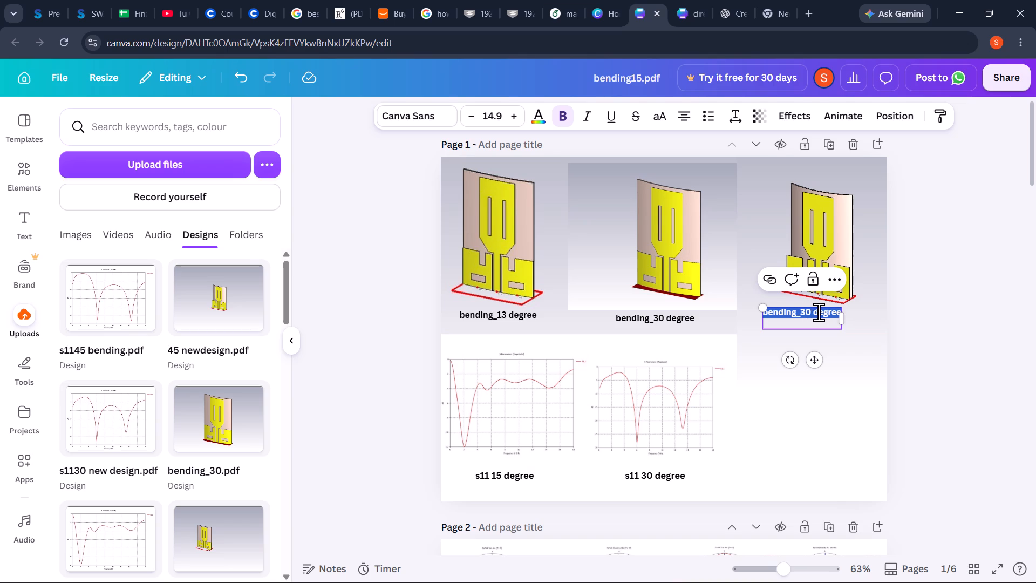
left_click(819, 312)
left_click(812, 312)
key("BackSpace")
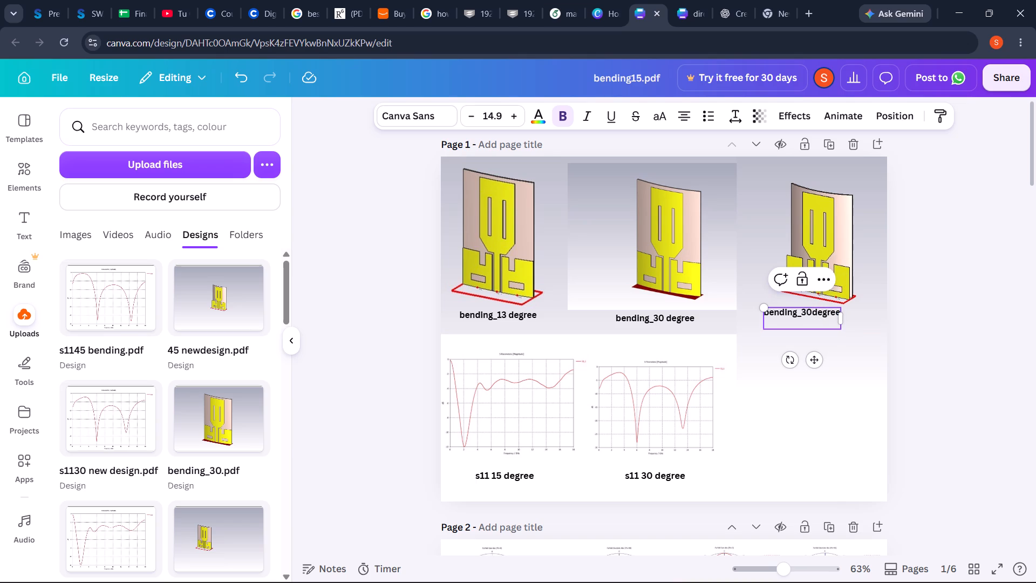
key("BackSpace")
type("45")
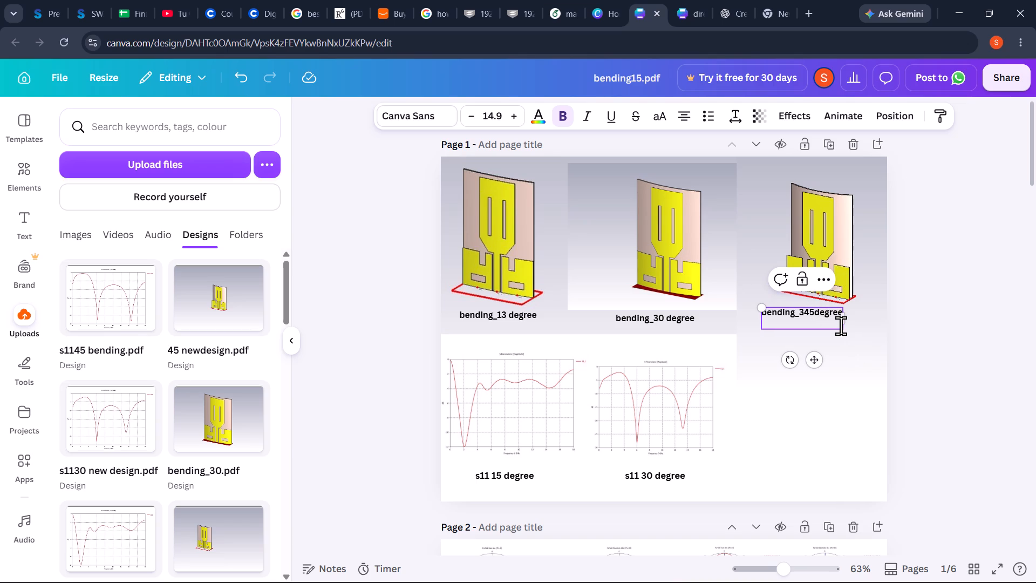
key("Left")
key("Left")
key("BackSpace")
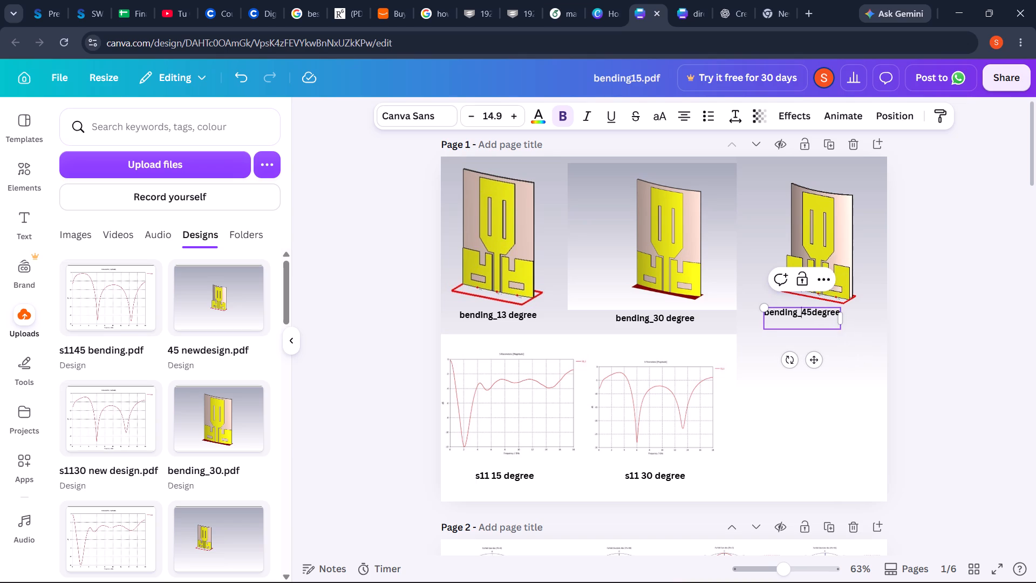
left_click(812, 309)
key("space")
left_click(950, 285)
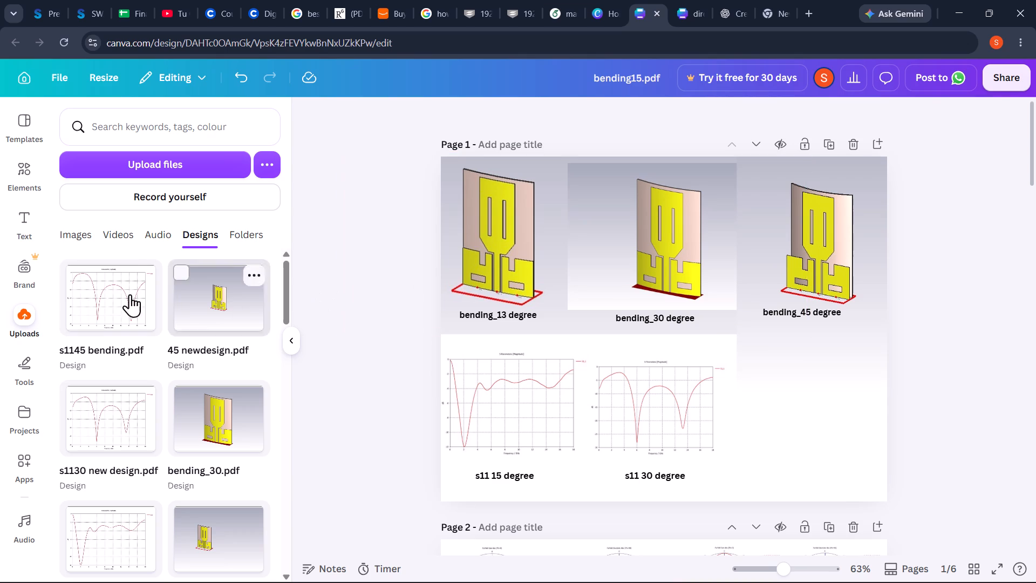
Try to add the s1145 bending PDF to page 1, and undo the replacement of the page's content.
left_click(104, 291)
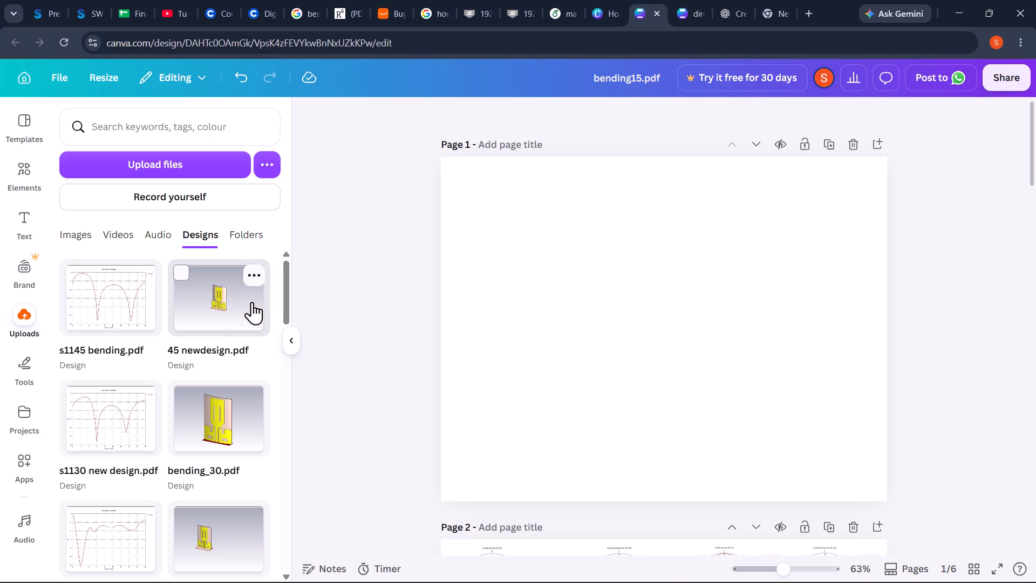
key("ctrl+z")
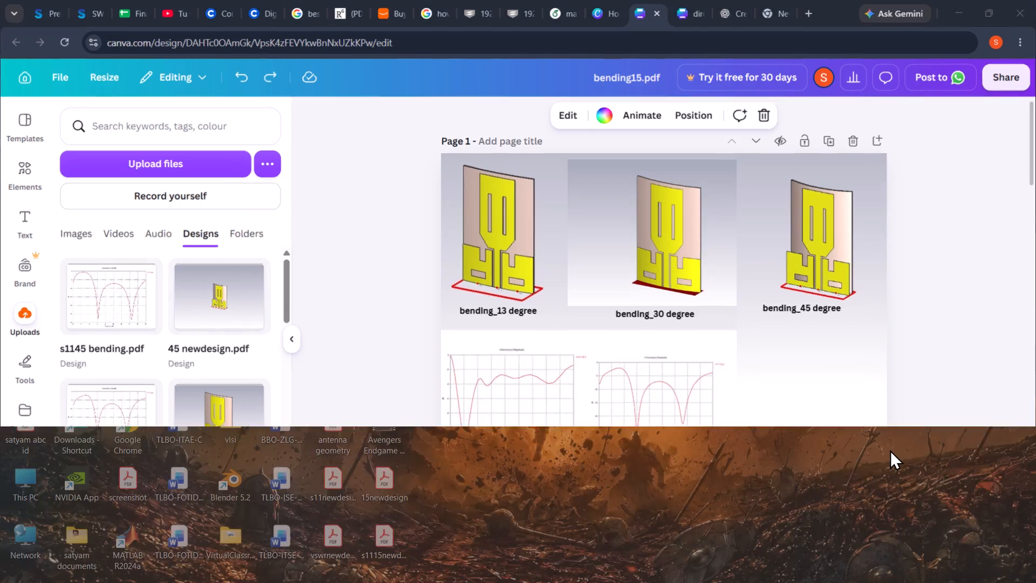
Add the s1145 bending PDF to page 6 and scale its S11 plot down to about a third of the page width.
scroll(890, 450, "down", 19)
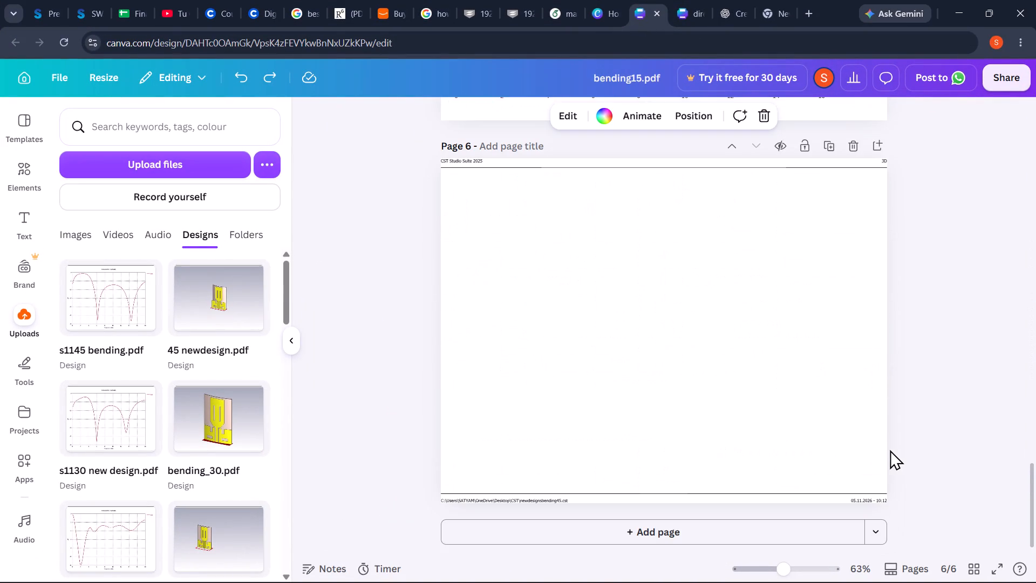
left_click(691, 351)
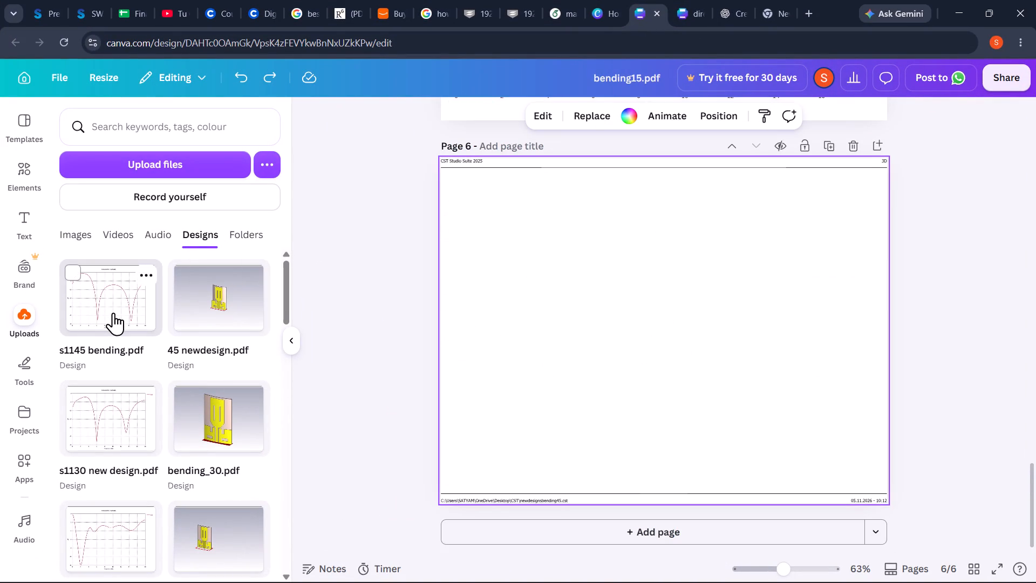
left_click(113, 313)
left_click(743, 331)
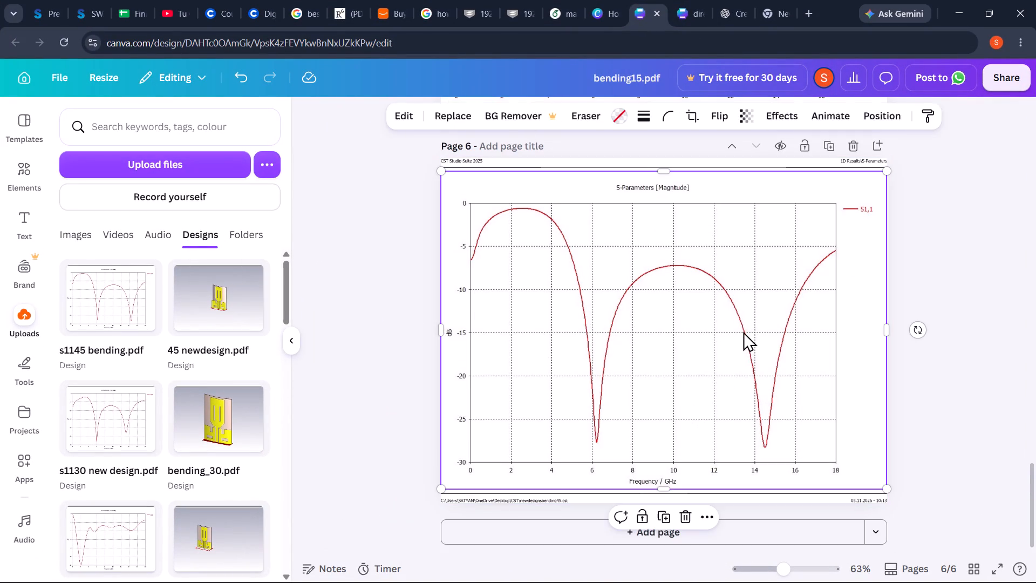
left_click_drag(886, 172, 697, 314)
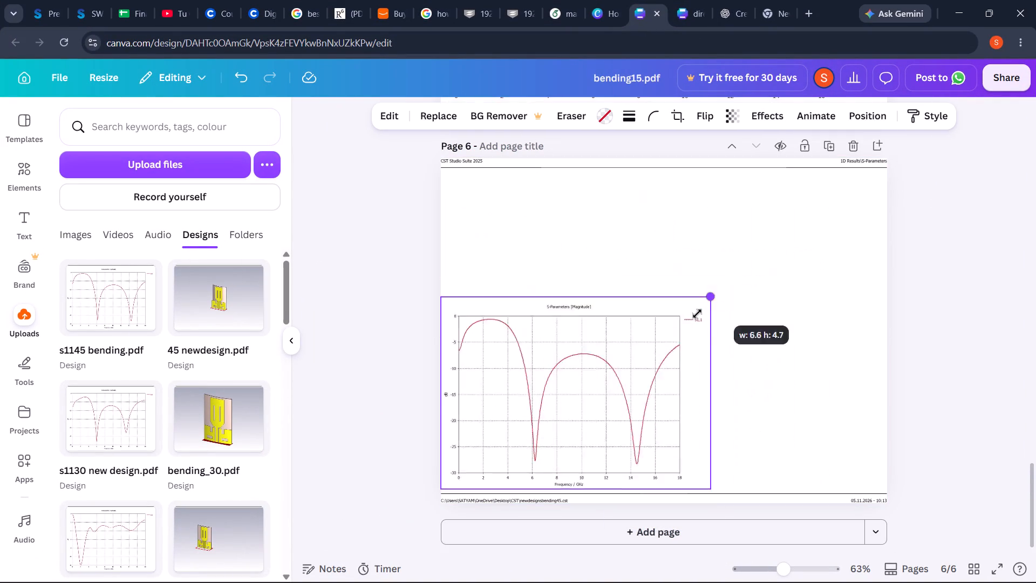
left_click_drag(697, 314, 561, 375)
Move the 45-degree S11 plot from page 6 up through the document to the bottom of page 3.
left_click_drag(479, 460, 616, 149)
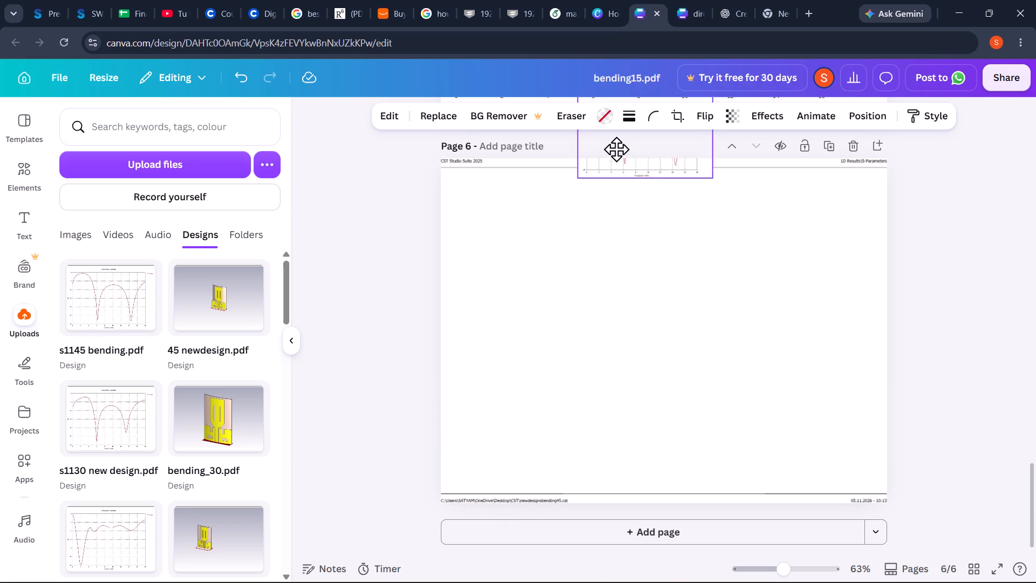
left_click_drag(616, 149, 617, 114)
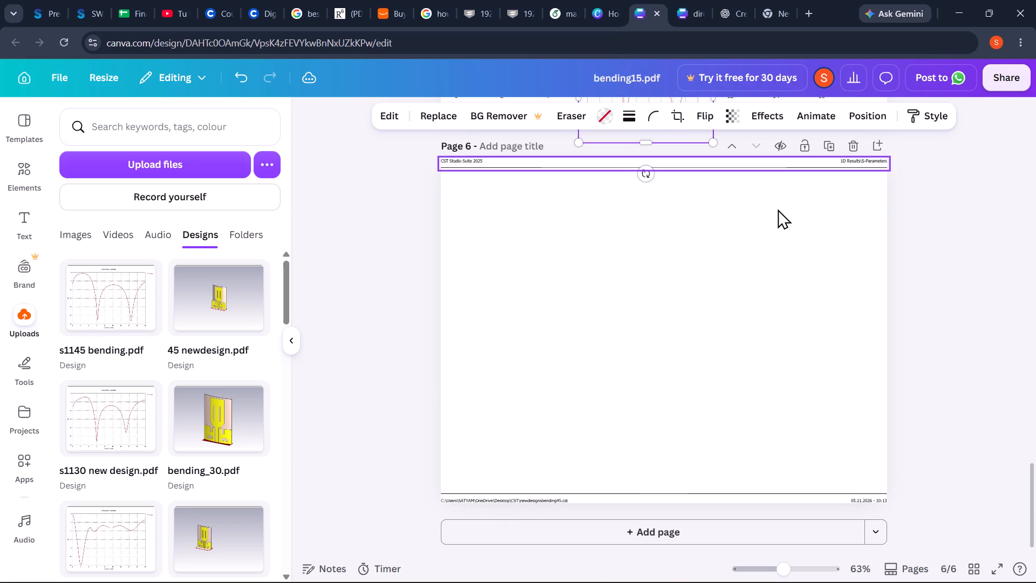
scroll(778, 209, "up", 6)
left_click_drag(677, 467, 736, 152)
scroll(882, 212, "up", 4)
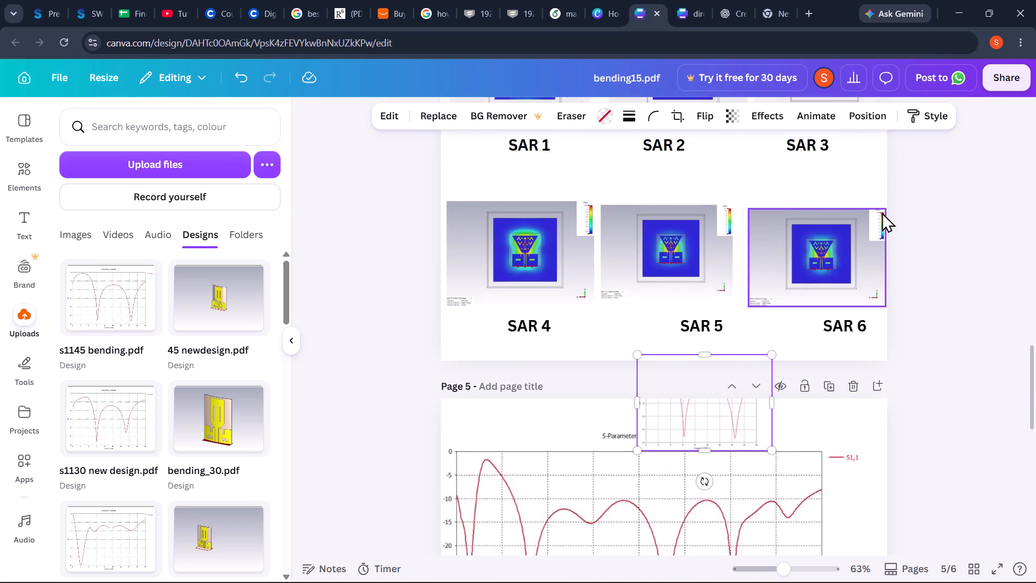
scroll(882, 212, "up", 2)
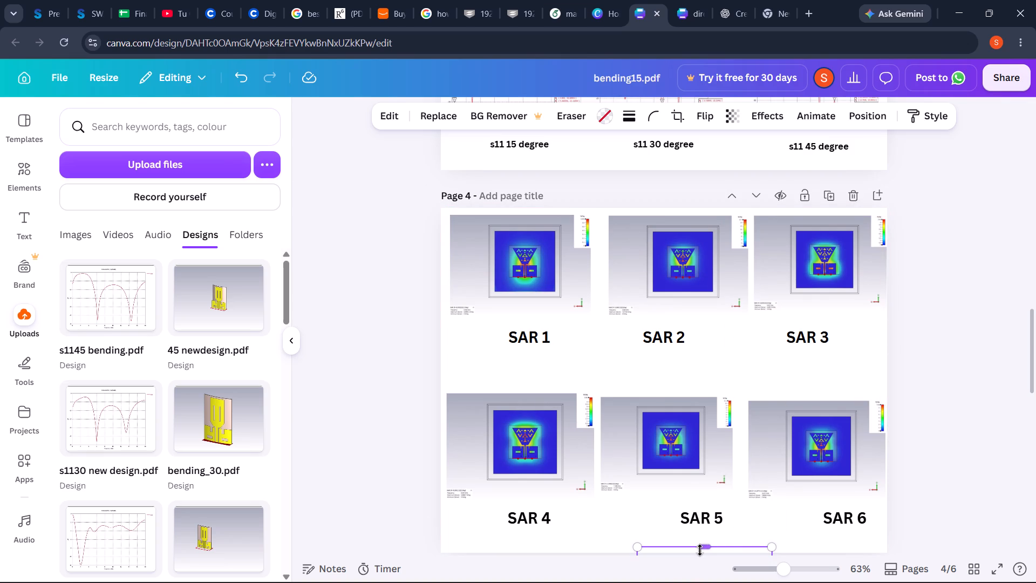
left_click_drag(700, 550, 676, 375)
left_click_drag(745, 487, 738, 190)
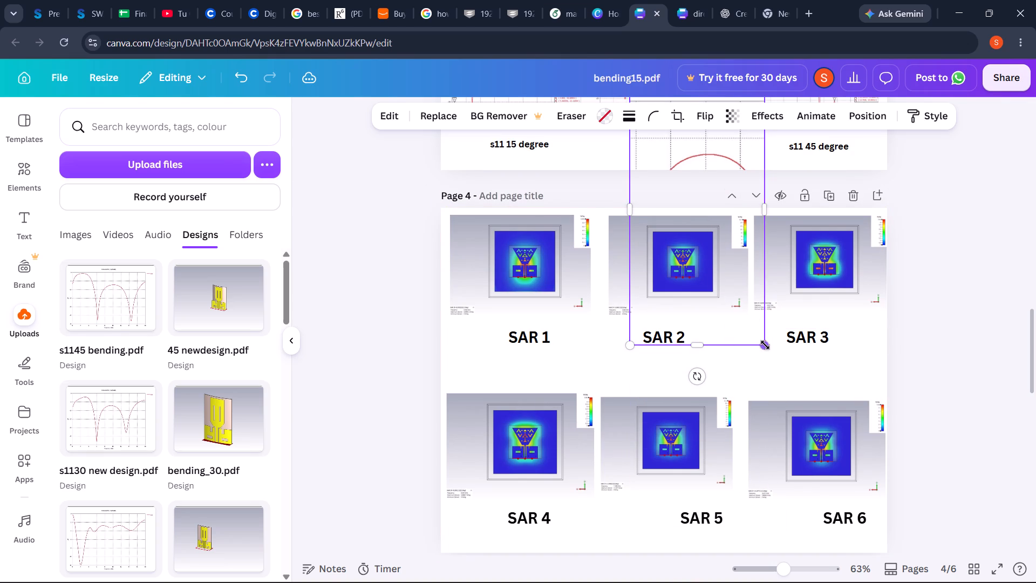
left_click_drag(765, 345, 725, 145)
Move the 45-degree S11 plot from page 3 up to the lower end of page 1.
scroll(829, 178, "up", 3)
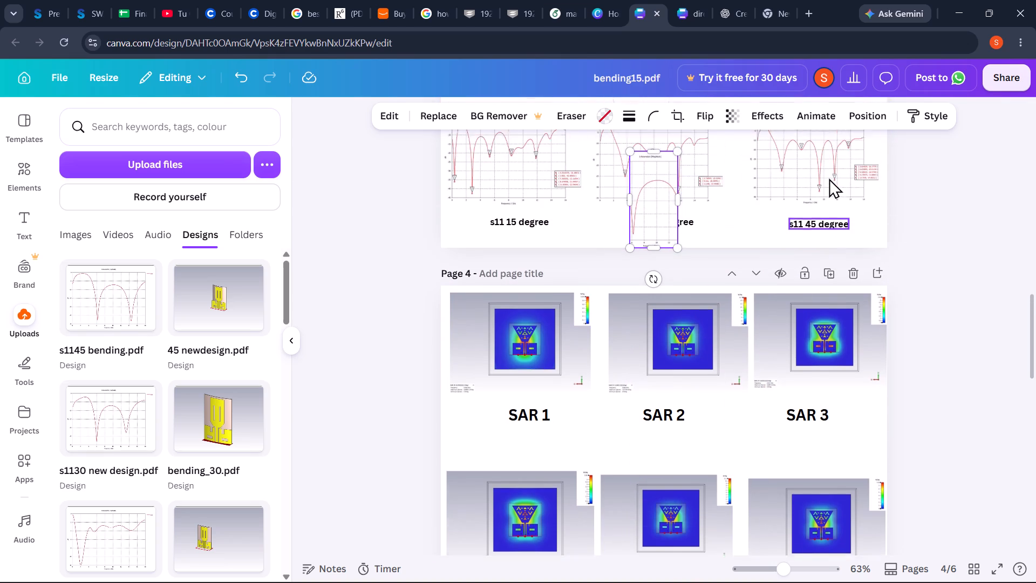
scroll(829, 178, "up", 4)
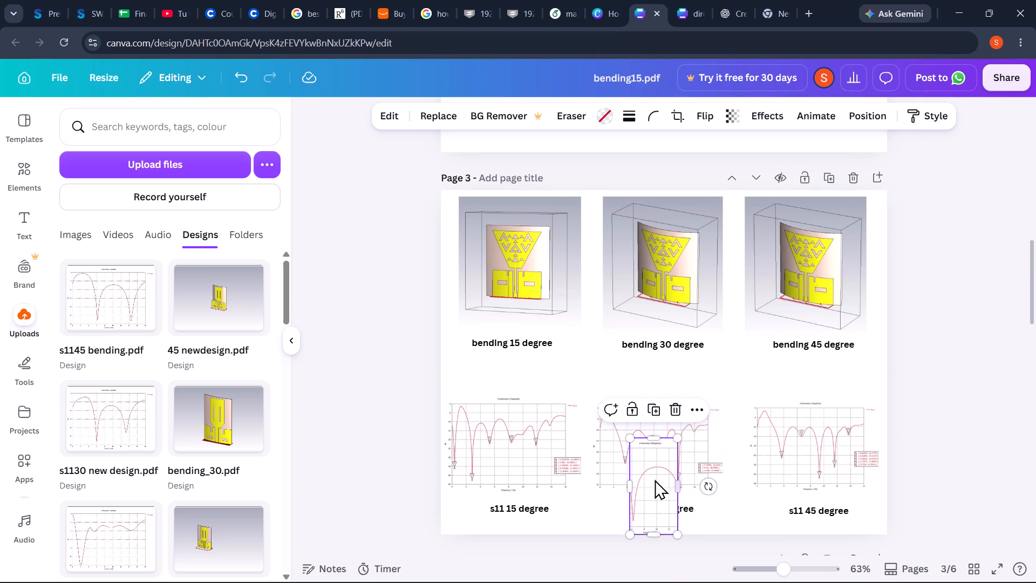
left_click_drag(655, 479, 692, 138)
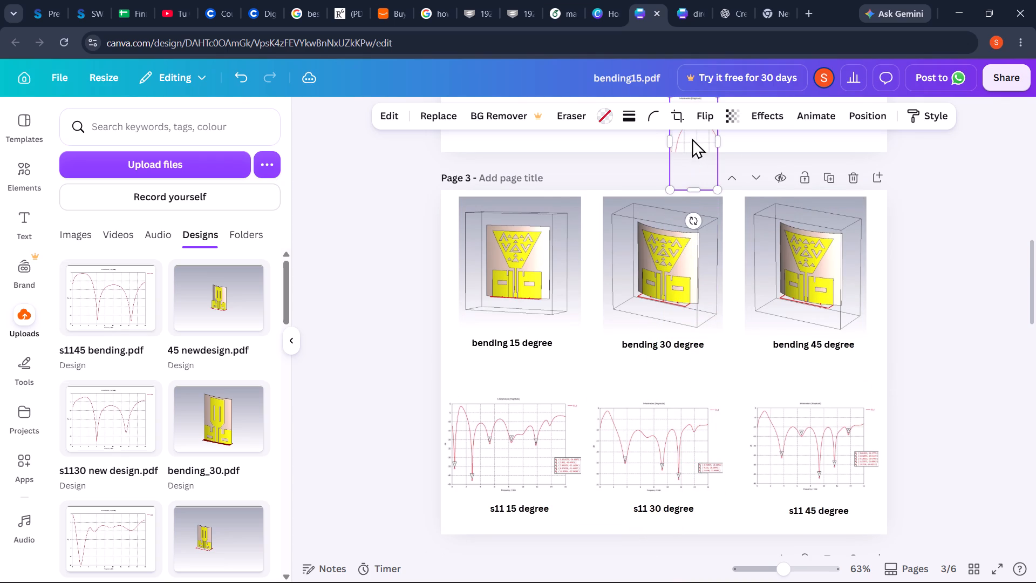
scroll(856, 168, "up", 6)
scroll(856, 168, "down", 1)
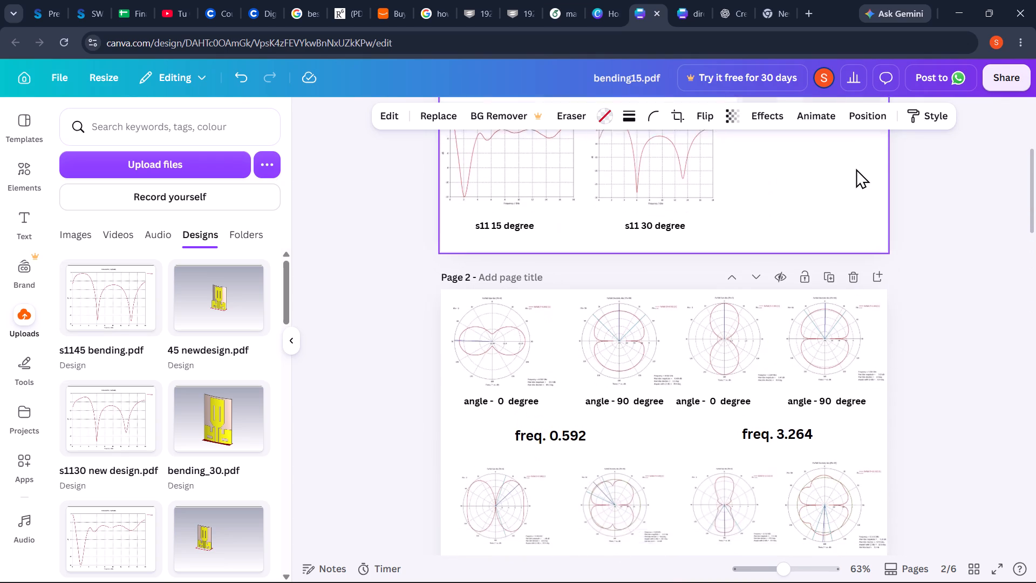
scroll(856, 168, "down", 1)
left_click_drag(691, 553, 678, 369)
left_click_drag(696, 445, 779, 165)
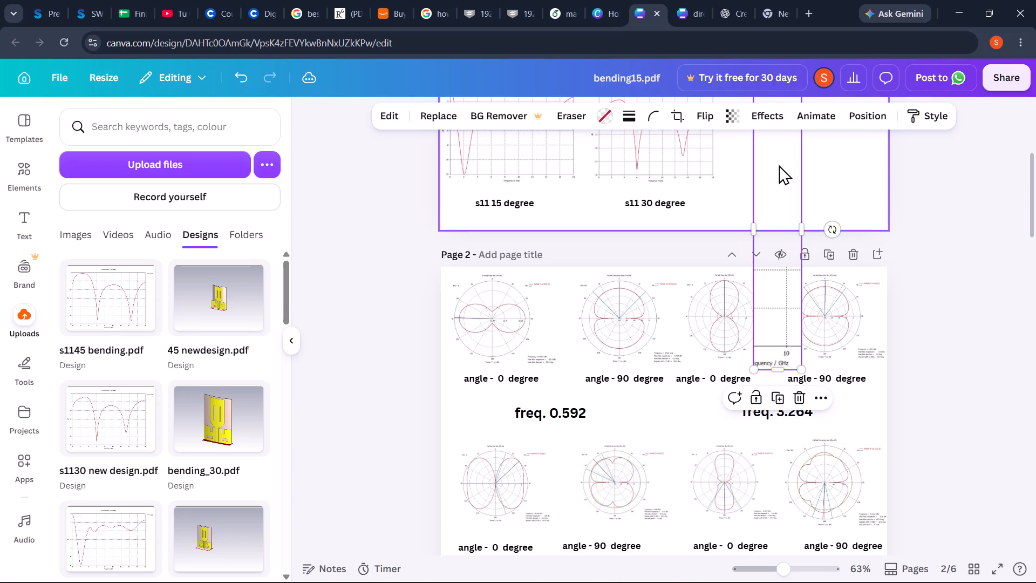
Widen and shorten the distorted S11 plot, and place it in the blank area beneath the bending_45 degree caption on page 1.
left_click_drag(803, 233, 948, 196)
scroll(817, 310, "up", 3)
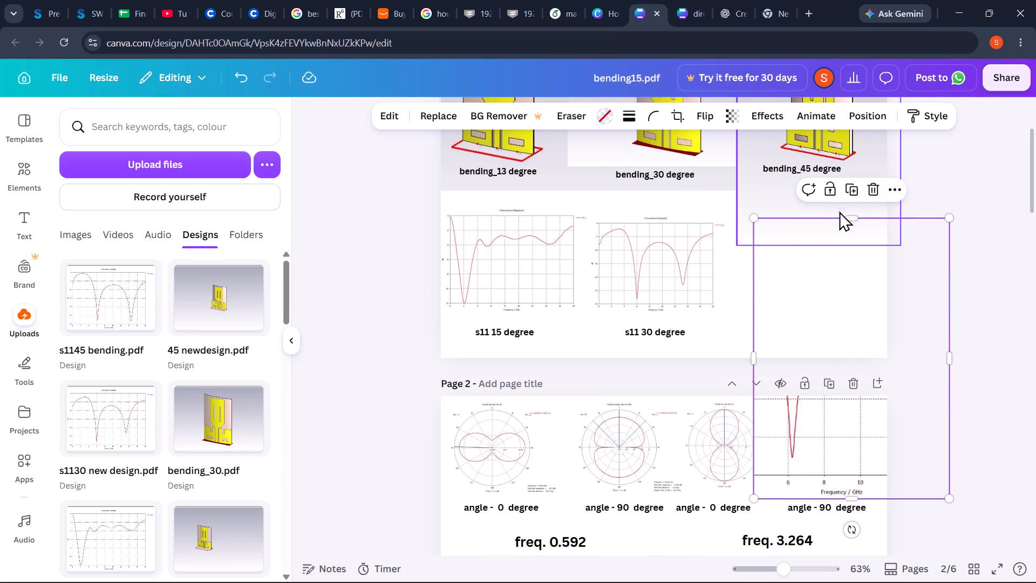
left_click_drag(850, 218, 840, 344)
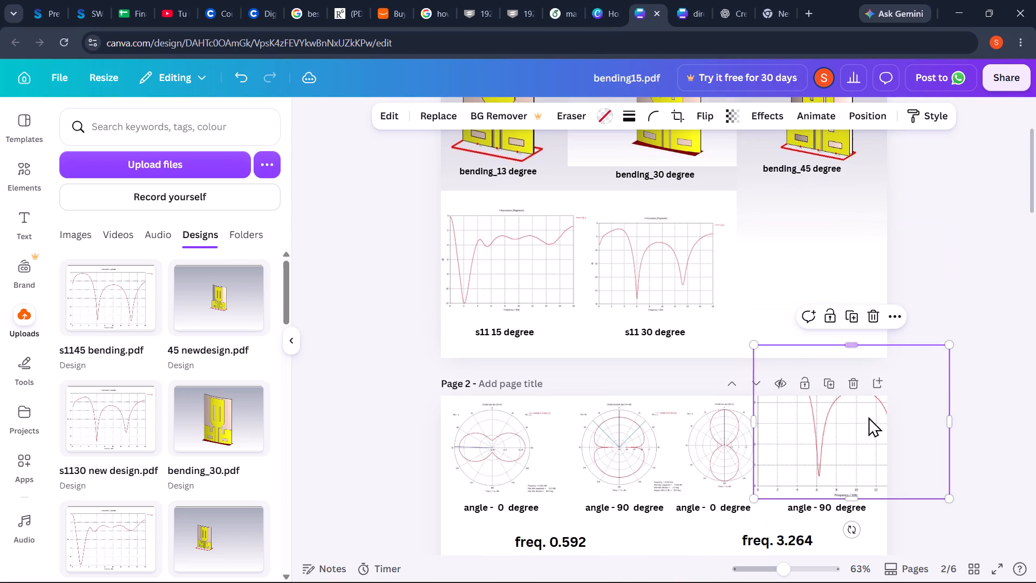
left_click_drag(864, 449, 860, 291)
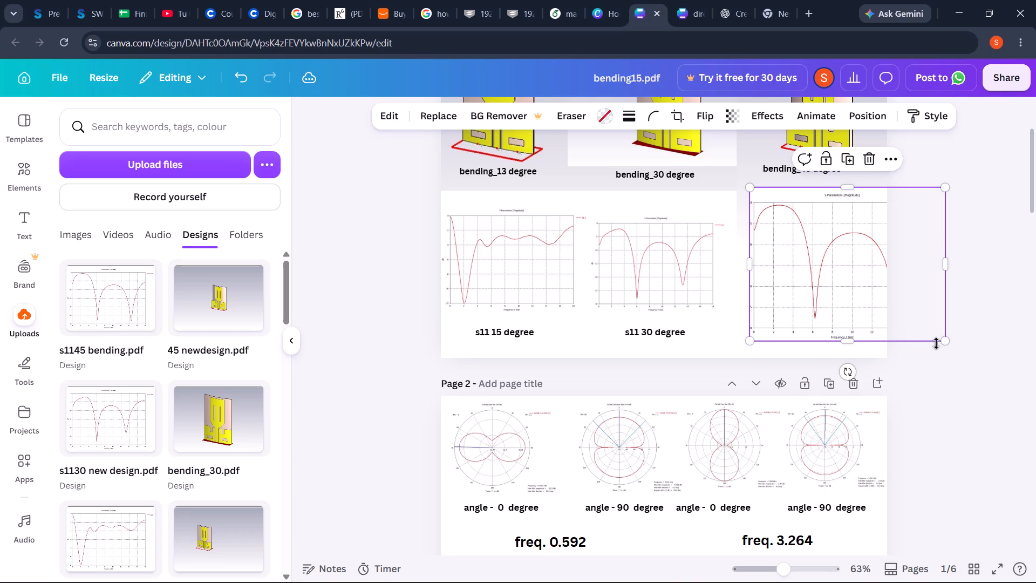
Resize the 45-degree S11 plot to about 3.4 wide by 2.5 high so it fits within page 1.
left_click_drag(948, 344, 860, 316)
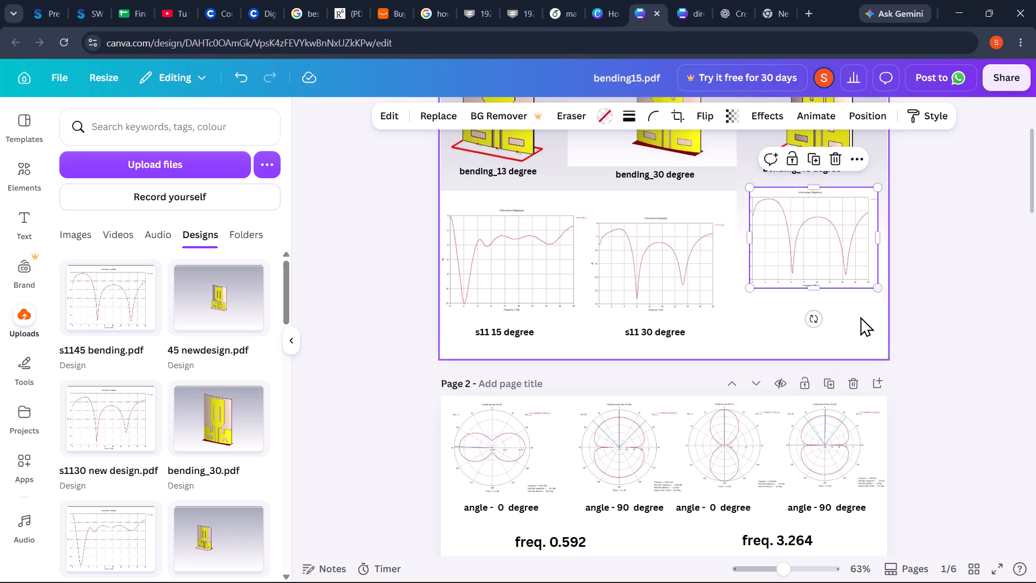
left_click_drag(880, 240, 882, 239)
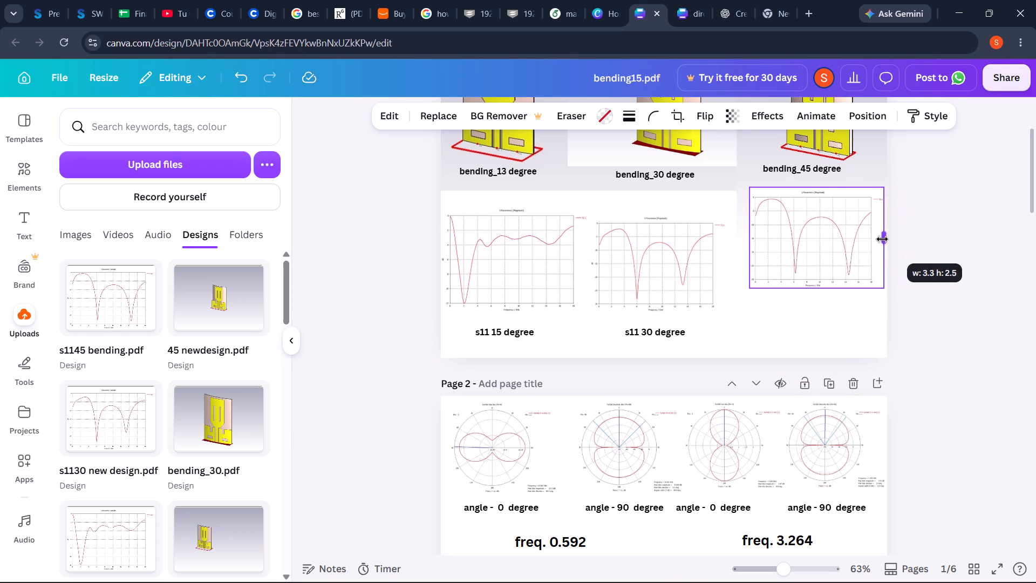
left_click_drag(882, 239, 891, 240)
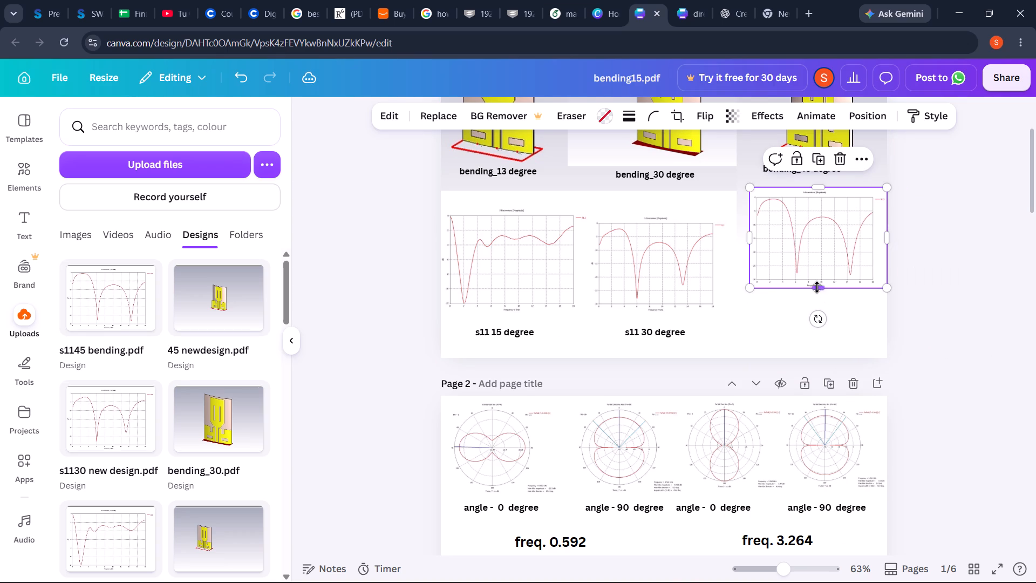
left_click_drag(817, 287, 827, 289)
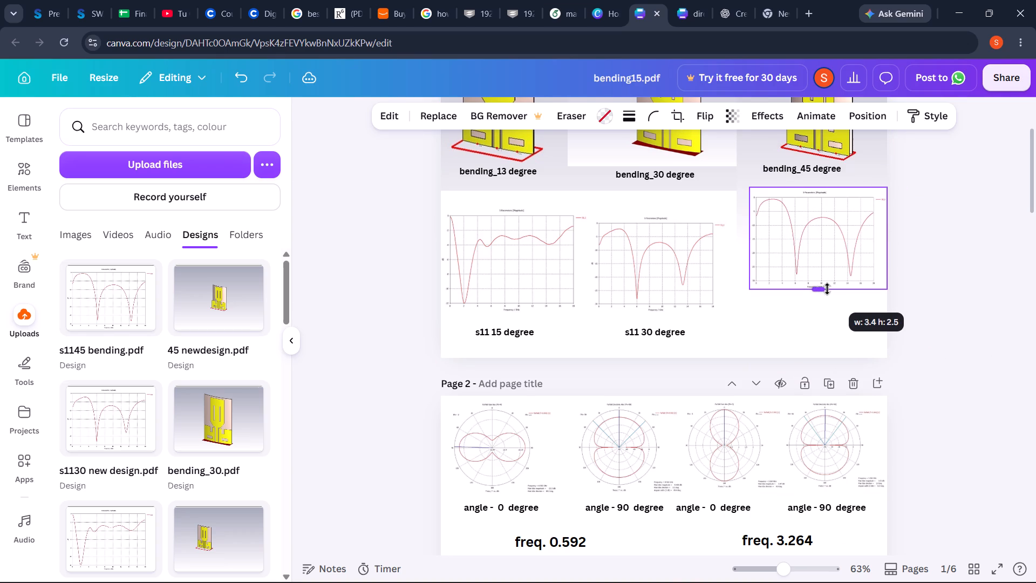
left_click_drag(827, 289, 827, 286)
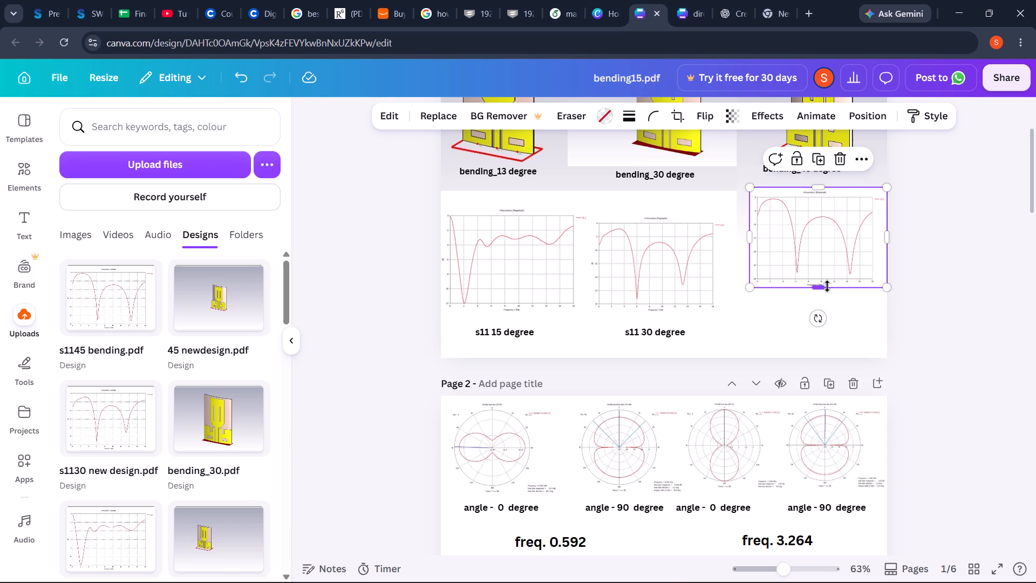
left_click(876, 345)
Shift the 45-degree S11 plot slightly down to line up with the 15- and 30-degree plots on page 1.
left_click_drag(828, 220, 823, 228)
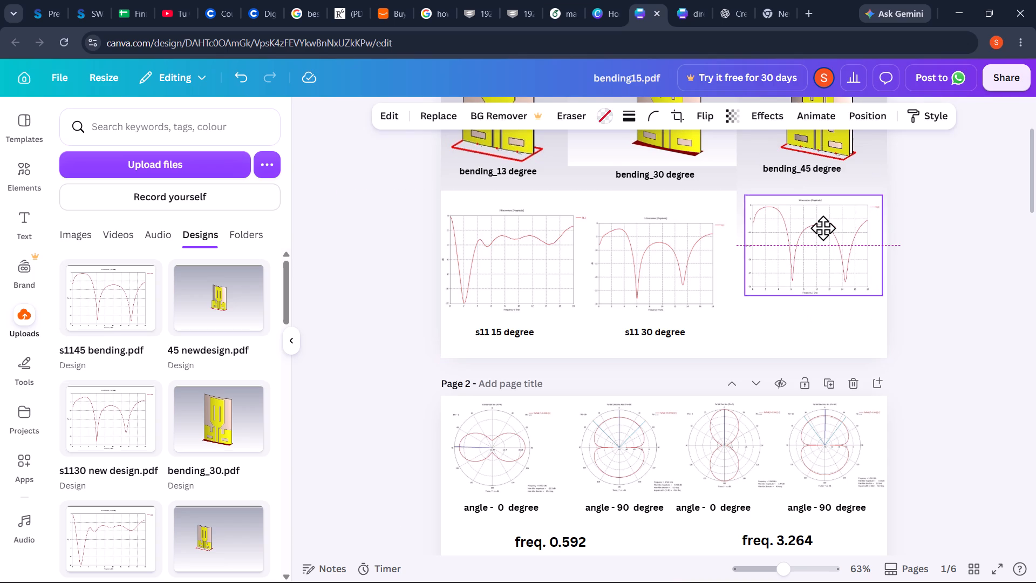
left_click_drag(823, 228, 822, 236)
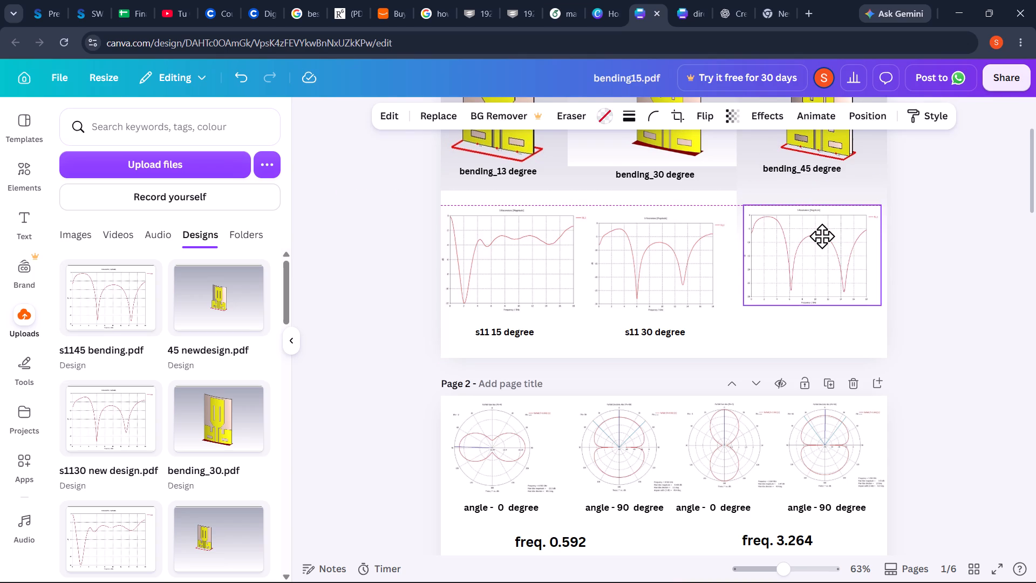
left_click_drag(822, 236, 822, 241)
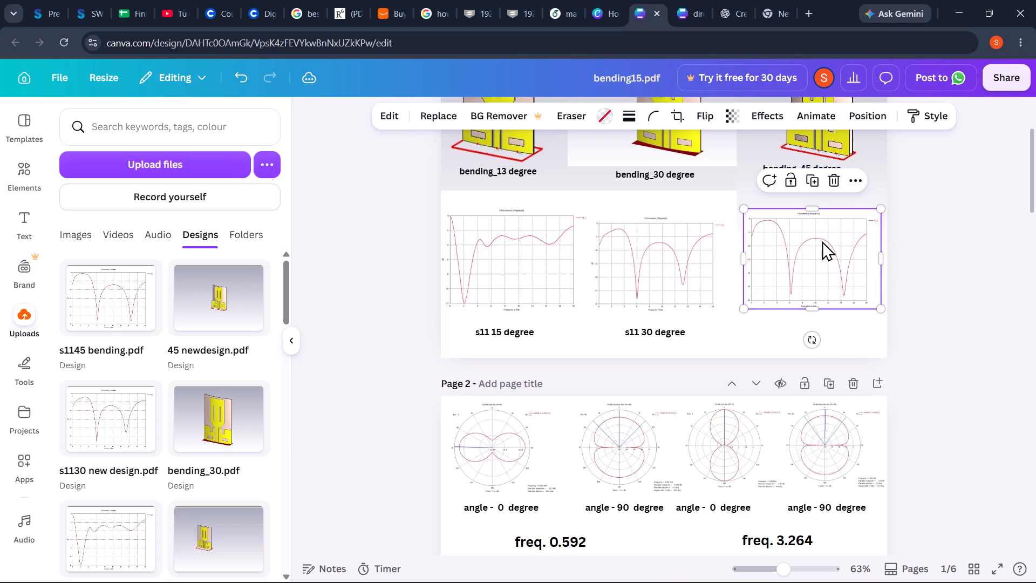
left_click(920, 263)
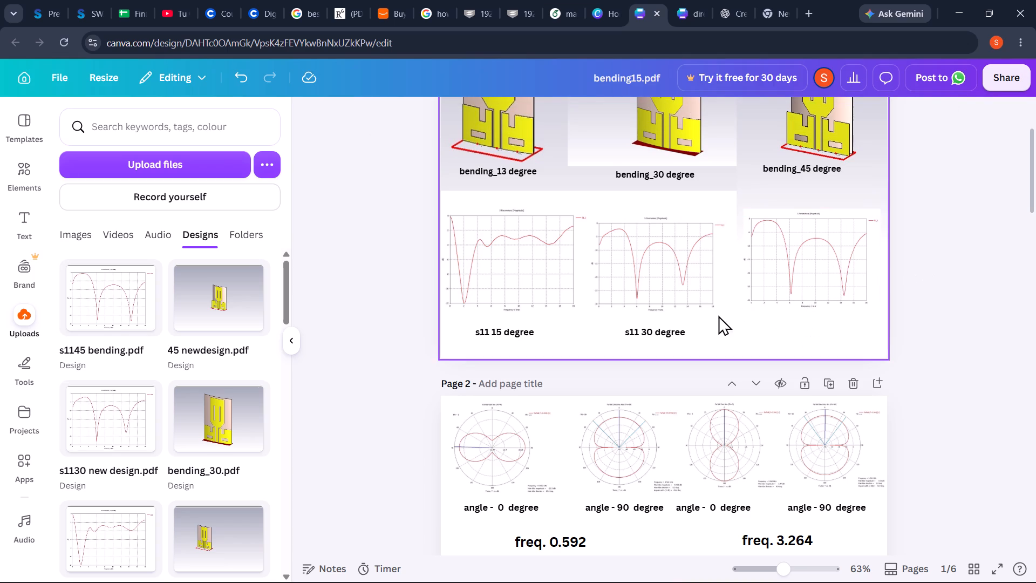
Duplicate the "s11 30 degree" caption and place the copy beneath the 45-degree S11 plot.
left_click(668, 327)
left_click(661, 293)
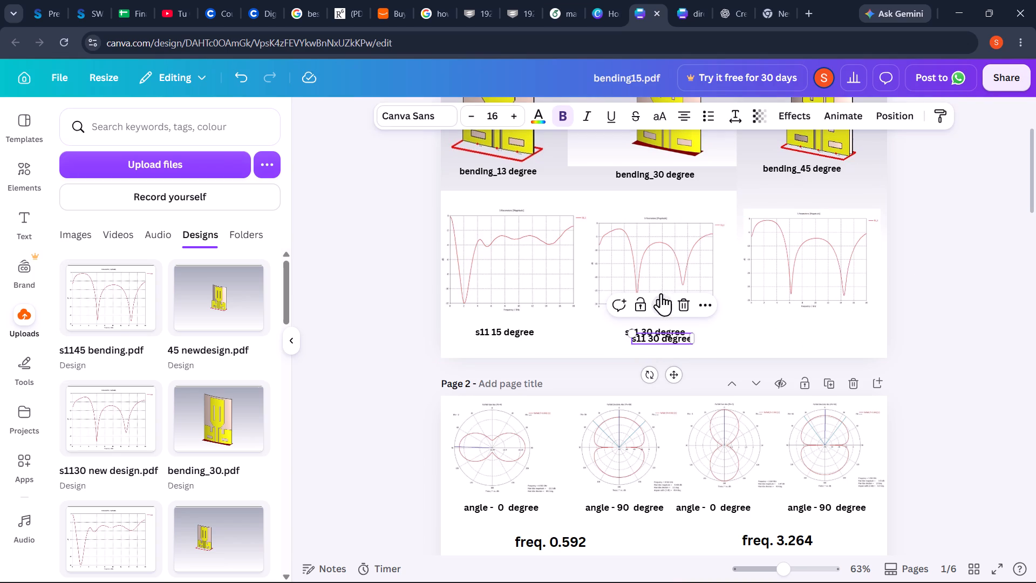
left_click_drag(673, 369, 819, 360)
Change the copied caption's text to "s11 45 degree".
triple_click(804, 330)
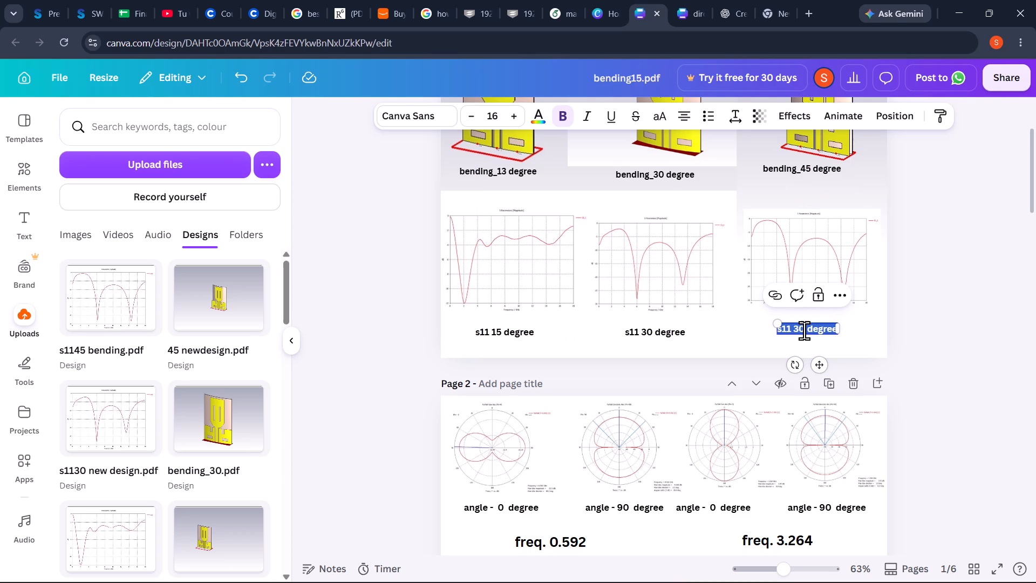
left_click(804, 330)
left_click(803, 330)
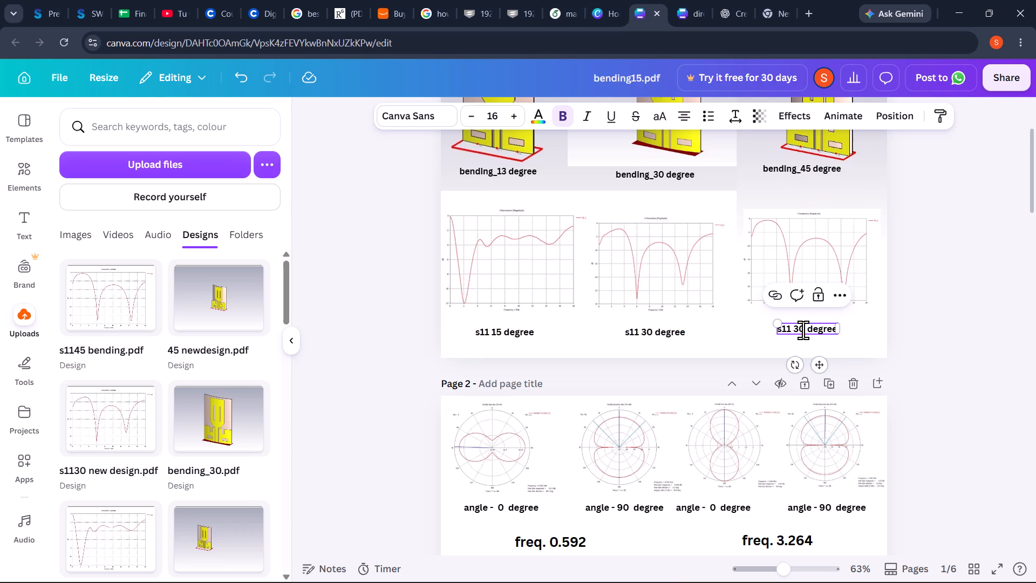
key("BackSpace")
key("BackSpace")
type("45")
left_click(930, 301)
scroll(930, 301, "up", 2)
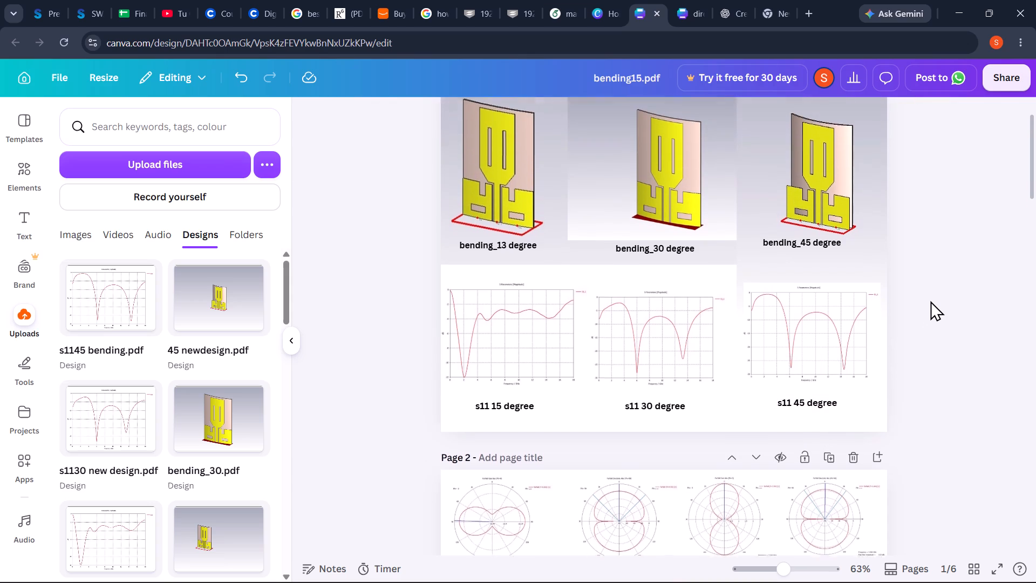
scroll(930, 301, "up", 2)
scroll(930, 301, "down", 1)
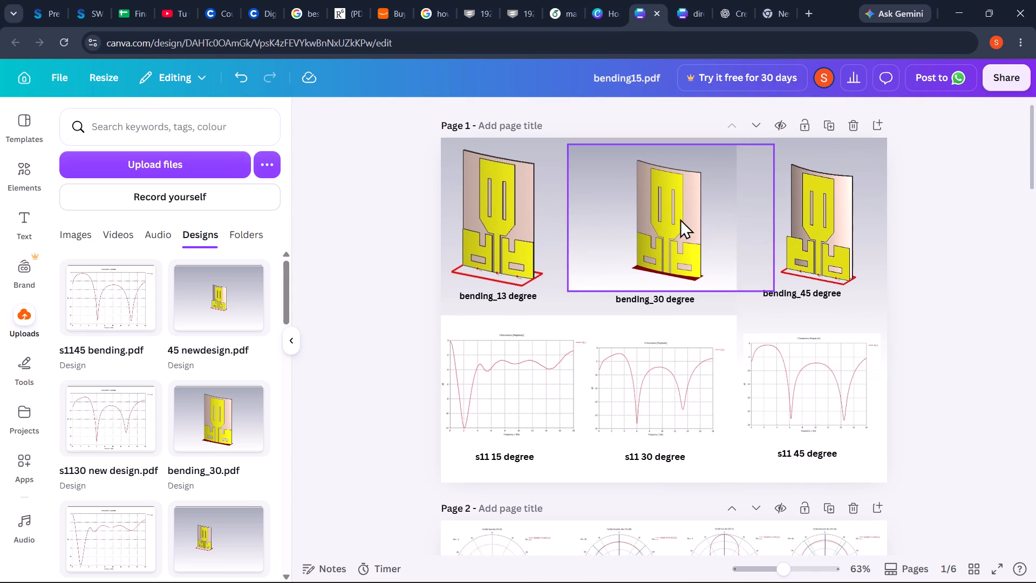
left_click(992, 78)
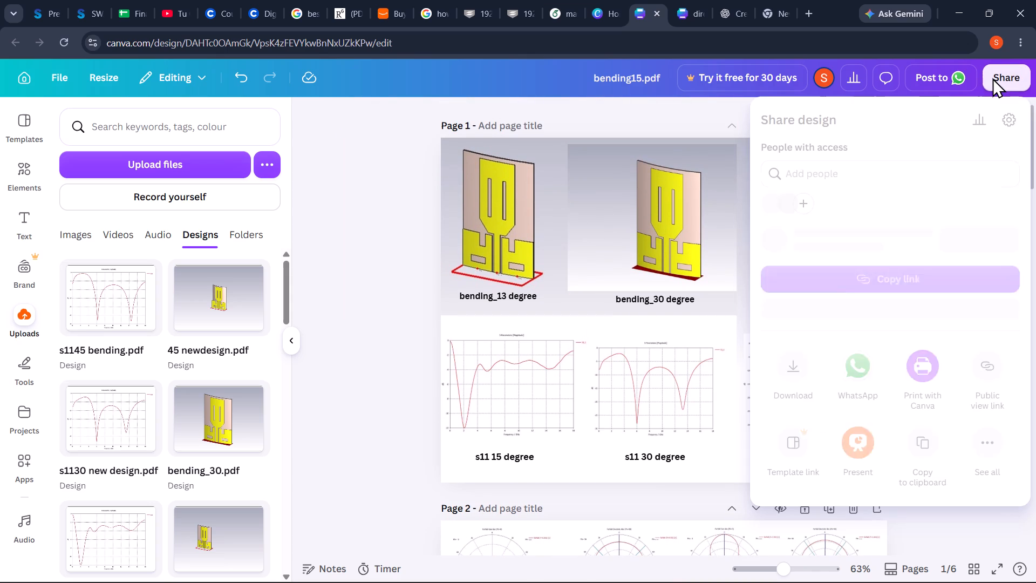
left_click(789, 364)
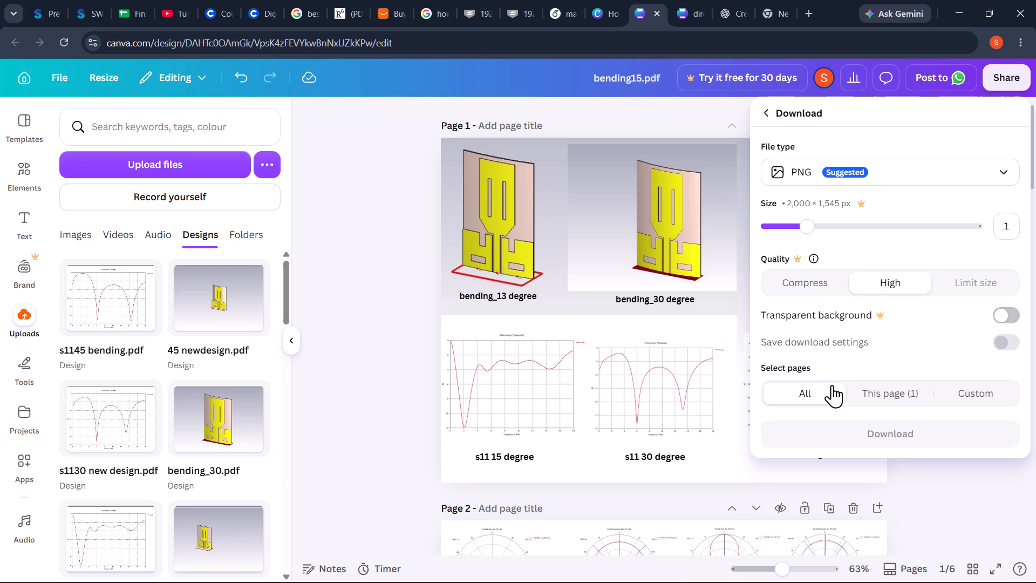
left_click(869, 391)
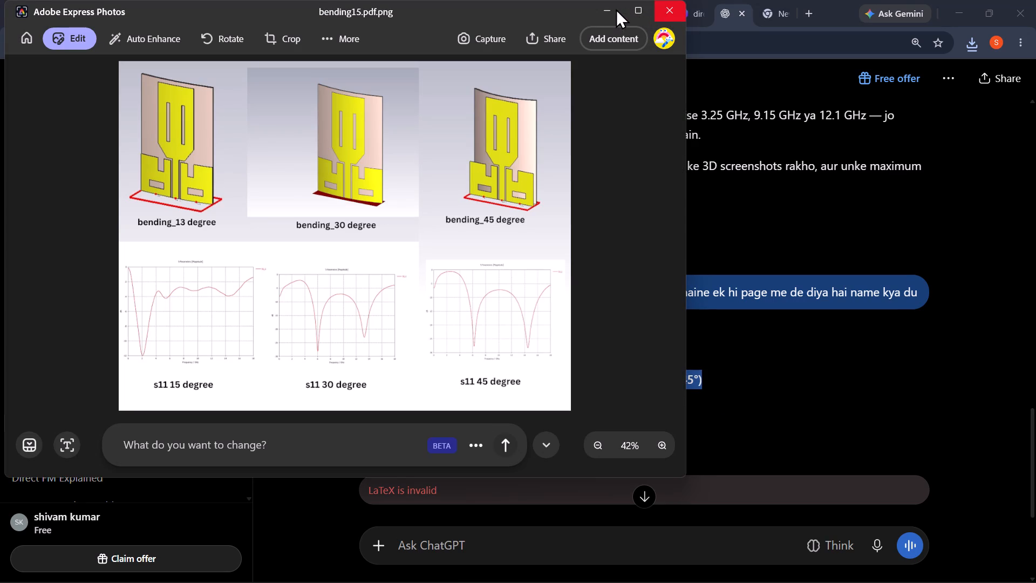
left_click(616, 9)
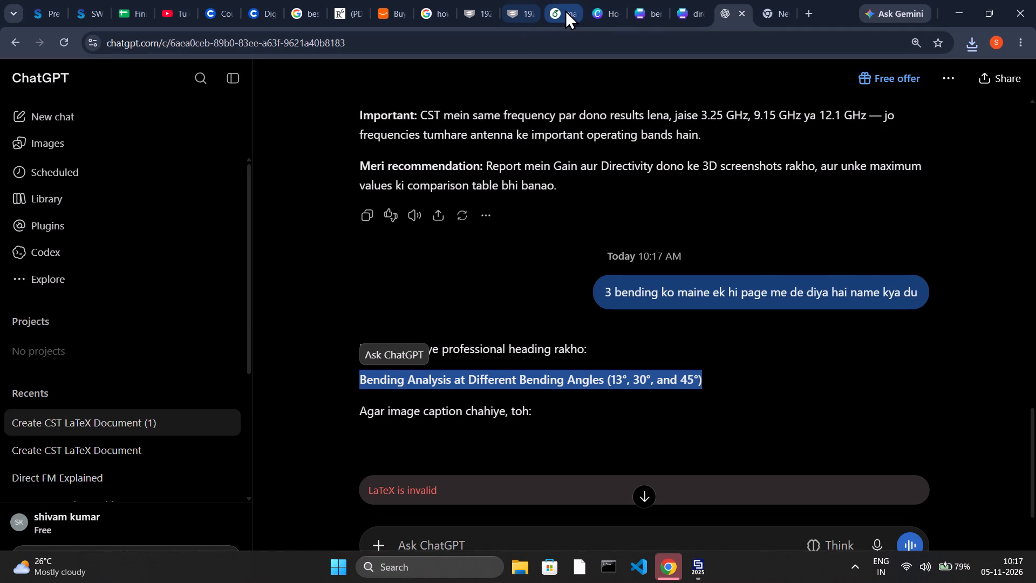
left_click(565, 10)
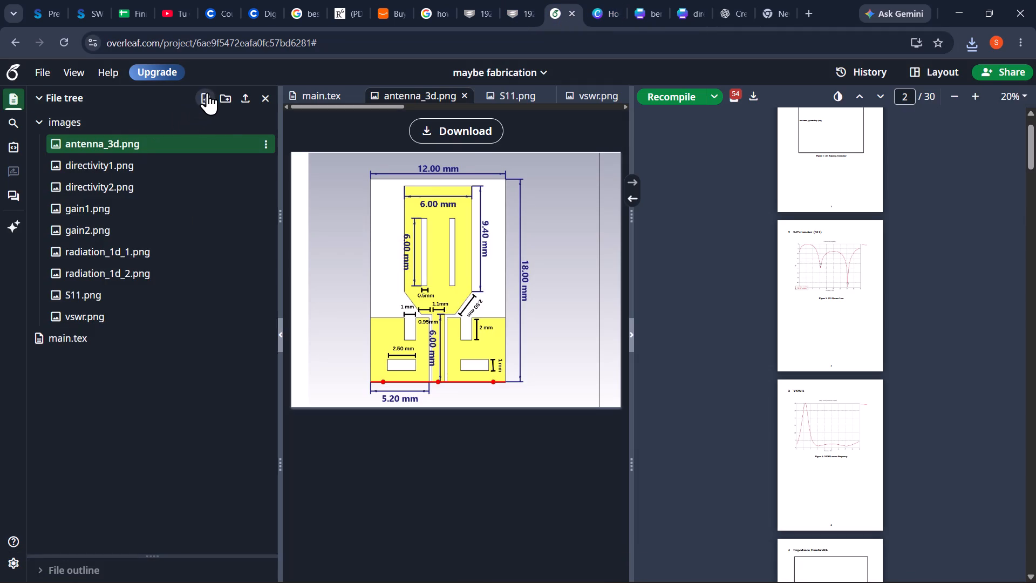
left_click(208, 92)
left_click(251, 156)
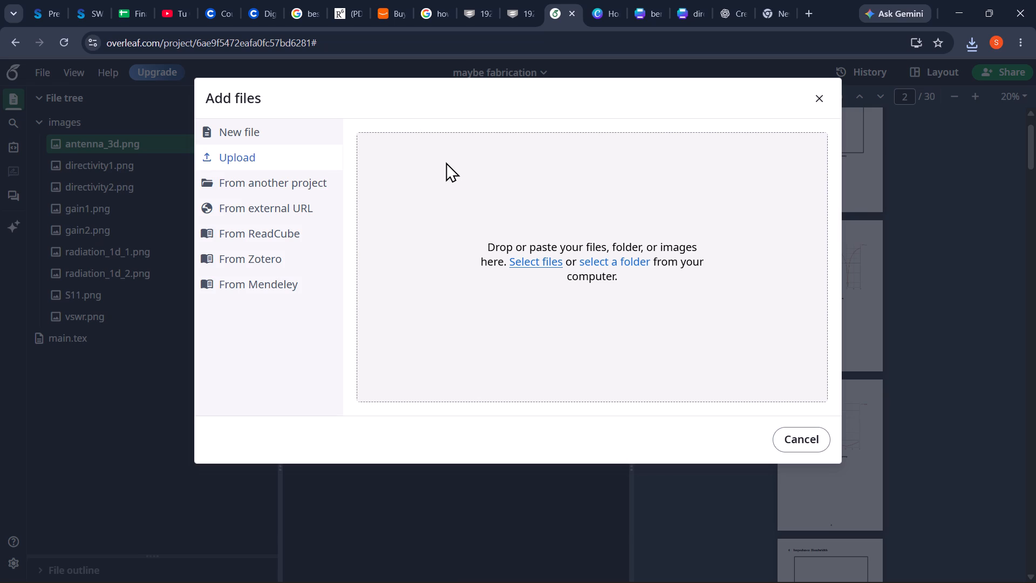
left_click(524, 262)
left_click(71, 162)
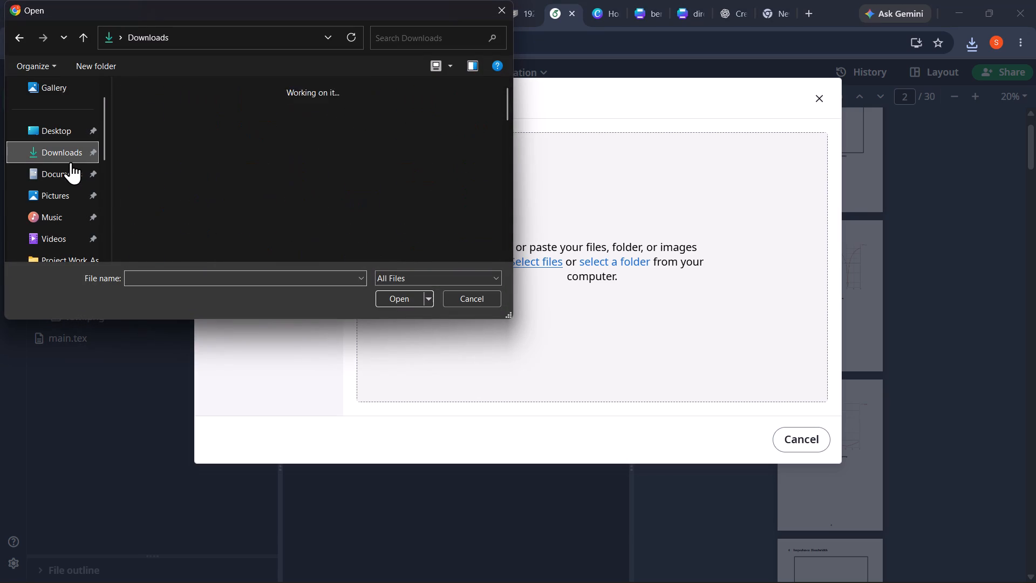
double_click(150, 131)
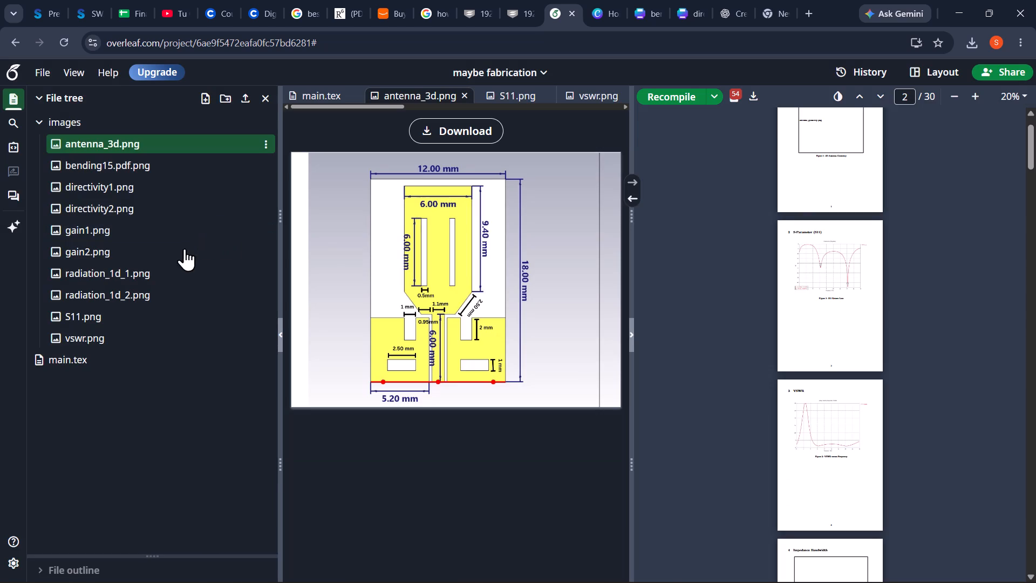
Rename bending15.pdf.png as "Bending Analysis at Different Bending Angles (13°, 30°, and 45°).png", using the copied heading.
left_click(182, 168)
left_click(266, 159)
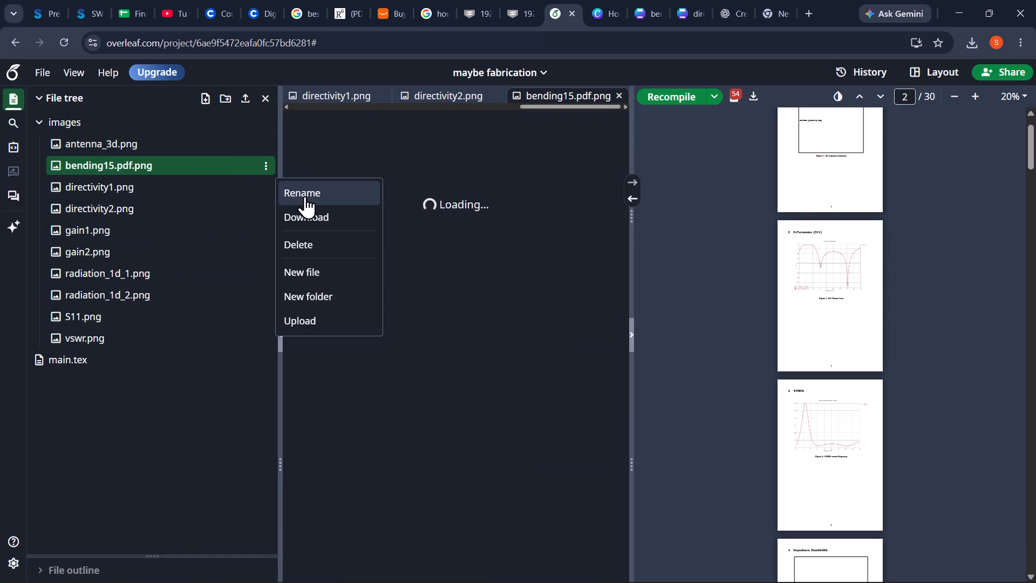
left_click(311, 197)
key("ctrl+v")
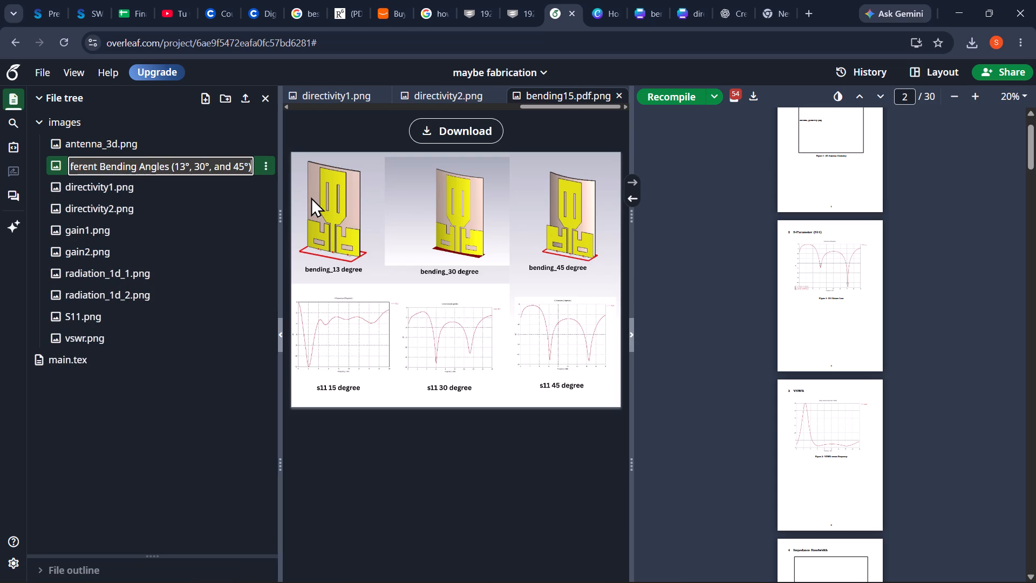
key("Return")
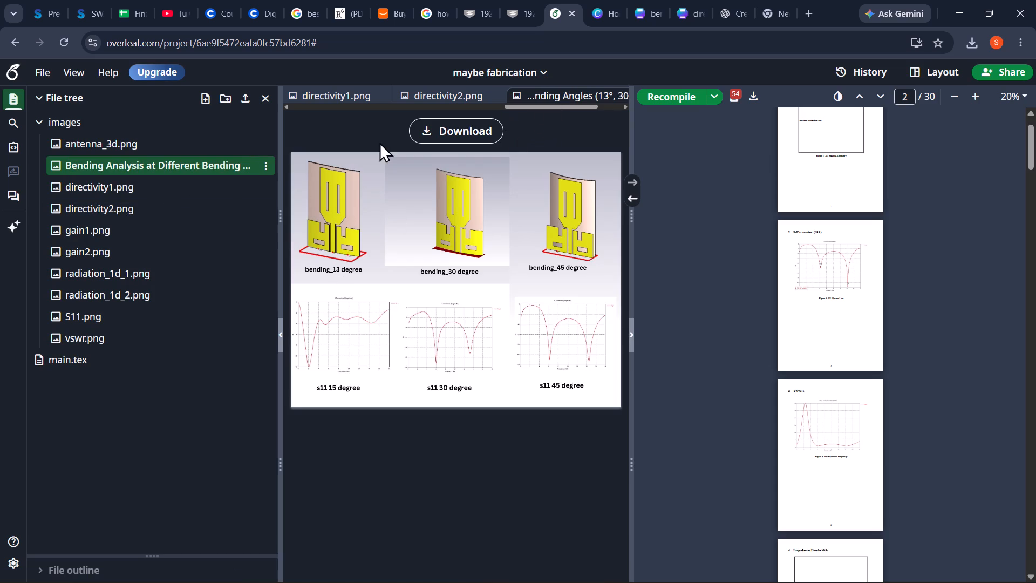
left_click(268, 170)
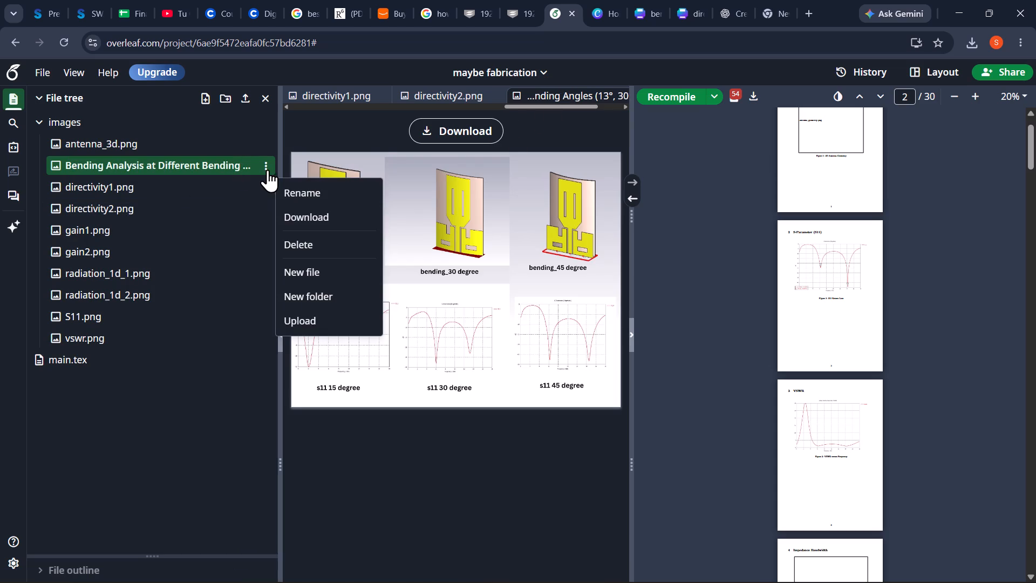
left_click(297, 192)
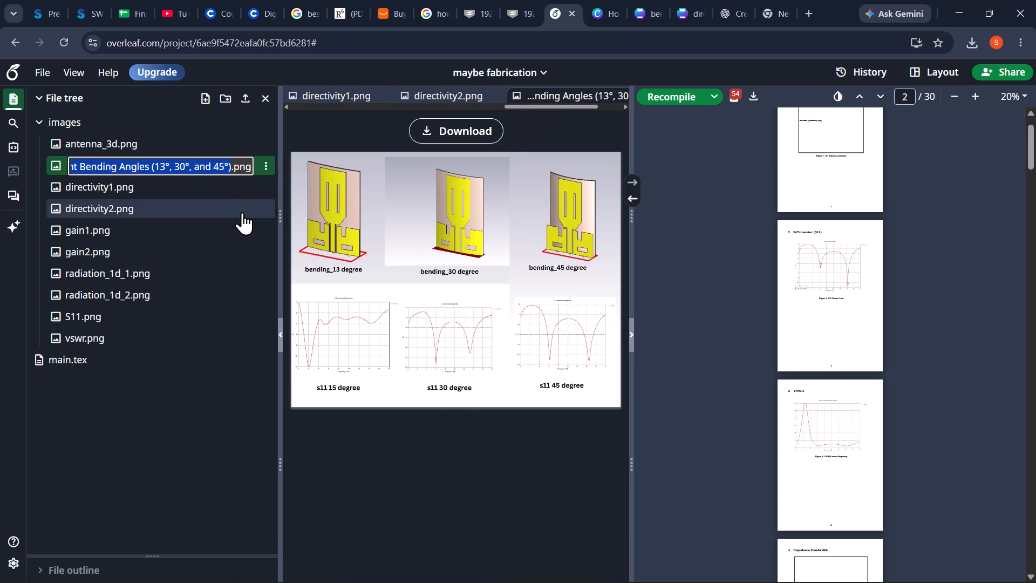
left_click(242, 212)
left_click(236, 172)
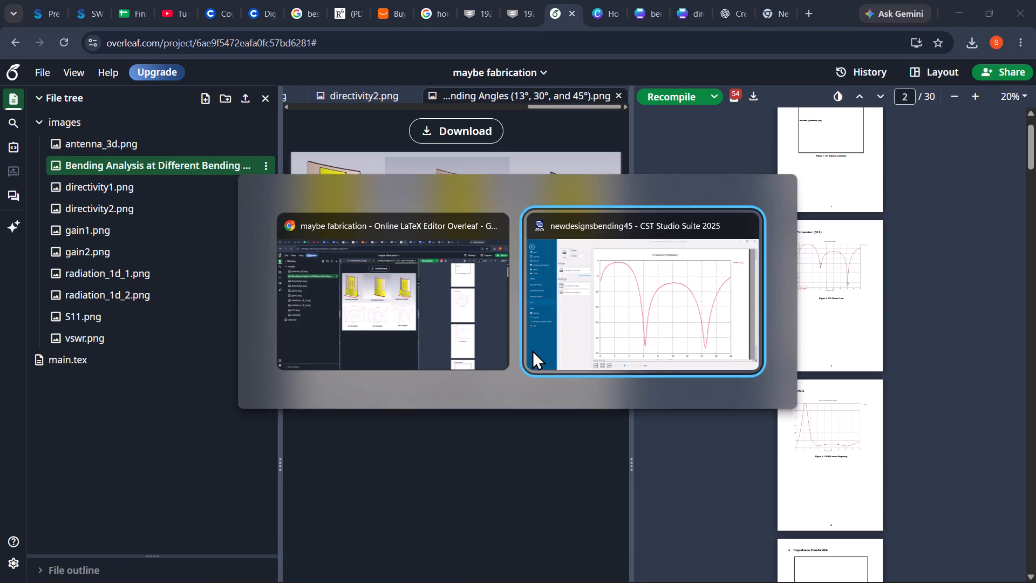
Switch to CST Studio Suite and open the project file "newdesigns sar.cst" from the CST folder.
left_click(25, 32)
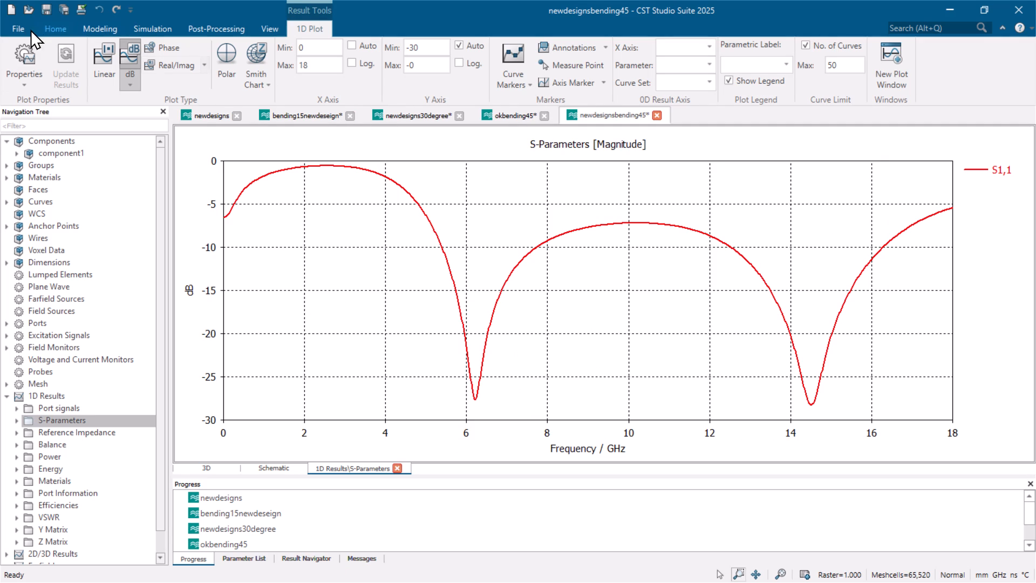
left_click(15, 29)
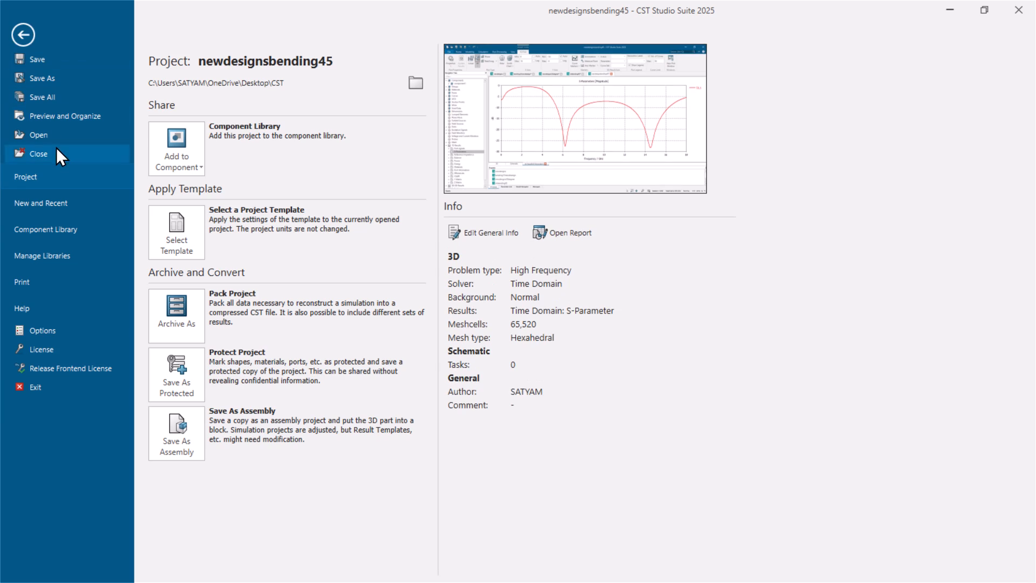
left_click(71, 135)
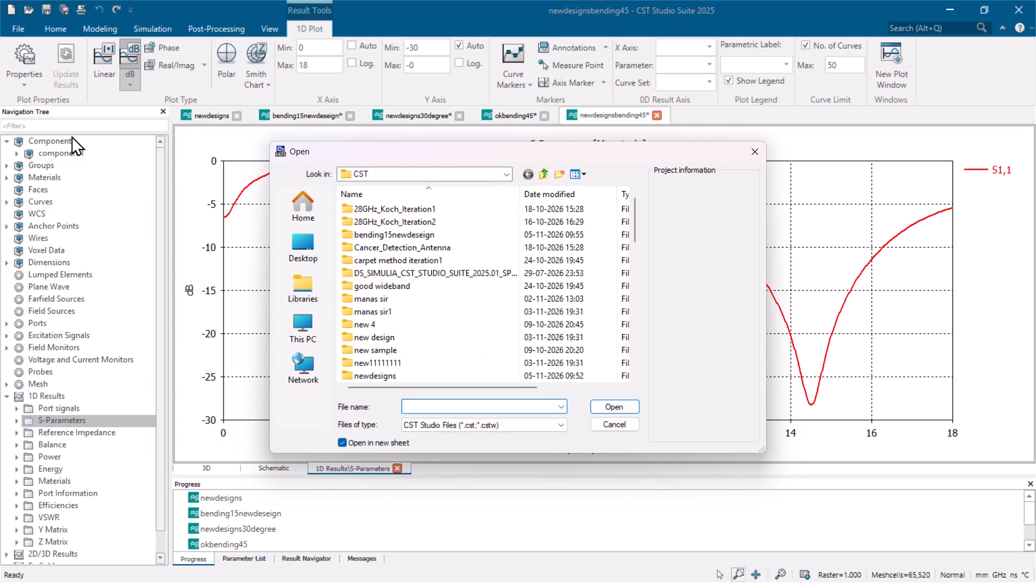
scroll(449, 315, "down", 2)
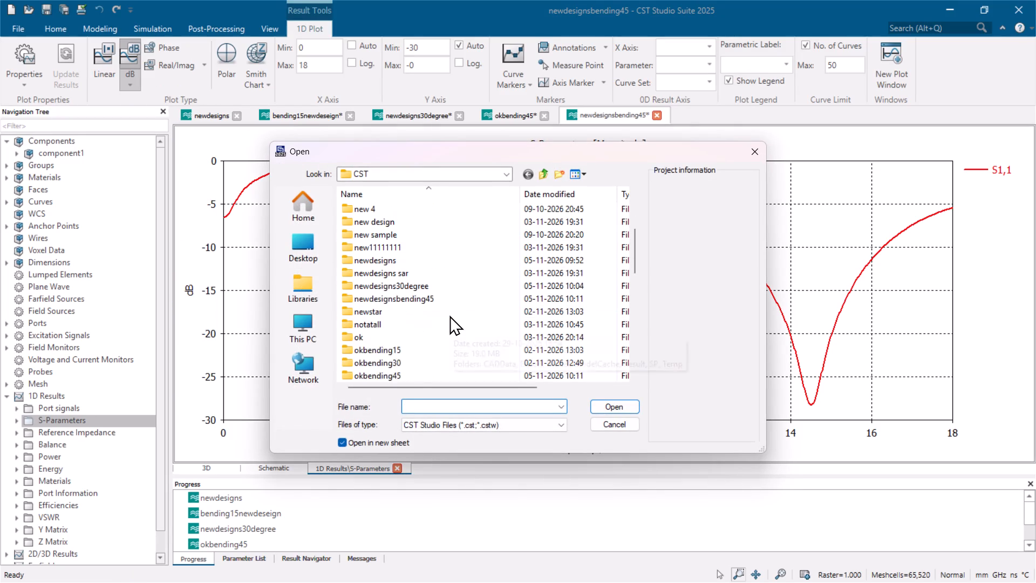
scroll(449, 315, "down", 3)
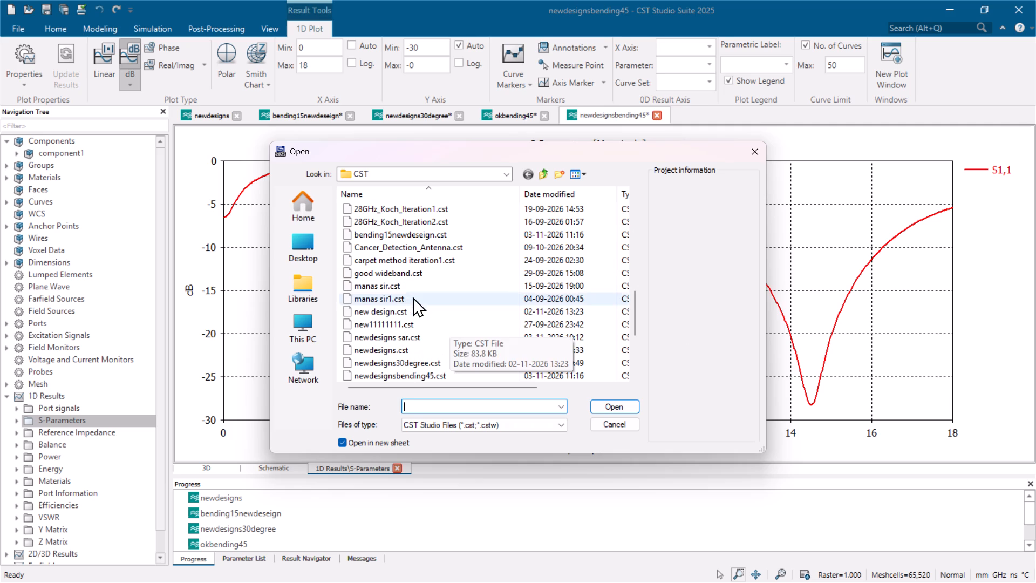
left_click(374, 315)
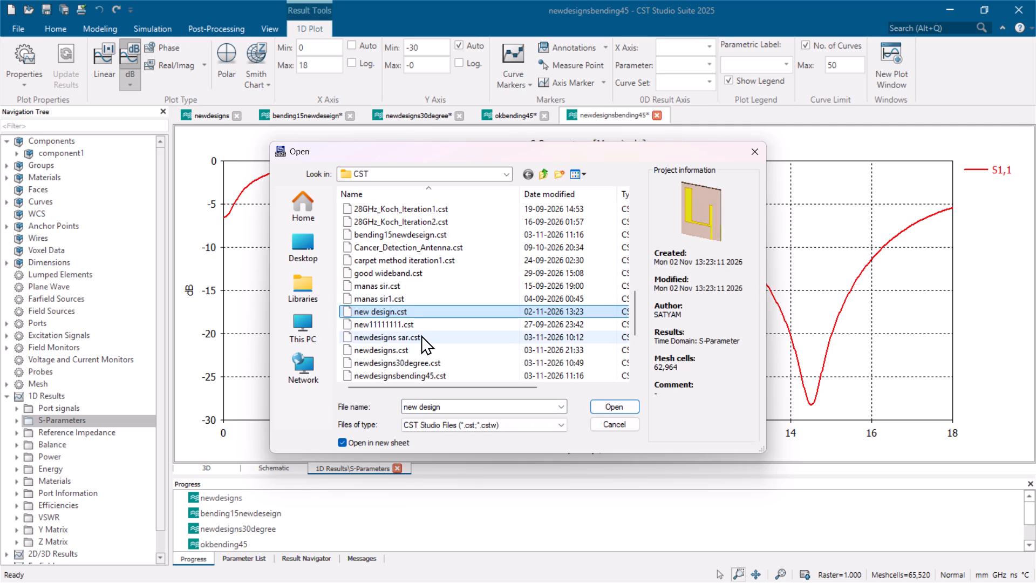
right_click(421, 335)
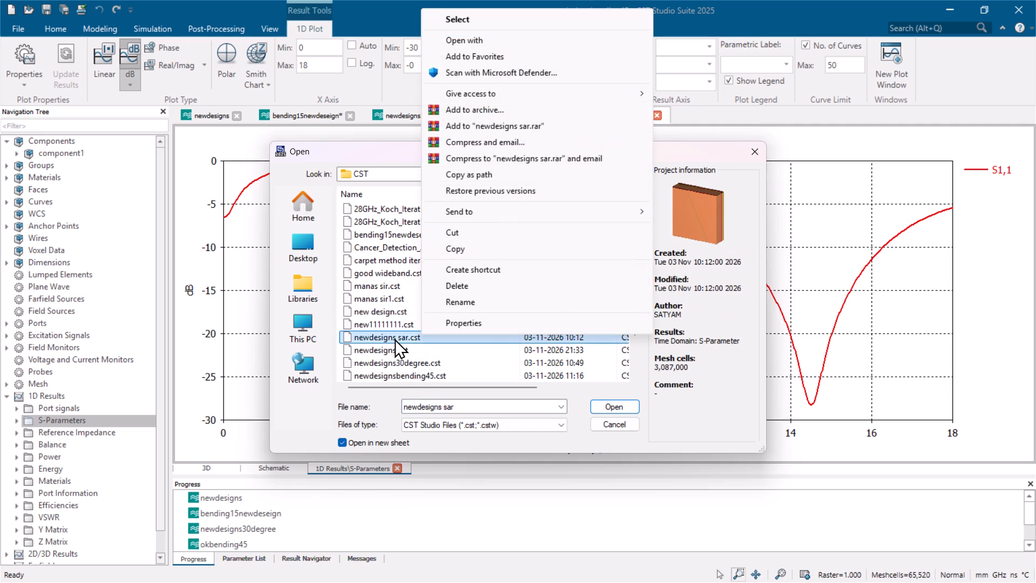
left_click(394, 338)
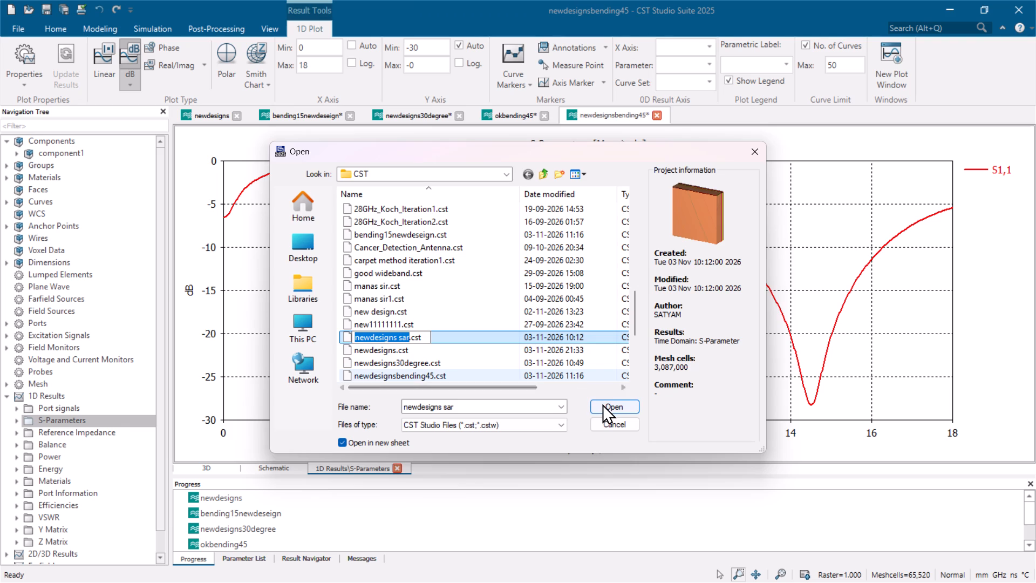
left_click(602, 404)
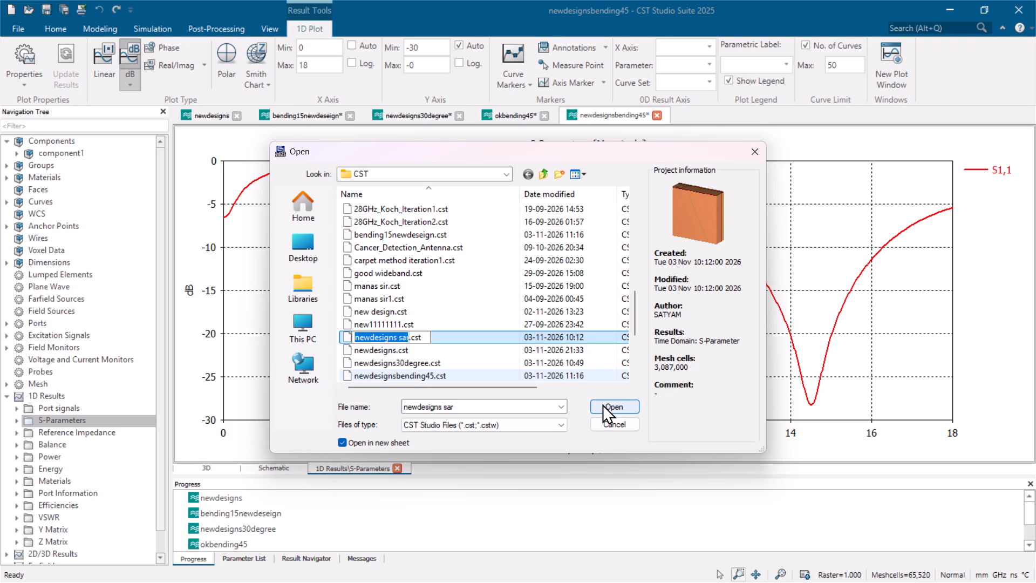
left_click(602, 404)
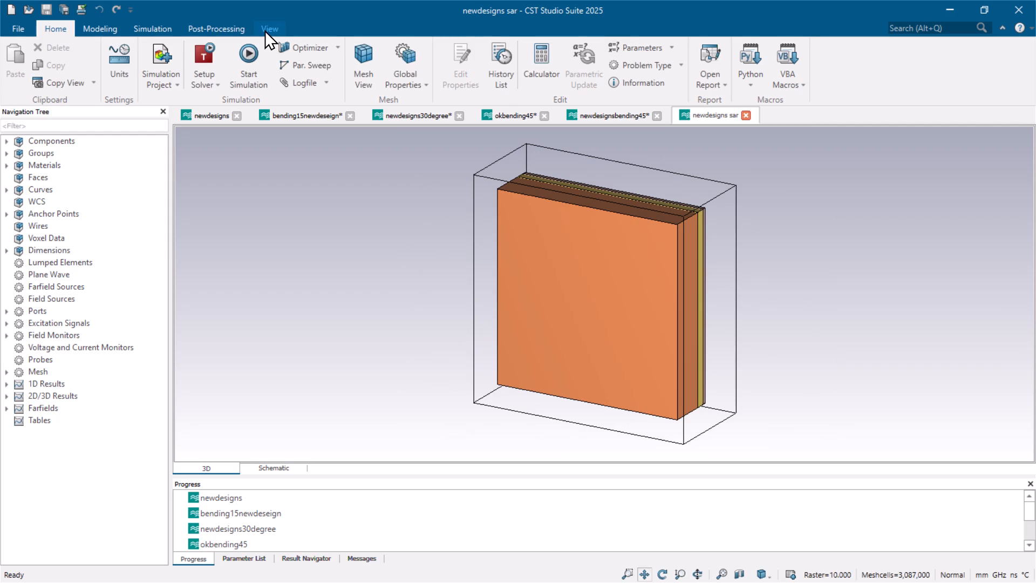
Turn off the bounding box display around the layered model in the newdesigns sar project.
left_click(260, 27)
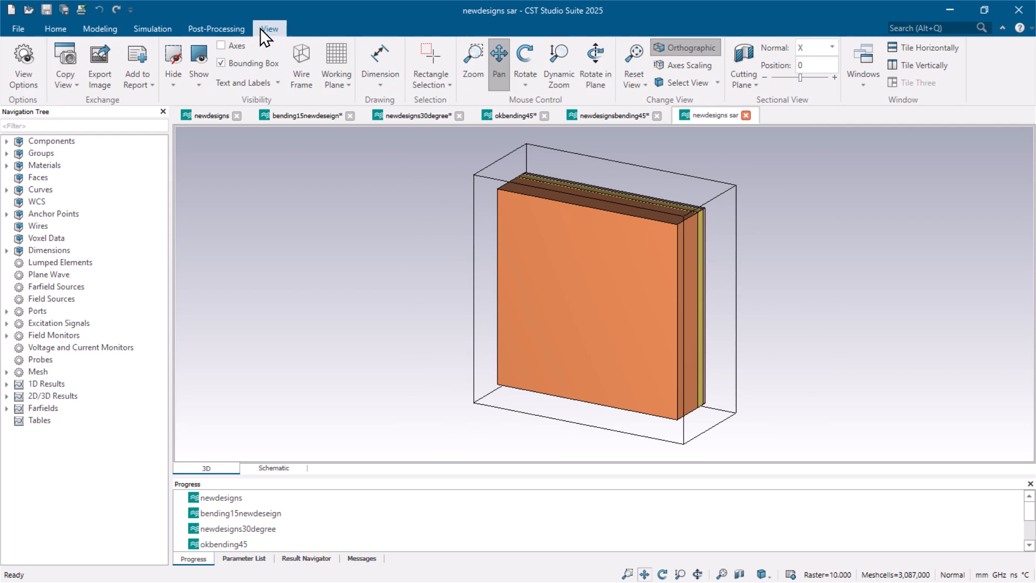
left_click(221, 63)
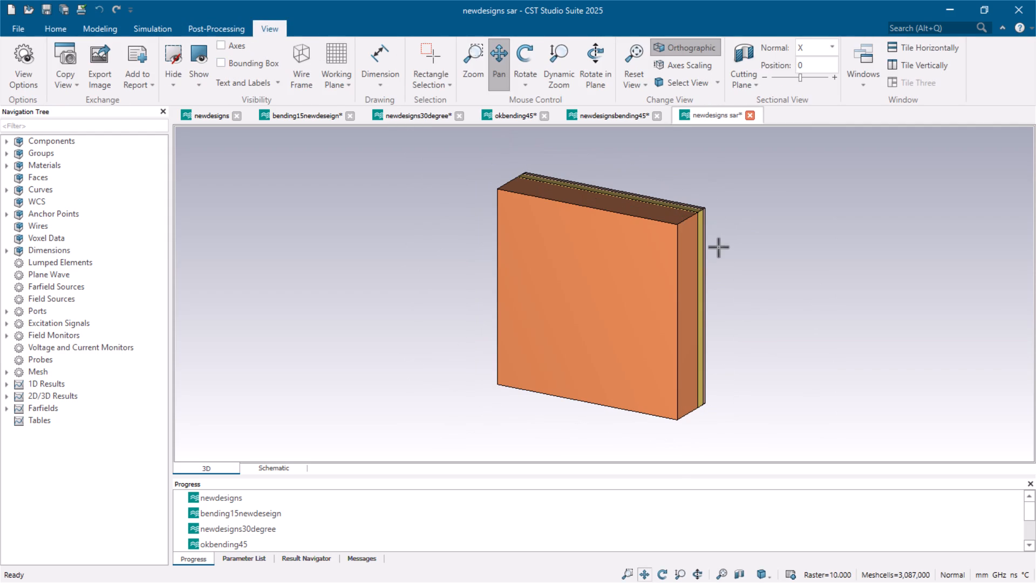
Display the SAR (f=6.246) [1] (10g) result of the newdesigns sar project from the back view, with the whole model in frame.
left_click(8, 391)
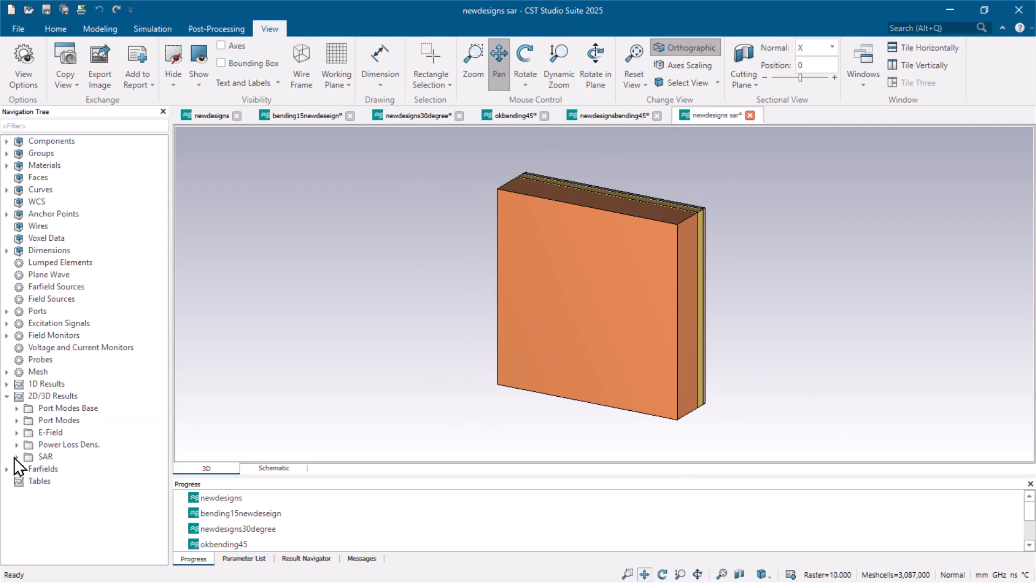
left_click_drag(13, 456, 57, 468)
left_click(57, 468)
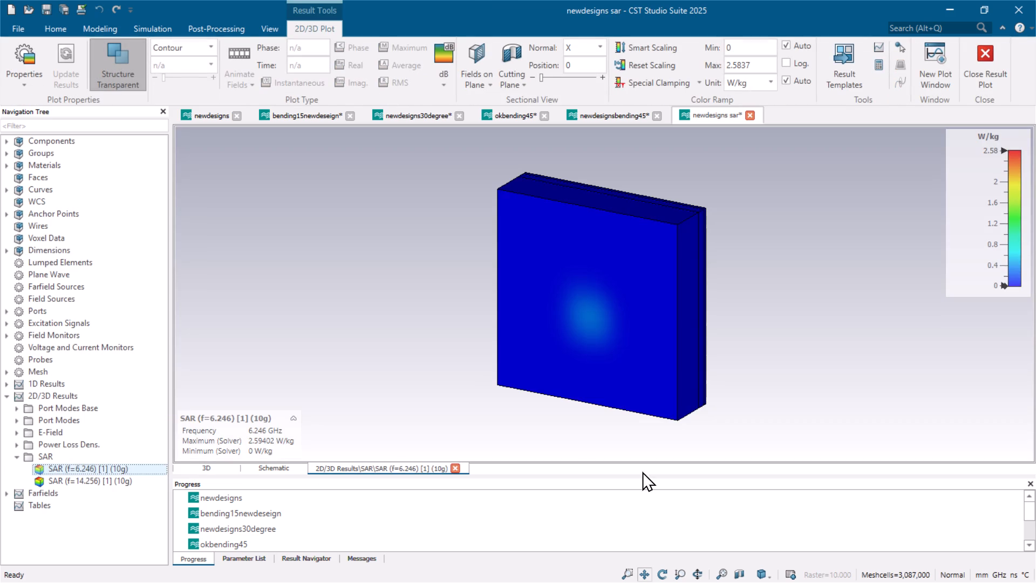
left_click(766, 572)
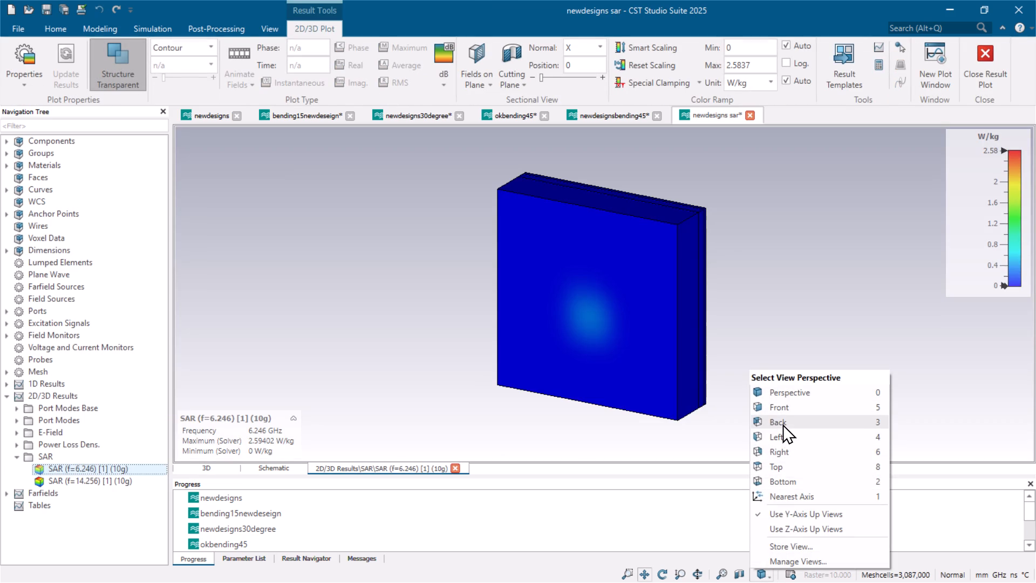
left_click(782, 424)
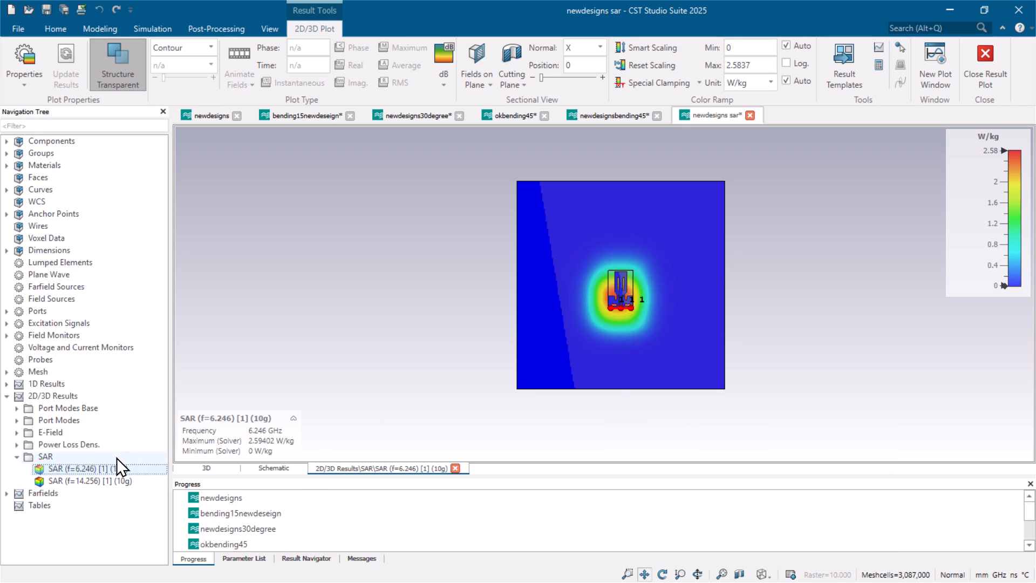
scroll(734, 301, "up", 3, "ctrl")
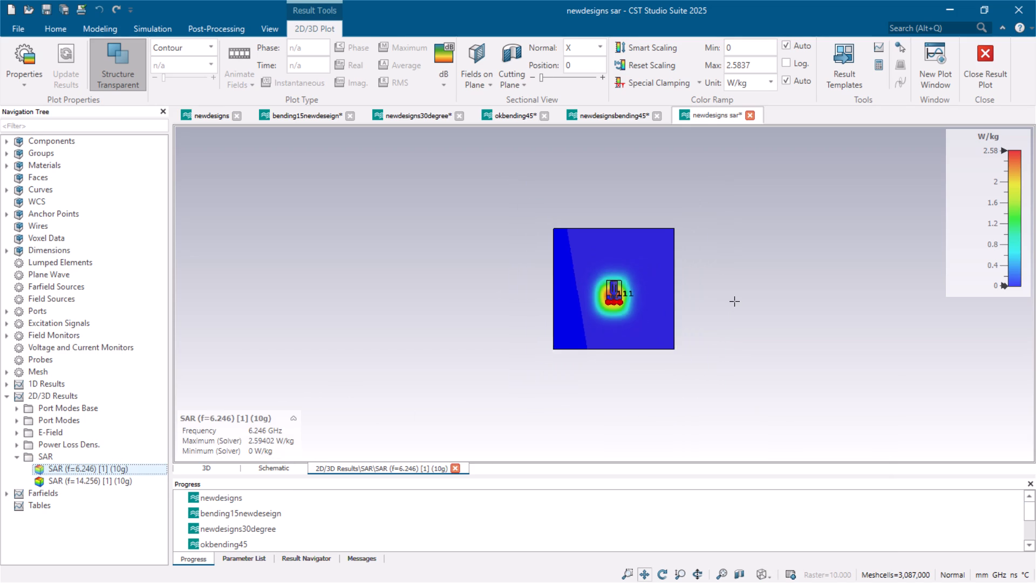
scroll(734, 301, "down", 6, "ctrl")
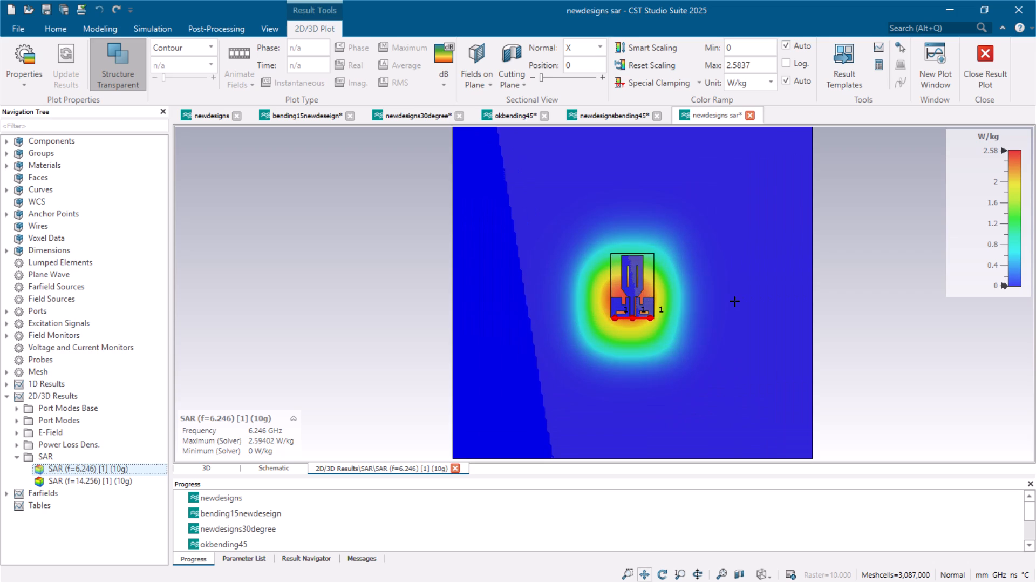
scroll(734, 301, "up", 2, "ctrl")
left_click_drag(734, 301, 713, 324)
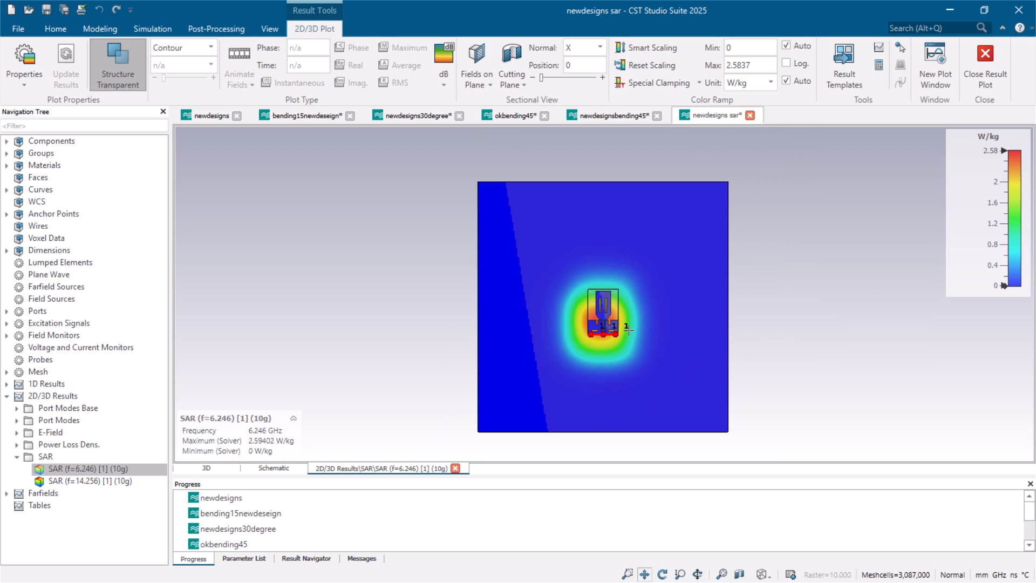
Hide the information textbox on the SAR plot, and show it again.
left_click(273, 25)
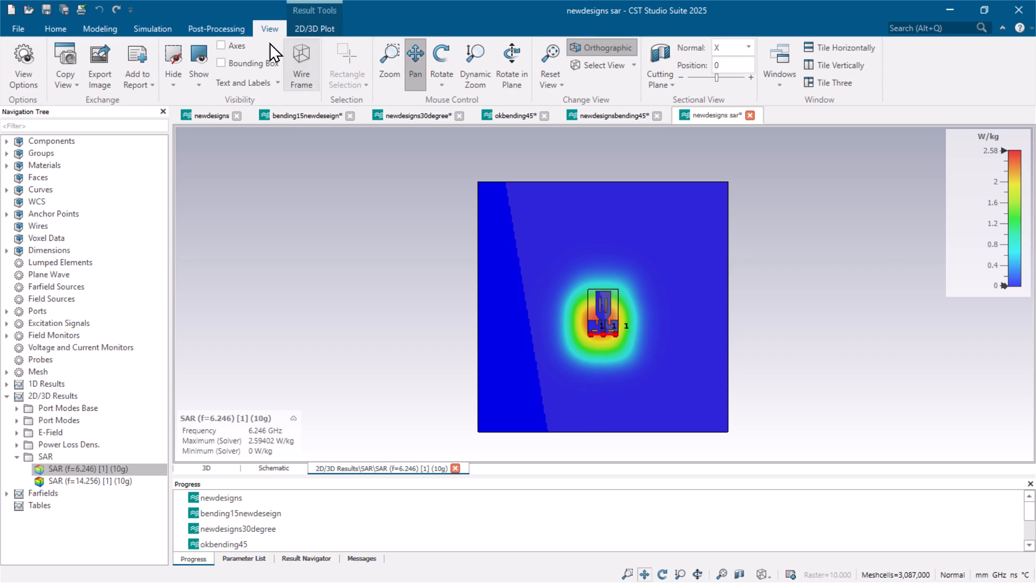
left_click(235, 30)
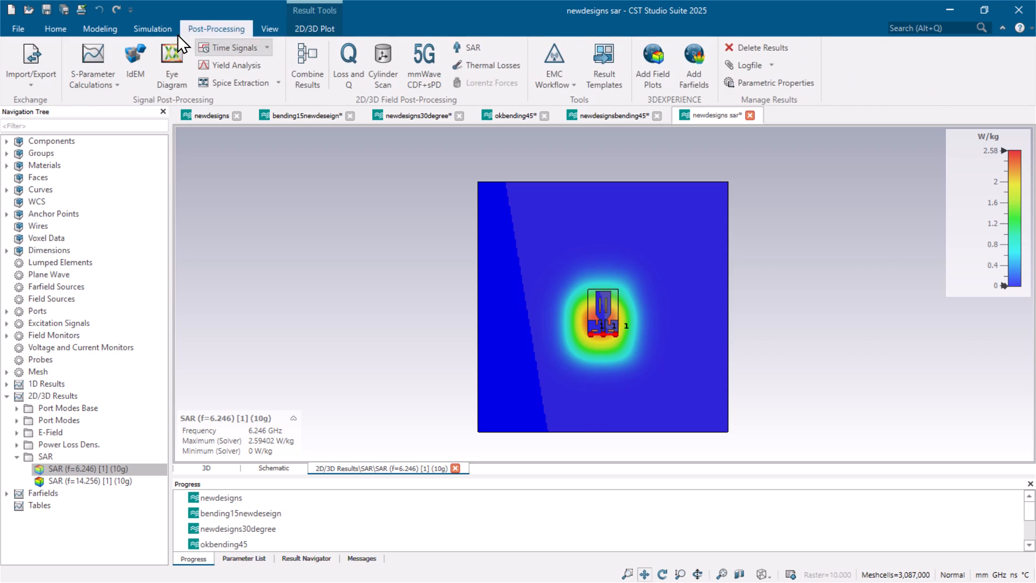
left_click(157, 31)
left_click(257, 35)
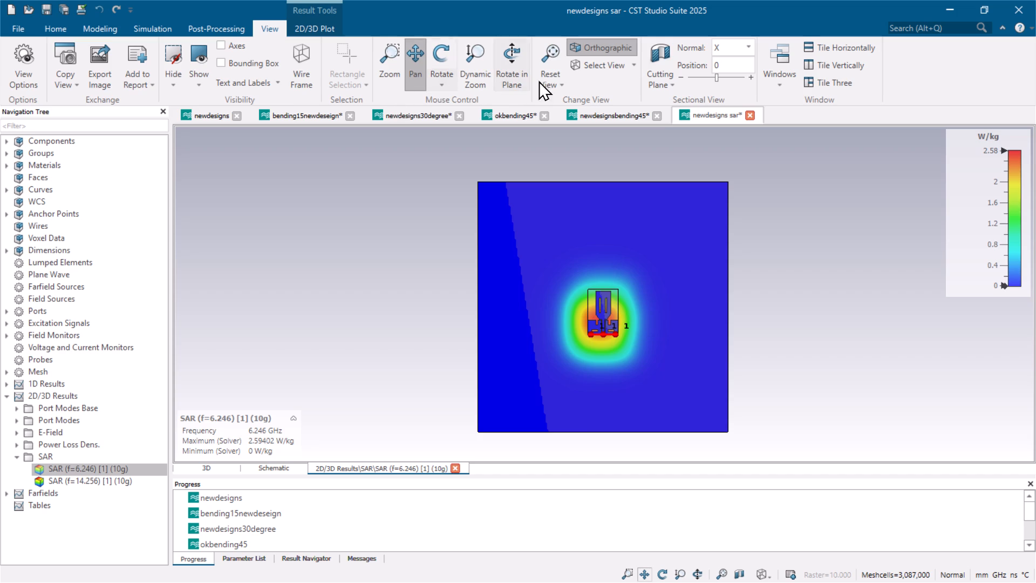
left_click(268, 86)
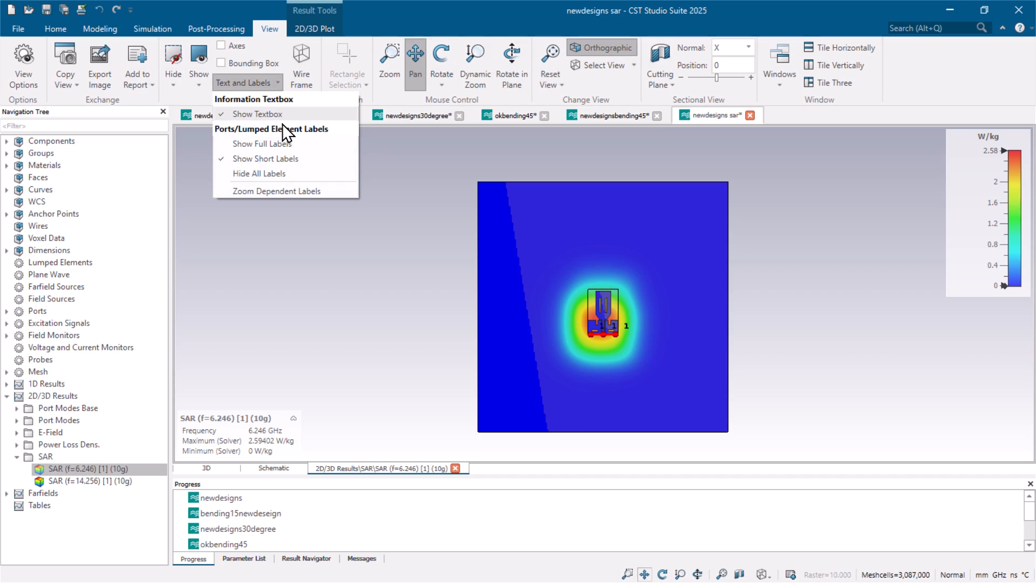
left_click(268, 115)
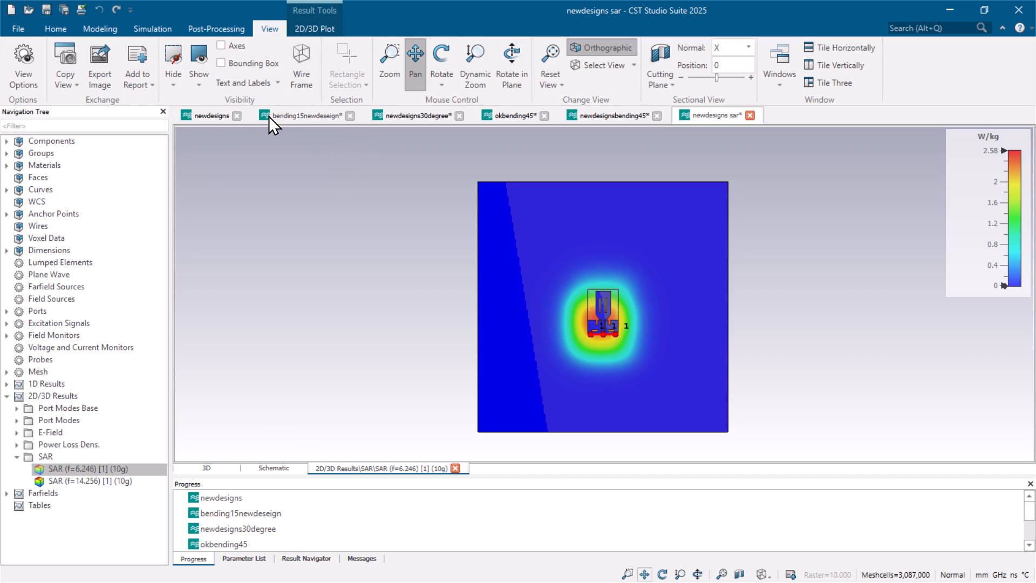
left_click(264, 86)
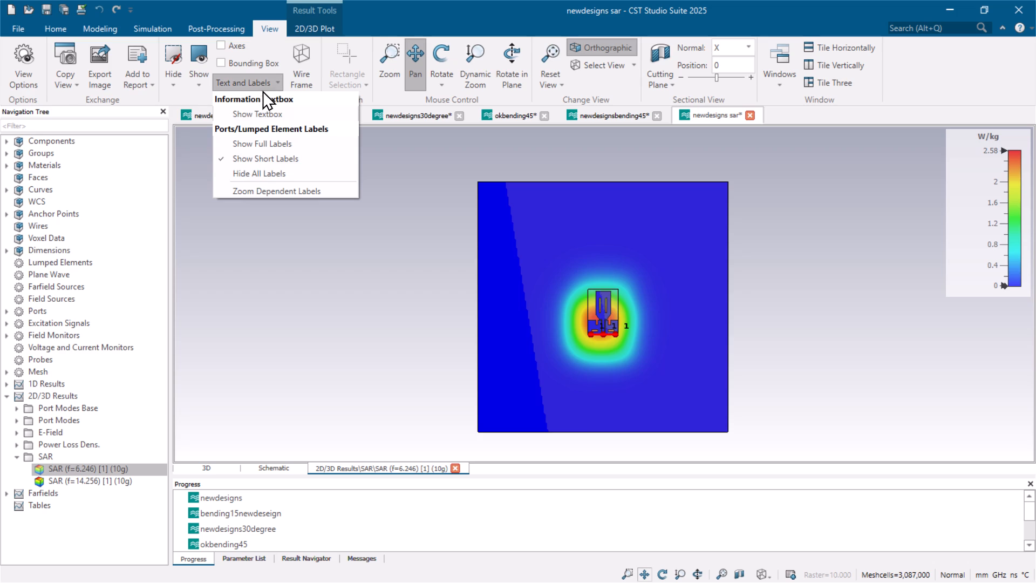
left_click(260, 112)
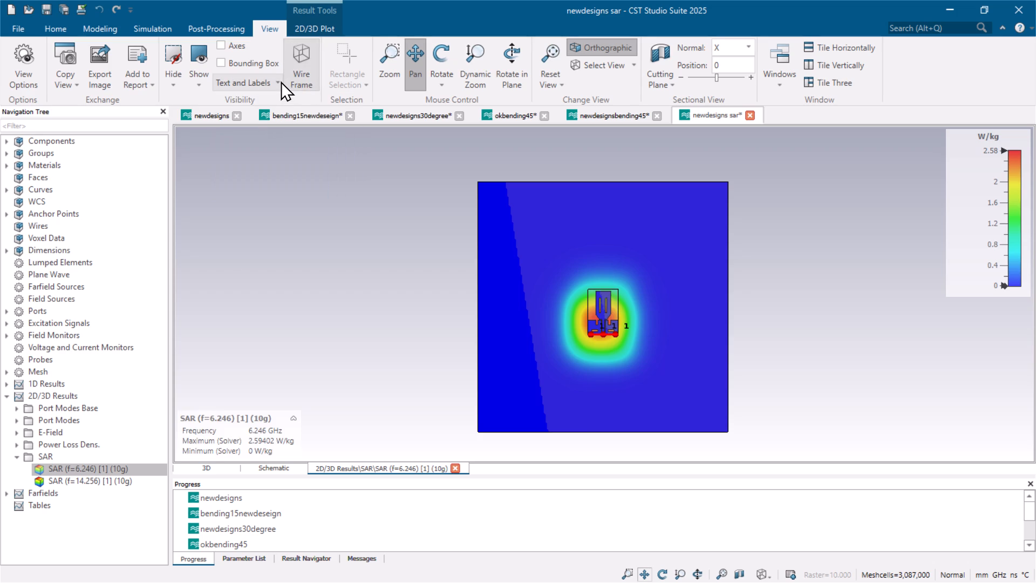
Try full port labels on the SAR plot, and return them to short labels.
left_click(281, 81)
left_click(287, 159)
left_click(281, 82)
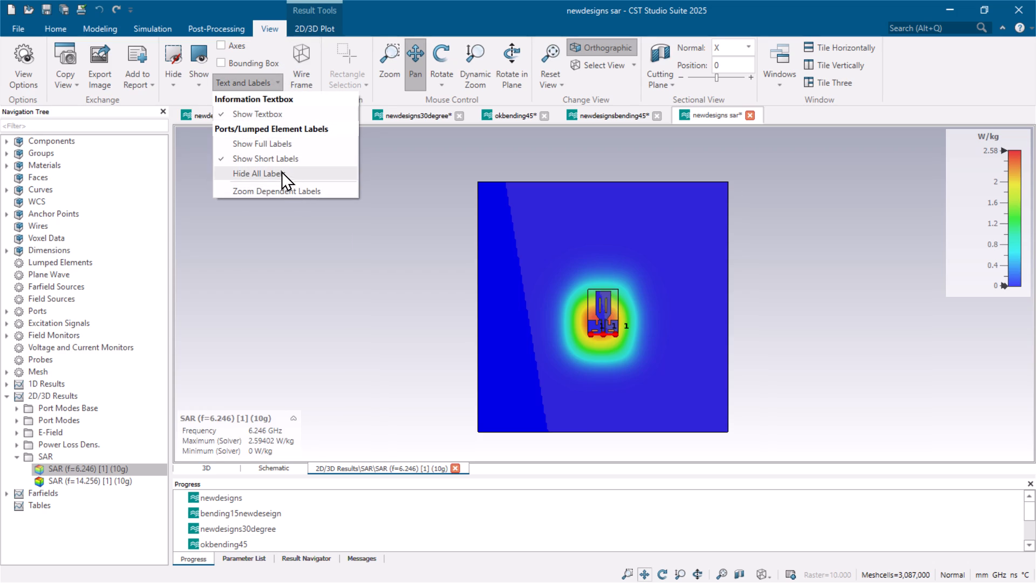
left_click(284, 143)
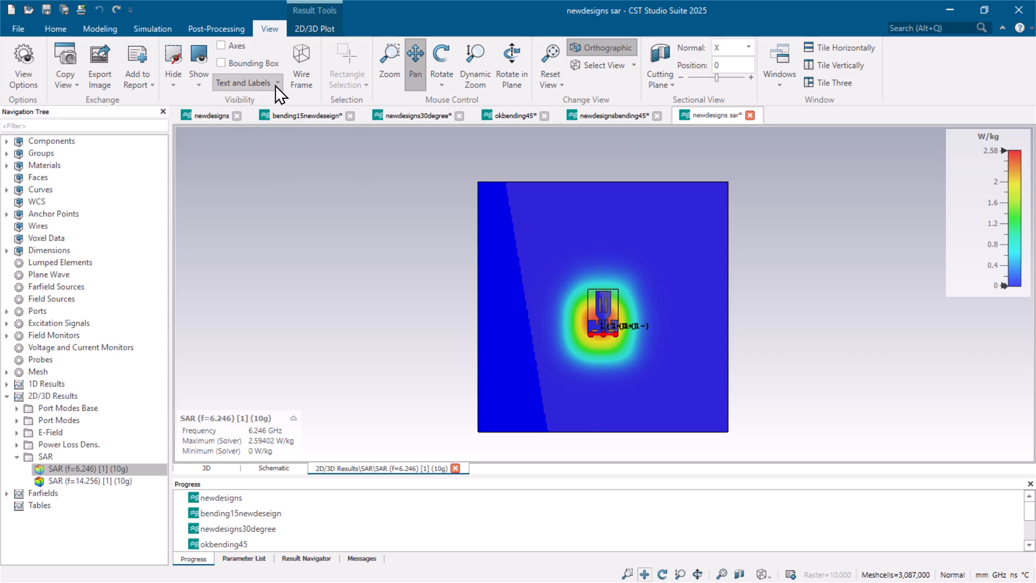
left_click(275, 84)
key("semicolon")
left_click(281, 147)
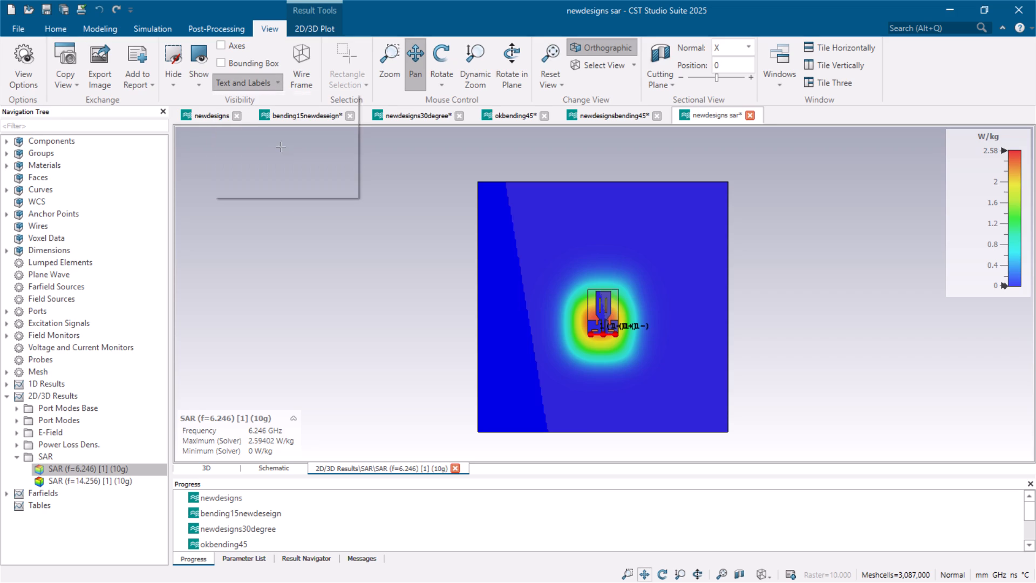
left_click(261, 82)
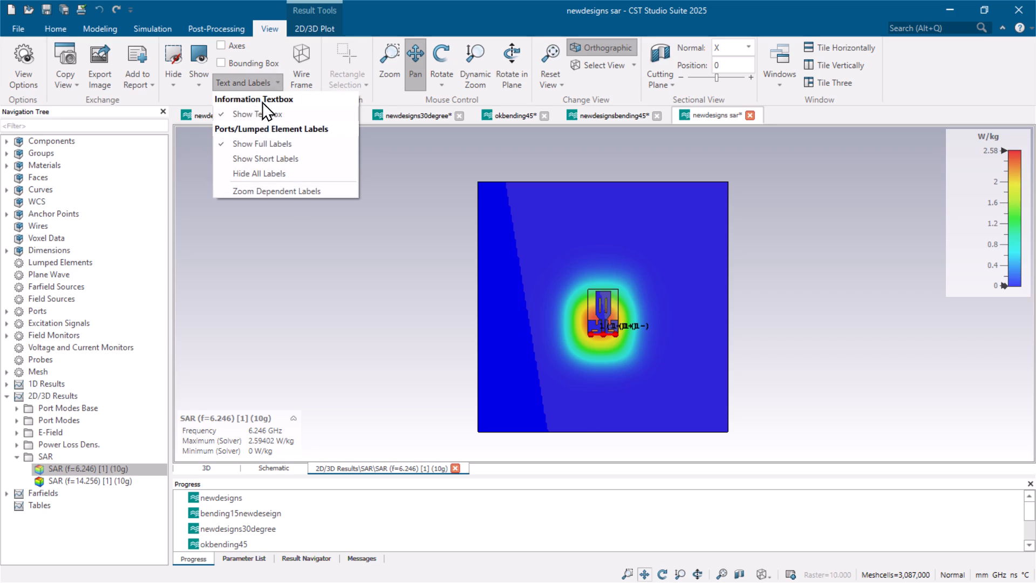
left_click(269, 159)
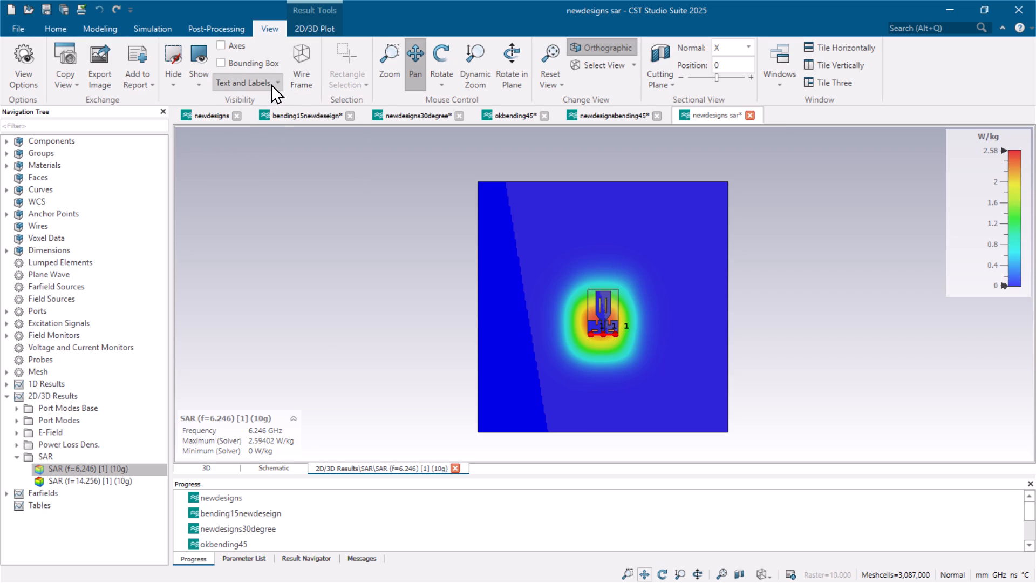
Hide all port and lumped element labels on the SAR plot.
left_click(271, 84)
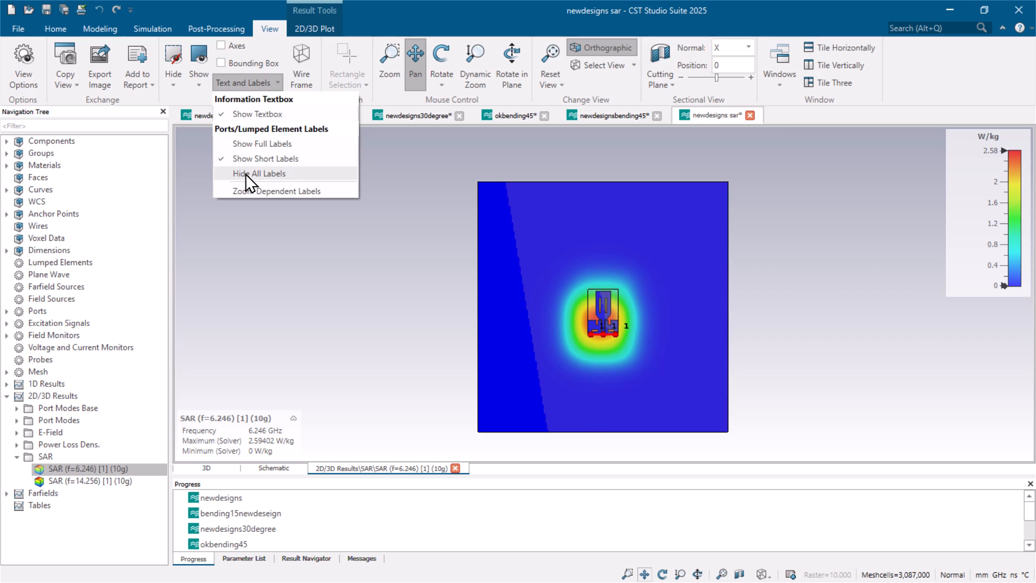
left_click(245, 173)
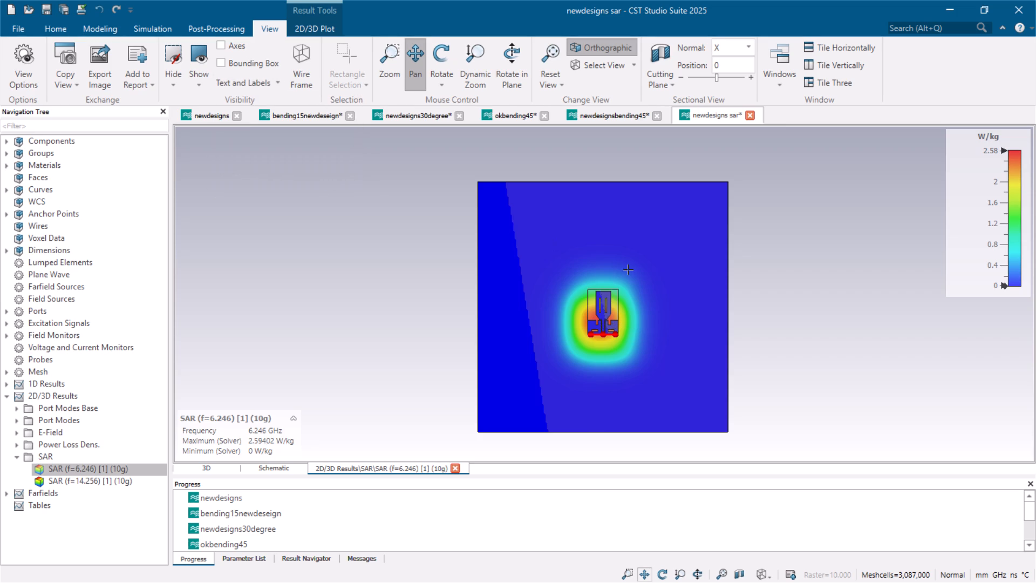
scroll(628, 270, "up", 2, "ctrl")
scroll(628, 270, "down", 3, "ctrl")
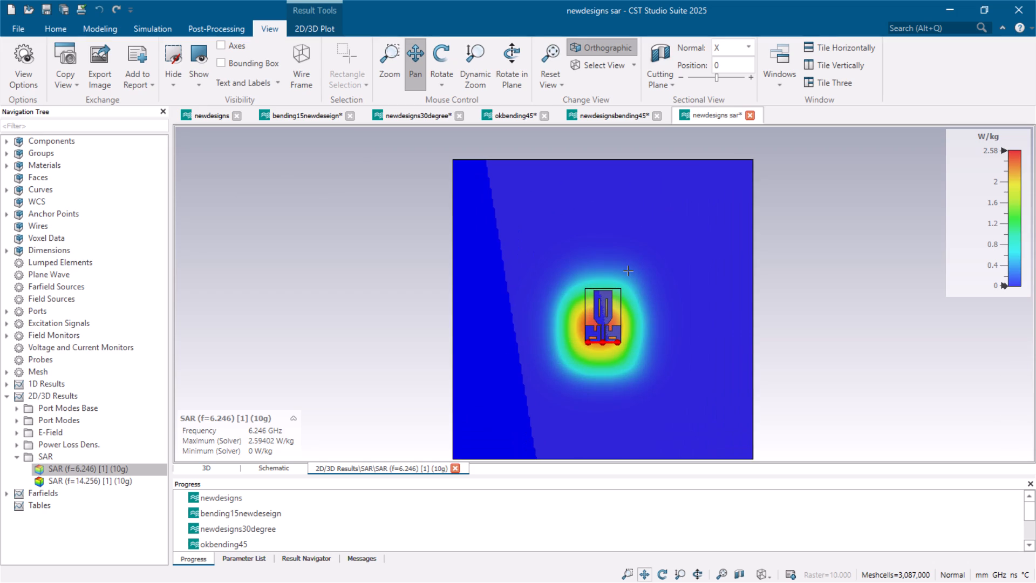
scroll(628, 270, "up", 1, "ctrl")
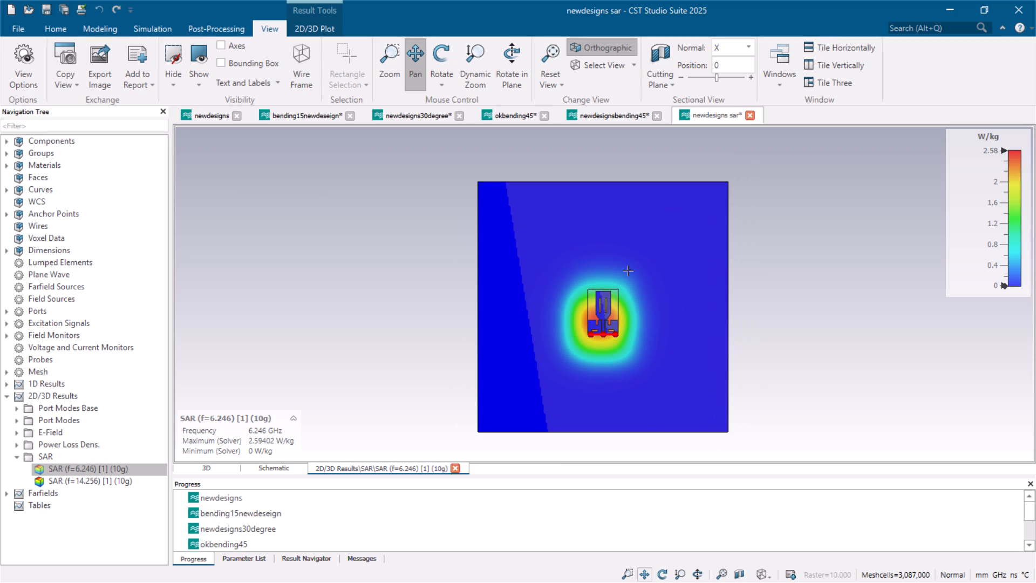
Open the print preview of the 6.246 GHz SAR plot and examine the page at 95% zoom.
left_click(26, 27)
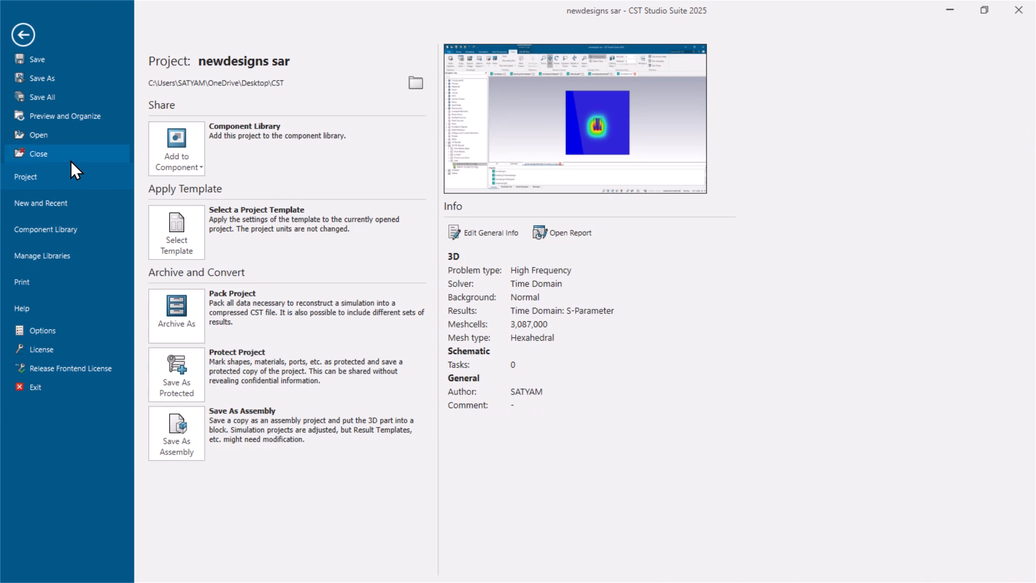
left_click(32, 273)
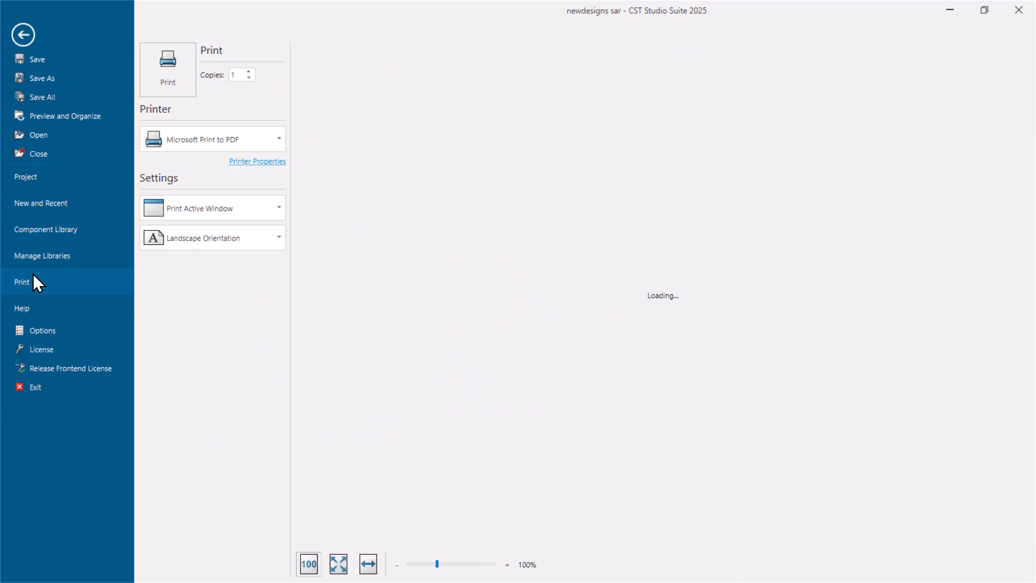
left_click_drag(569, 293, 564, 253)
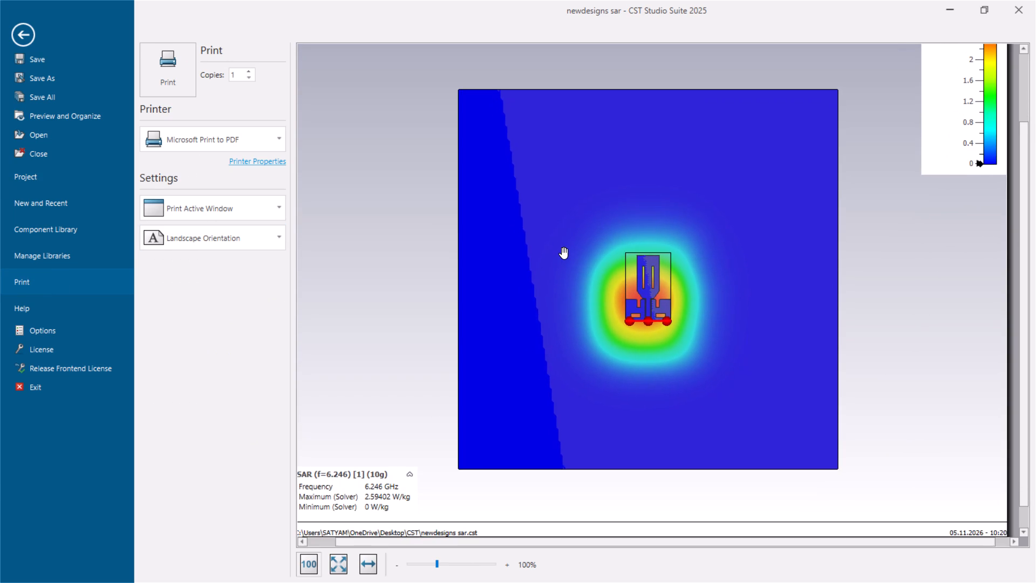
left_click(433, 562)
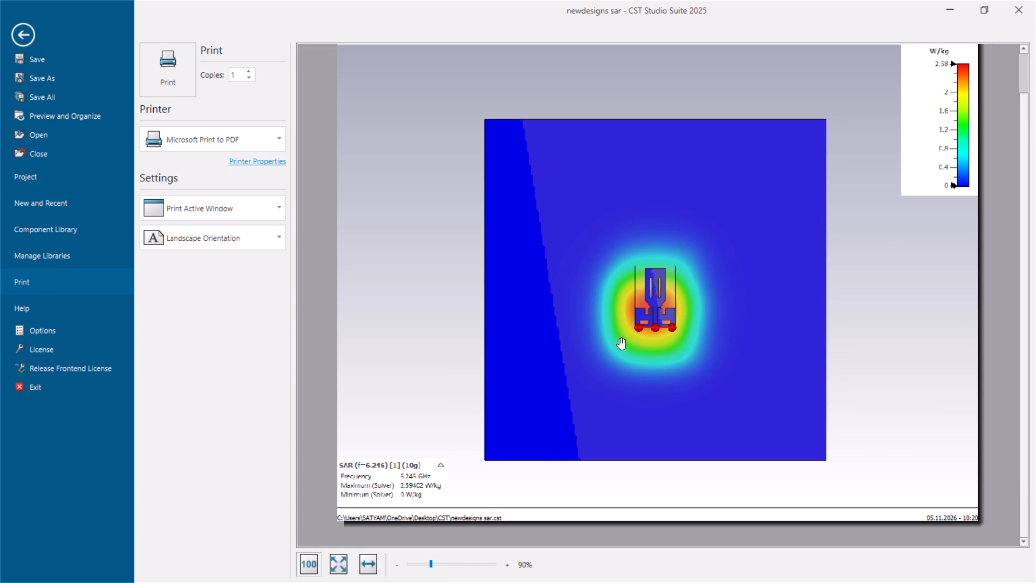
left_click_drag(622, 344, 603, 369)
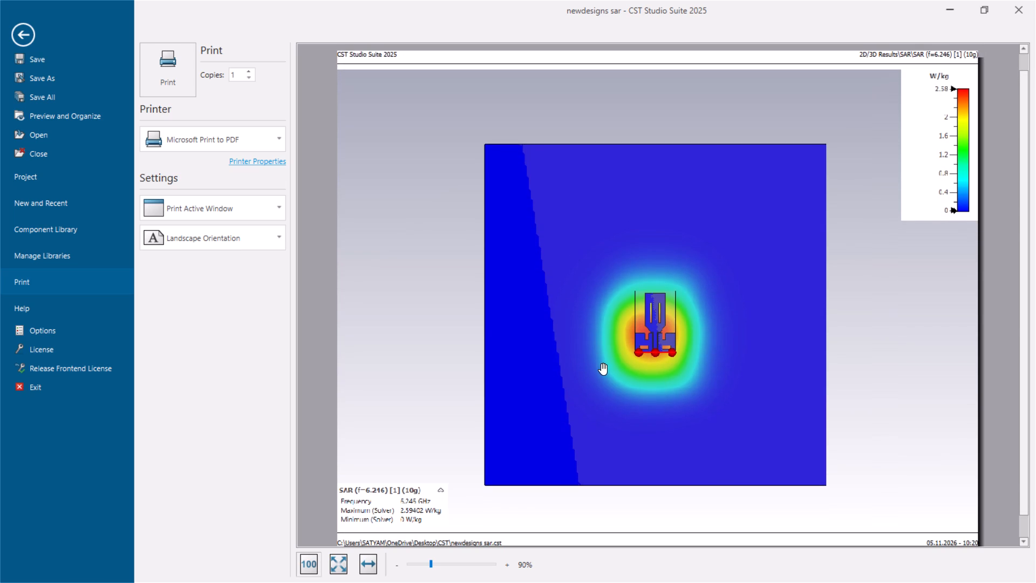
left_click(433, 561)
left_click(509, 563)
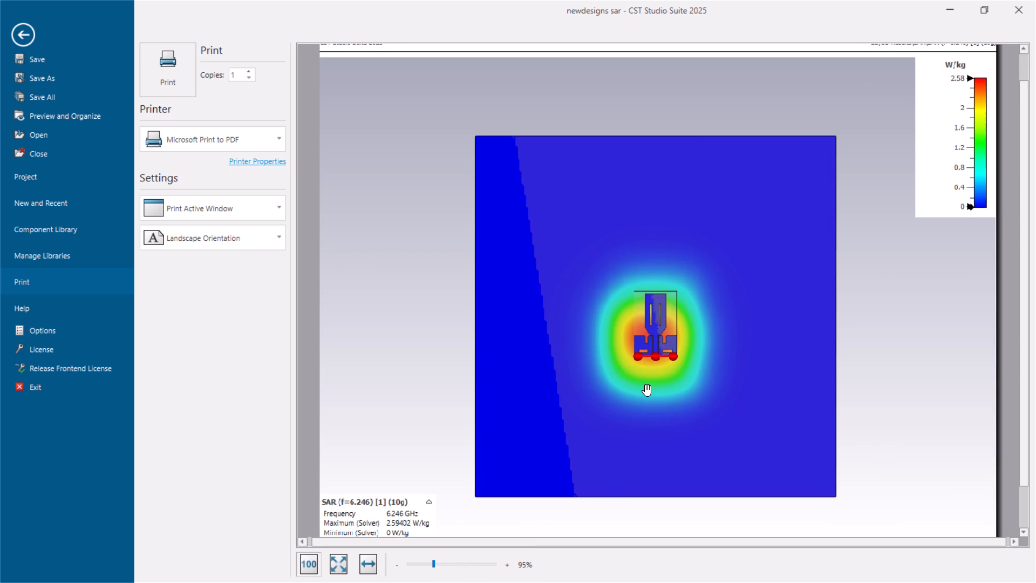
left_click(647, 390)
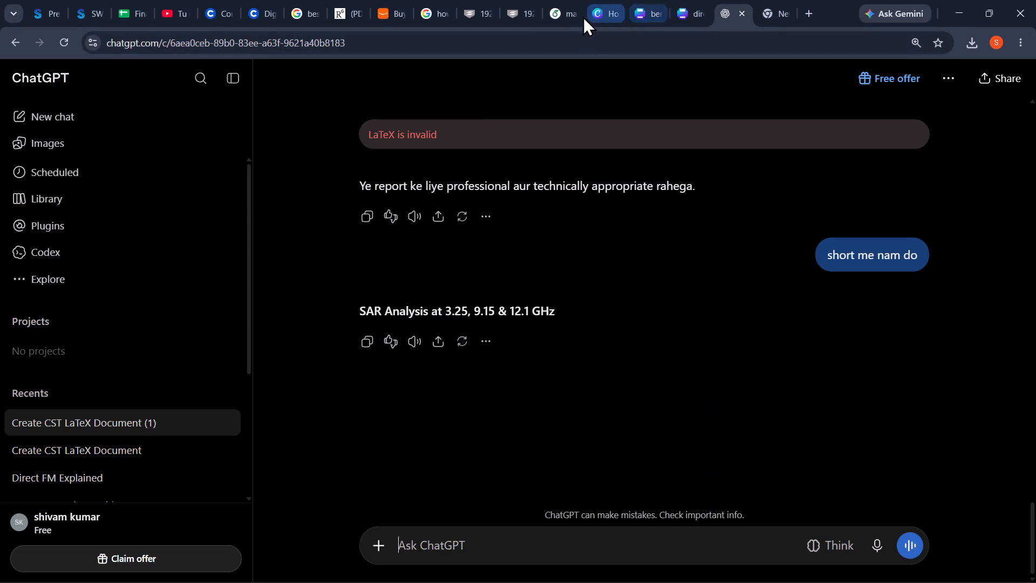
left_click(648, 5)
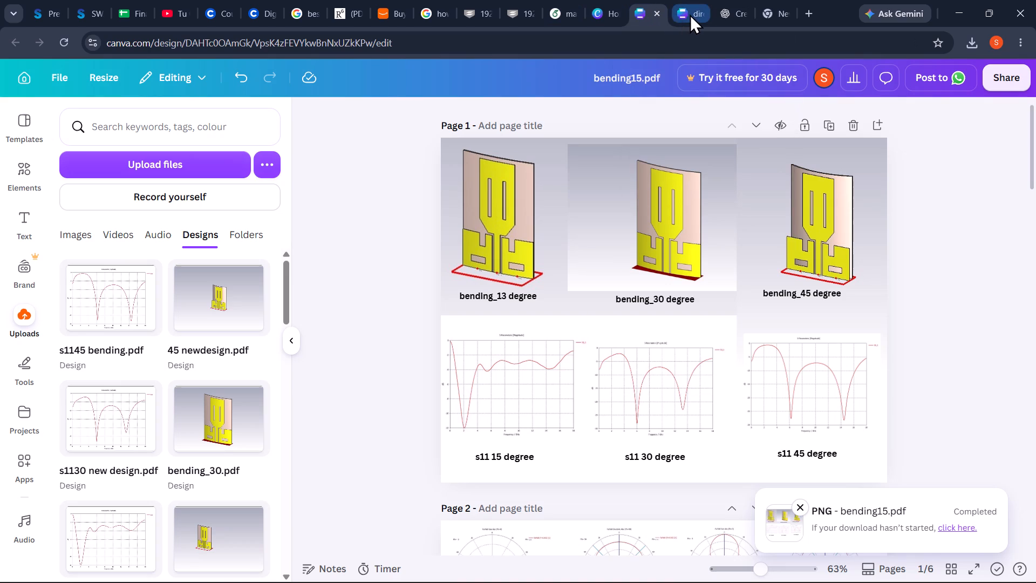
left_click(690, 14)
left_click(653, 3)
scroll(635, 310, "down", 8)
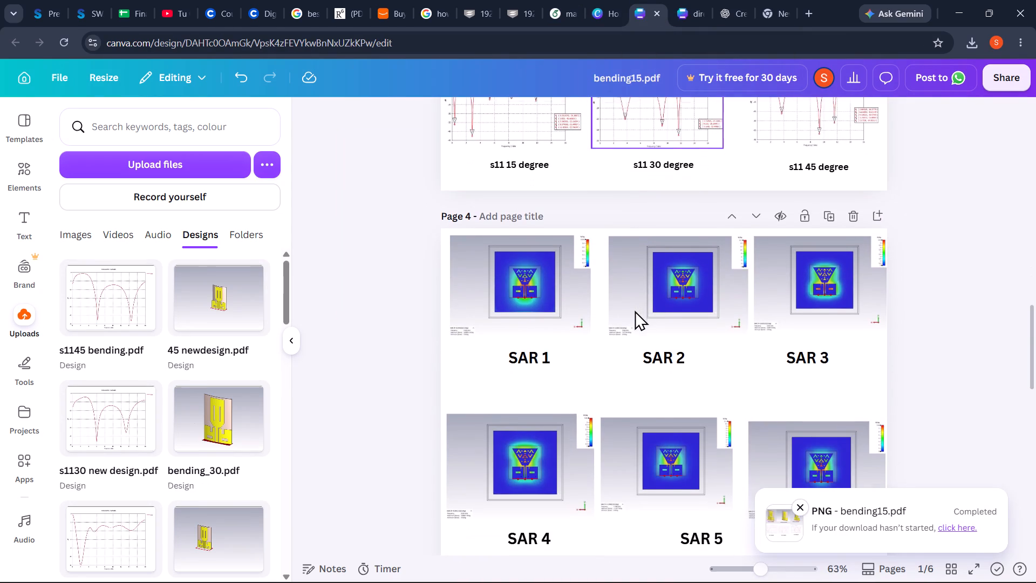
scroll(635, 310, "down", 2)
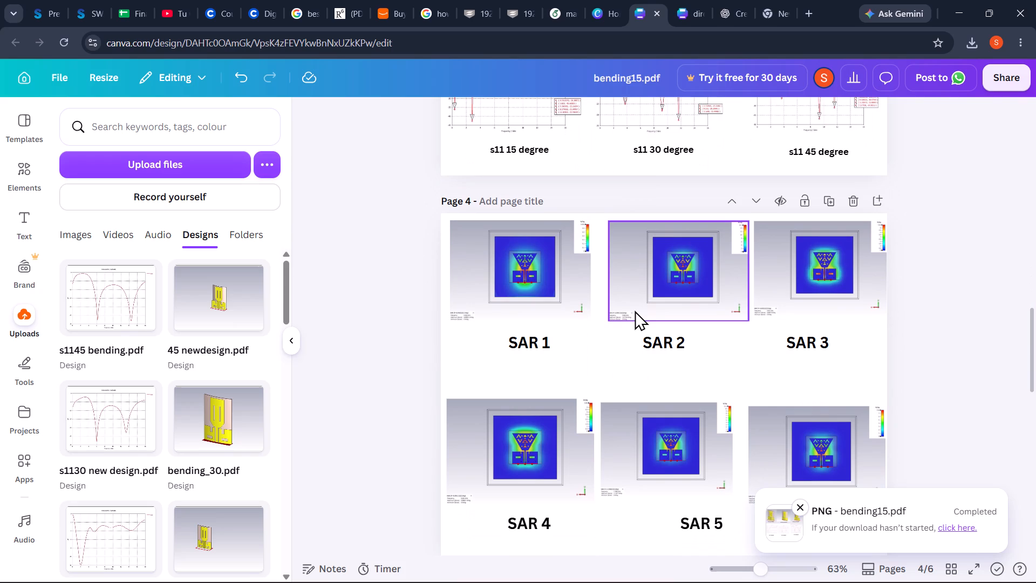
scroll(635, 310, "down", 12)
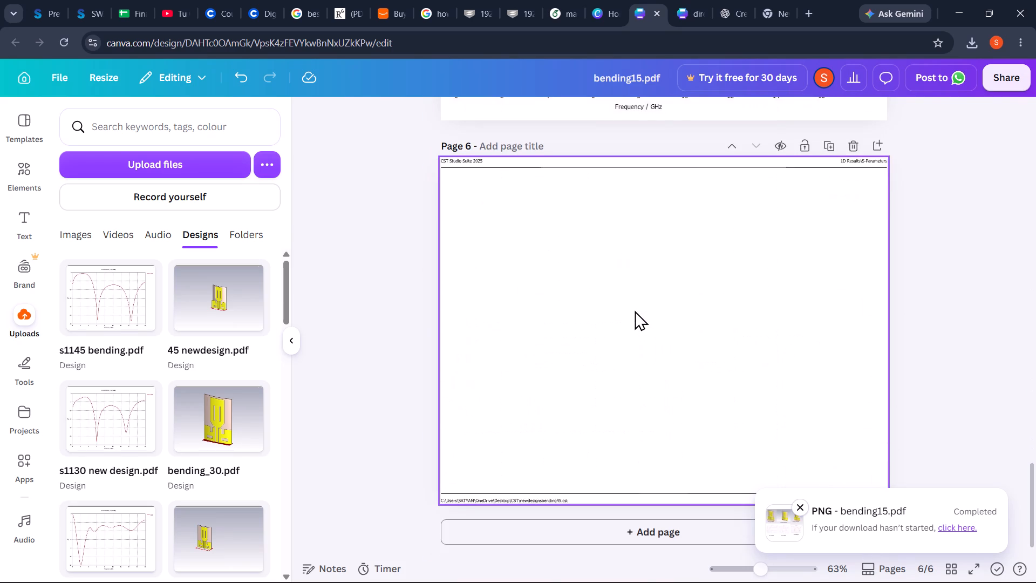
Switch to CST Studio Suite and print the 6.246 GHz SAR plot to a Desktop PDF named "sar1 at 6.246 GHz".
left_click(195, 166)
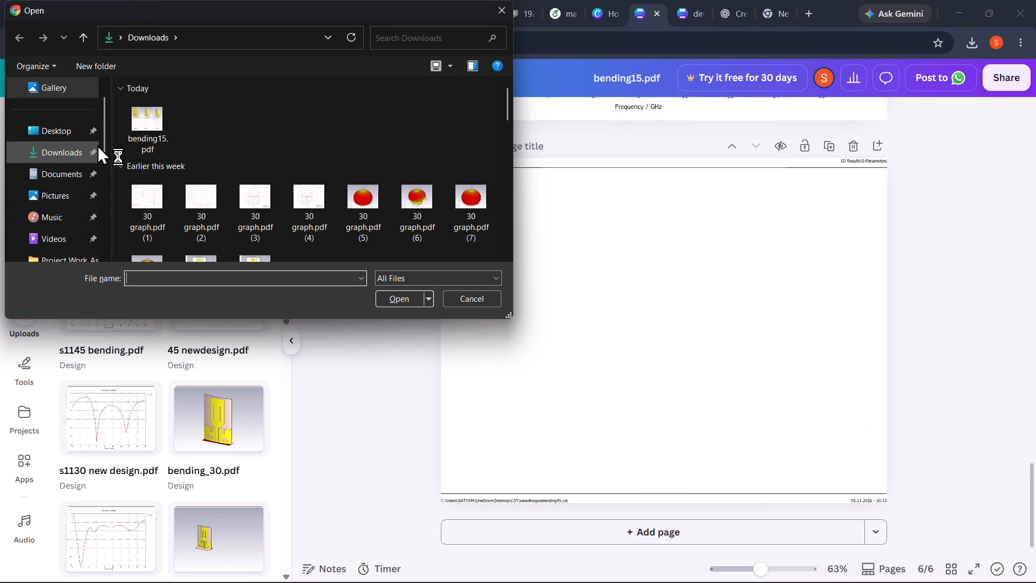
key("alt+Tab")
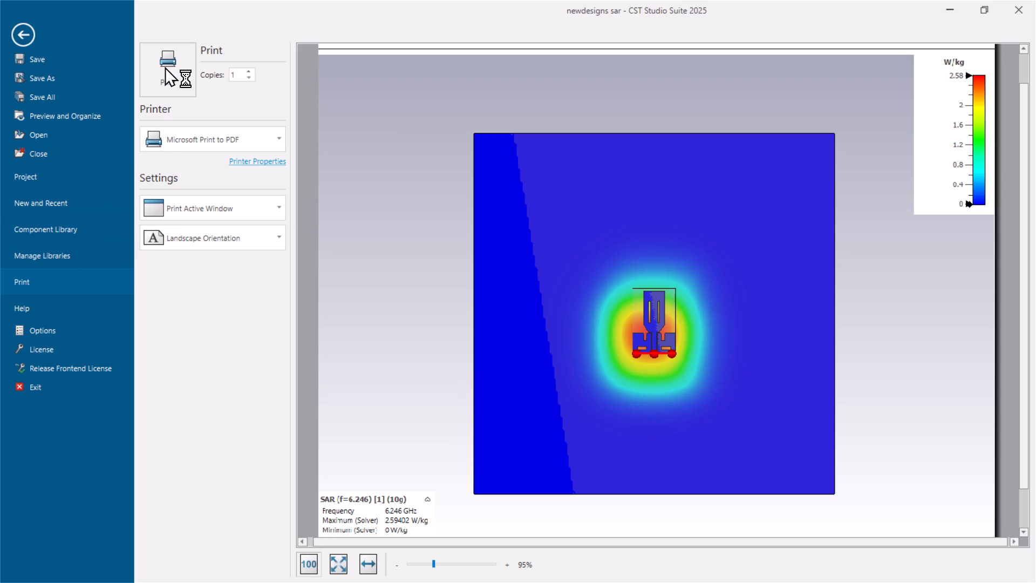
left_click(165, 66)
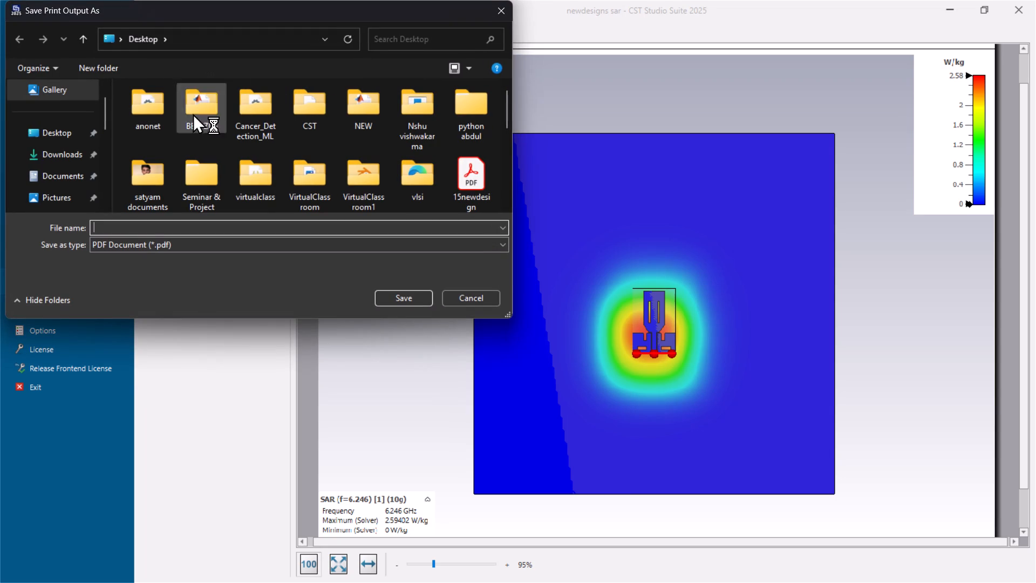
type("sar")
key("space")
type("at")
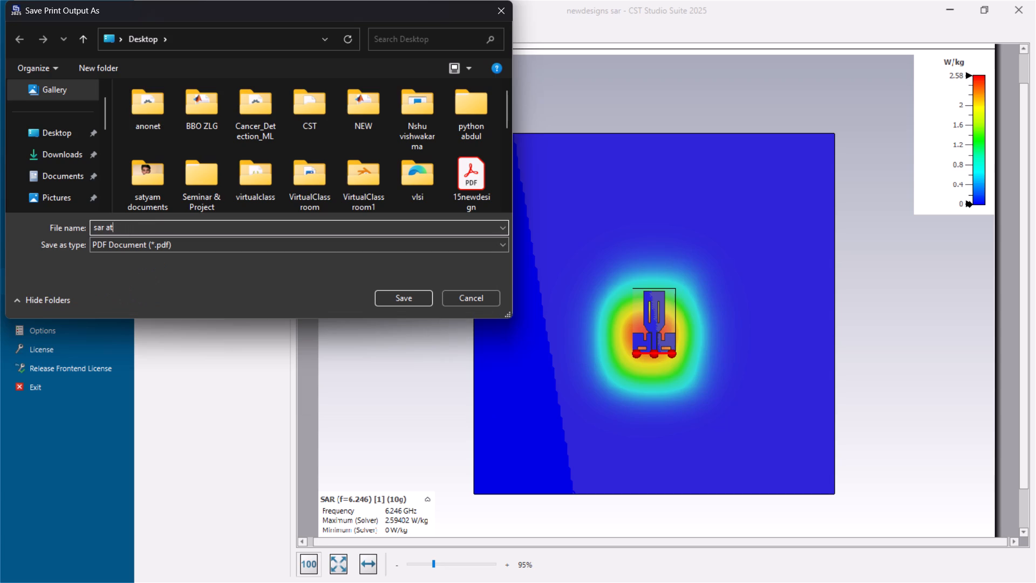
key("space")
key("BackSpace")
key("BackSpace")
key("BackSpace")
key("BackSpace")
key("BackSpace")
key("BackSpace")
key("BackSpace")
type("sar1 at")
key("space")
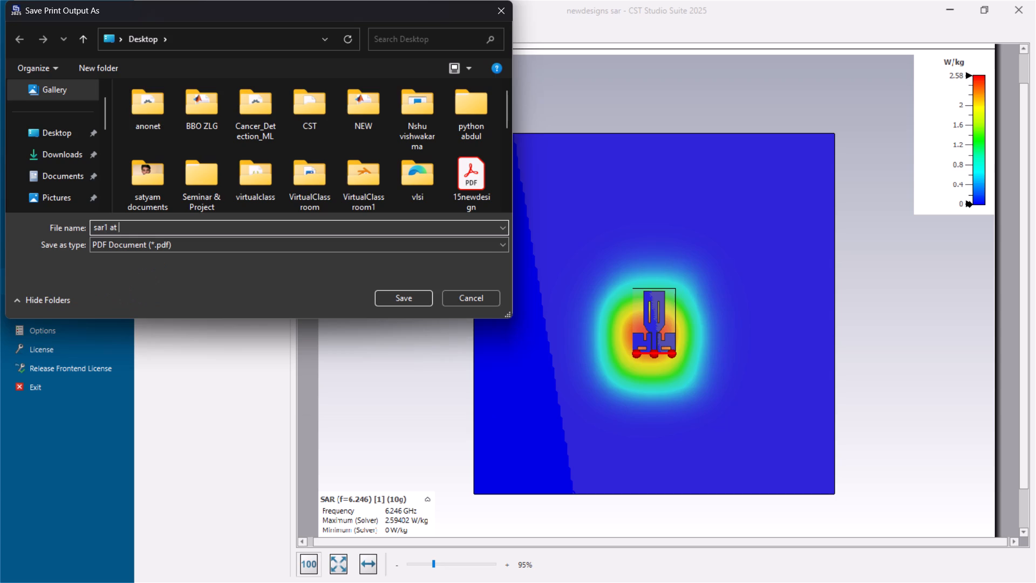
type("6.")
key("2")
type("46")
key("space")
key("shift+g")
key("shift+h")
key("z")
key("Return")
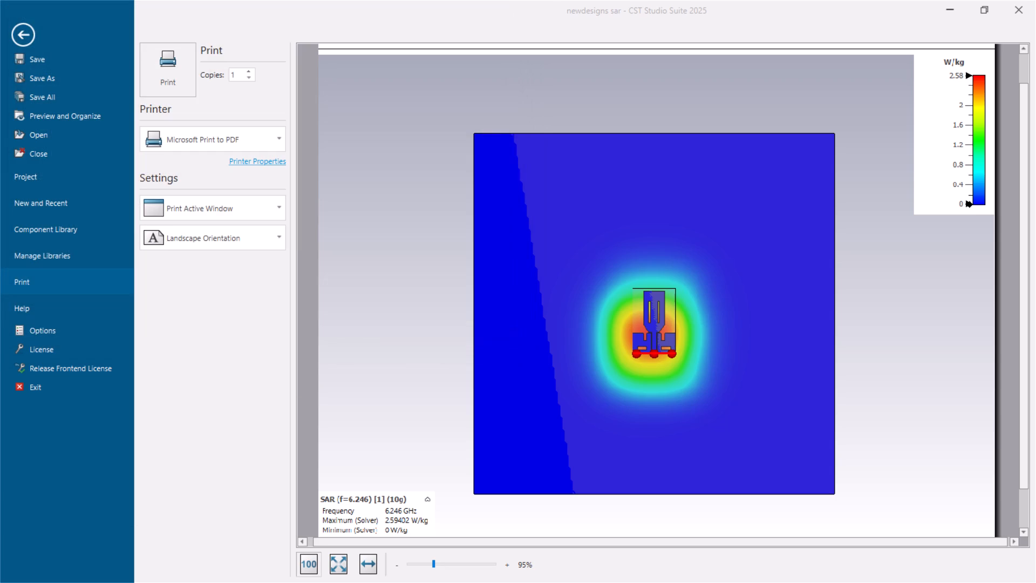
Display the SAR (f=14.256) [1] (10g) result and print it to a Desktop PDF named "SAR at 14.256 GHz".
left_click(24, 31)
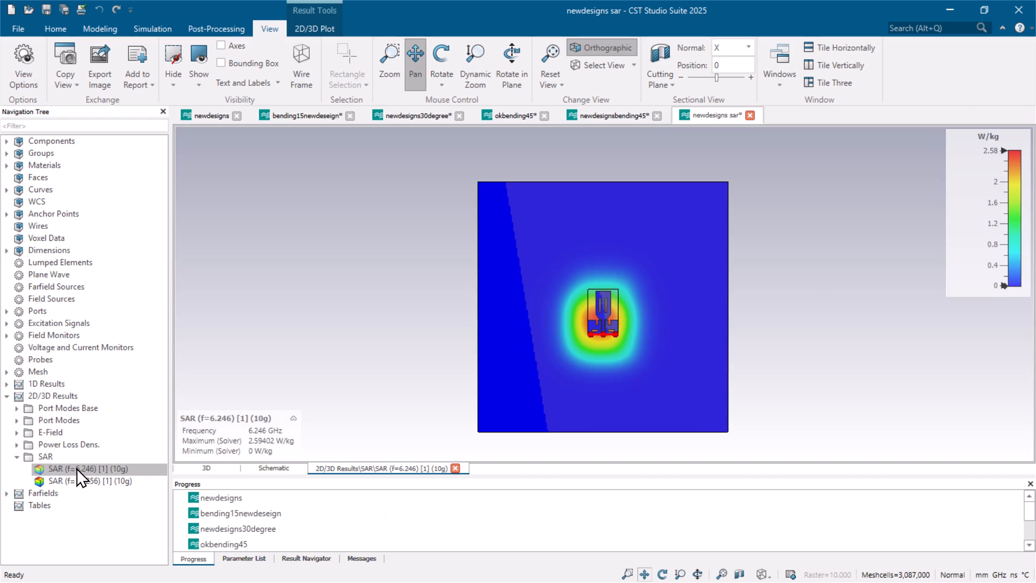
left_click(86, 482)
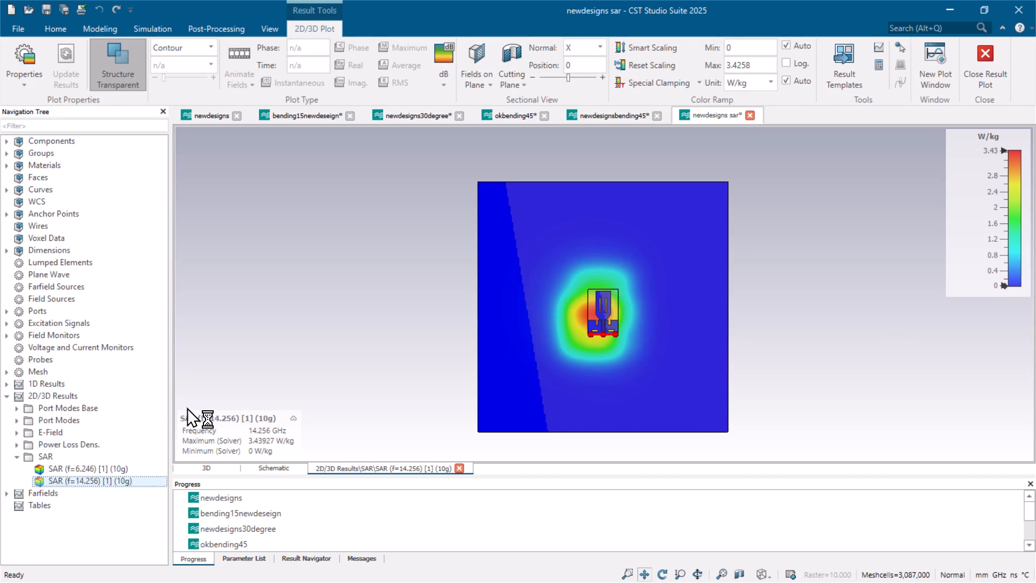
left_click(15, 27)
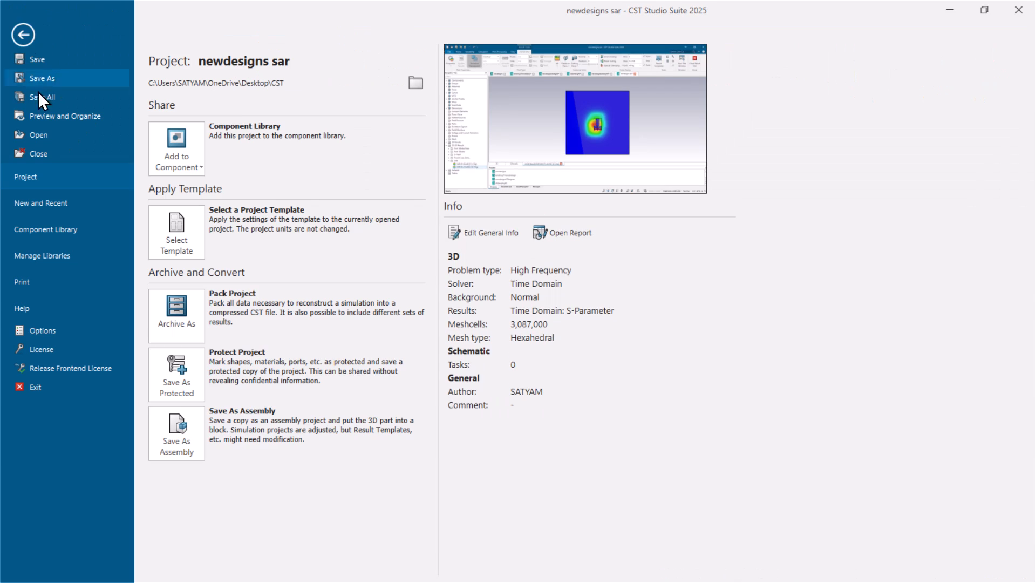
left_click(66, 281)
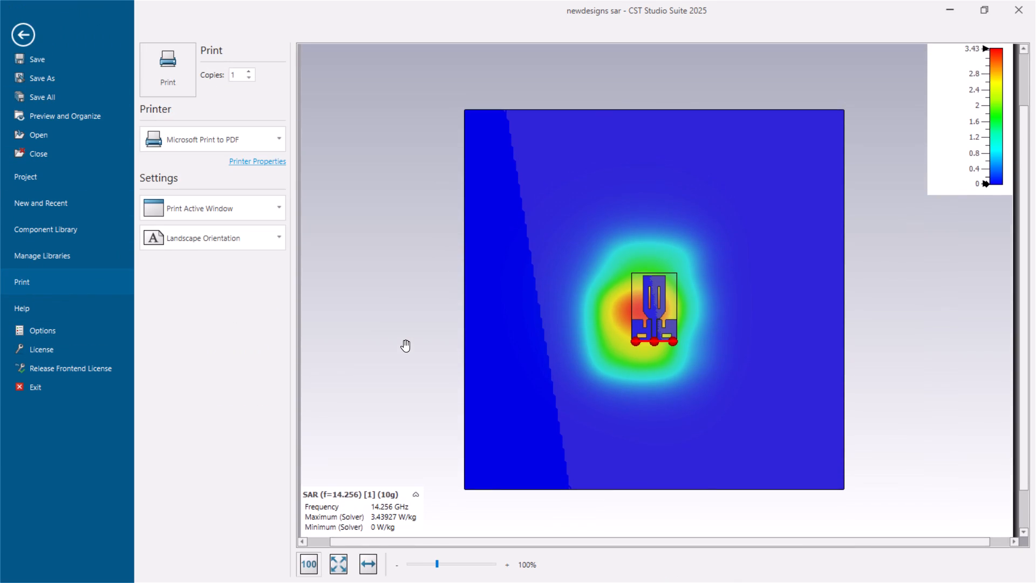
left_click(522, 343)
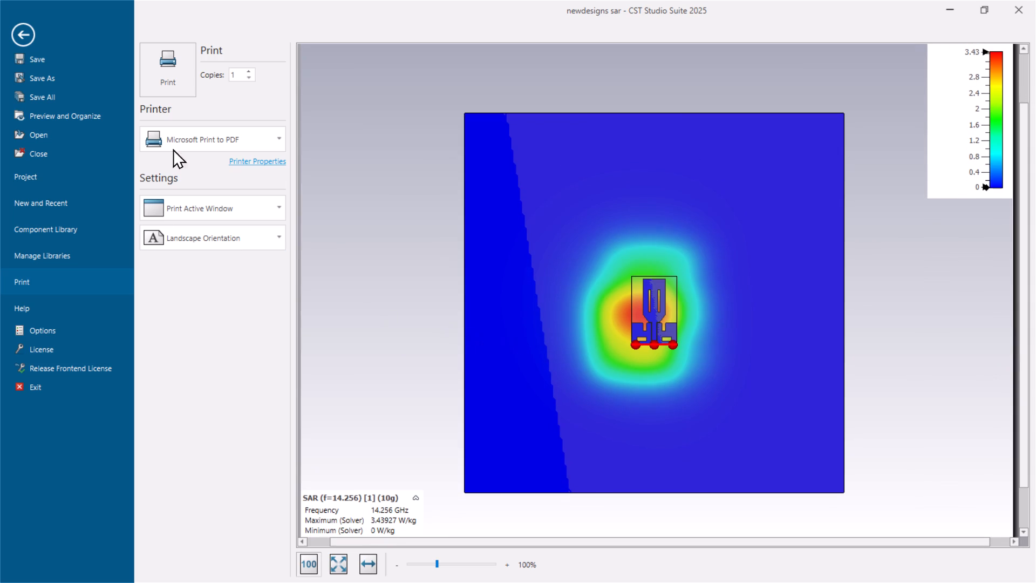
left_click(171, 78)
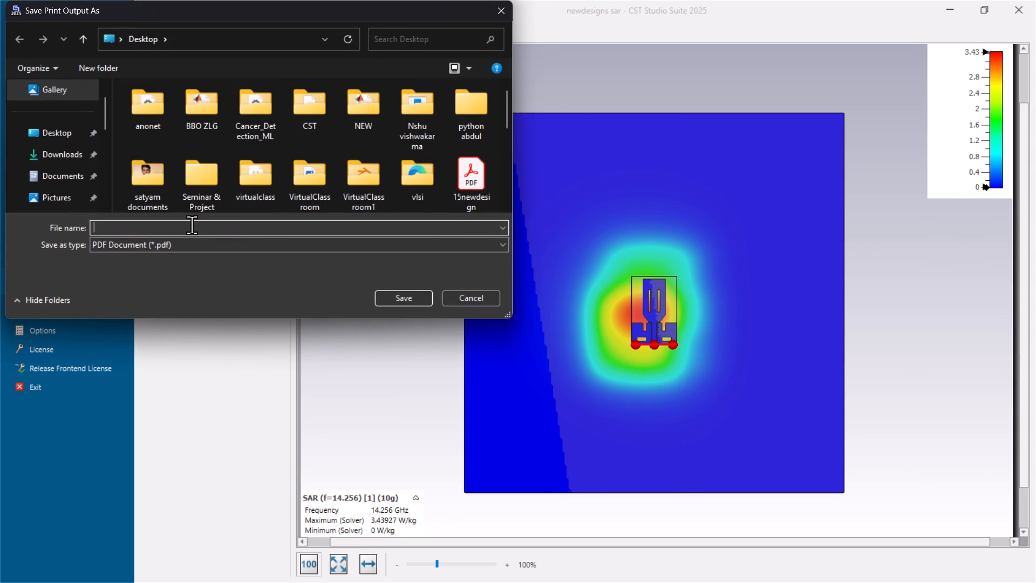
type("SAR at")
key("space")
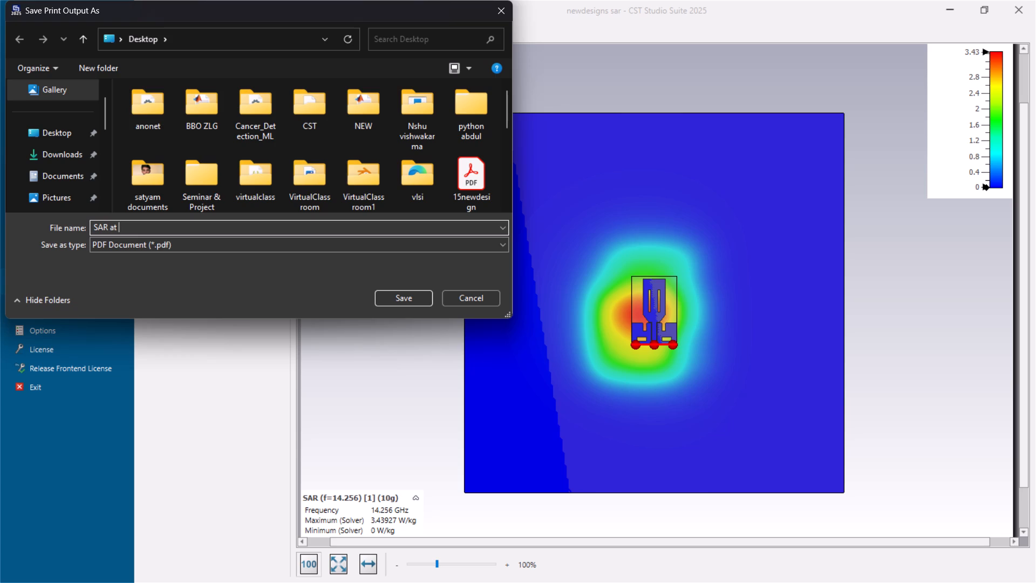
type("14.")
type("256 GHz")
key("Return")
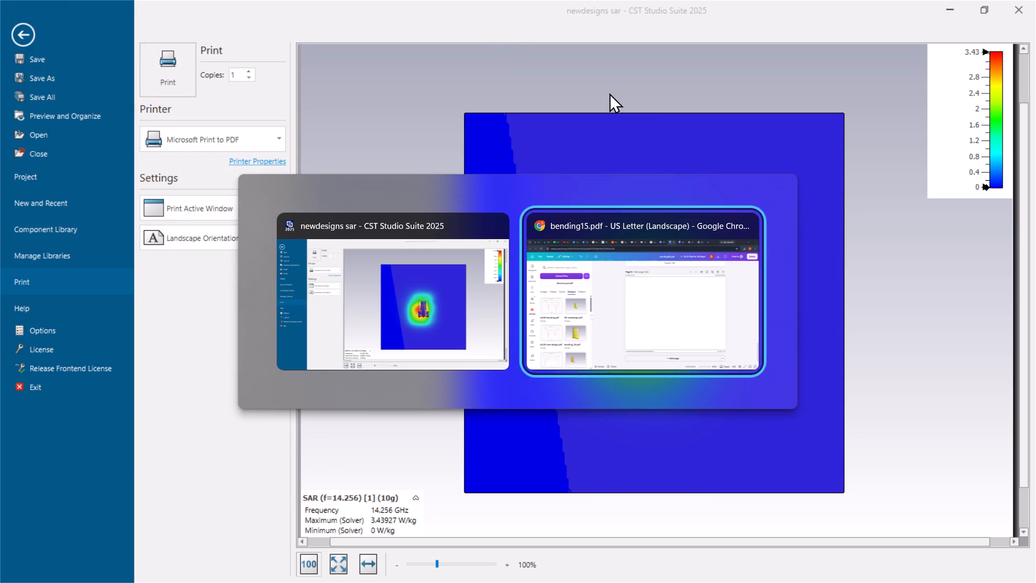
Return to the bending15.pdf design in Canva and upload "sar1 at 6.246 GHz" from the Desktop.
left_click(496, 9)
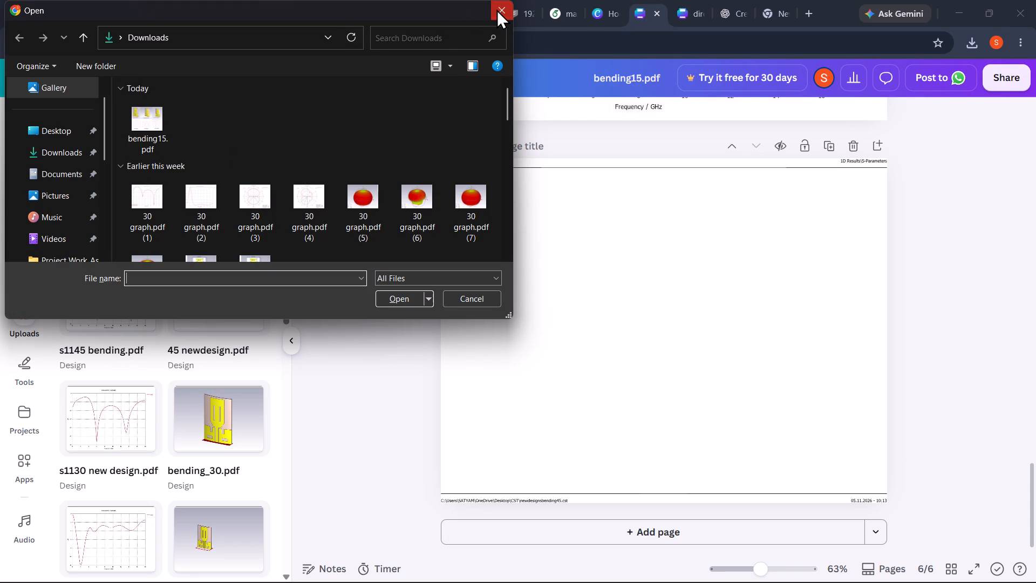
left_click(186, 175)
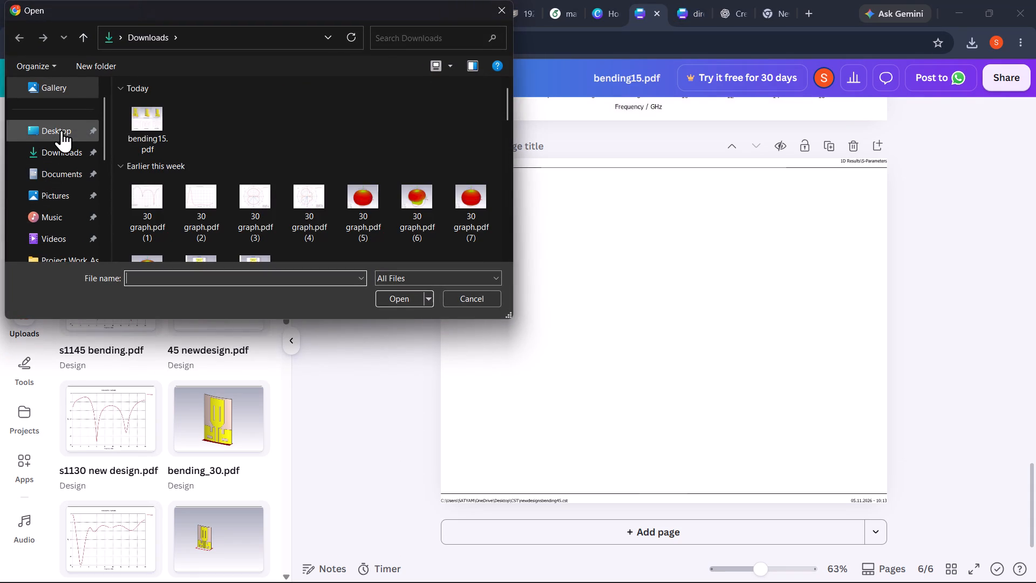
left_click(62, 130)
scroll(304, 177, "down", 2)
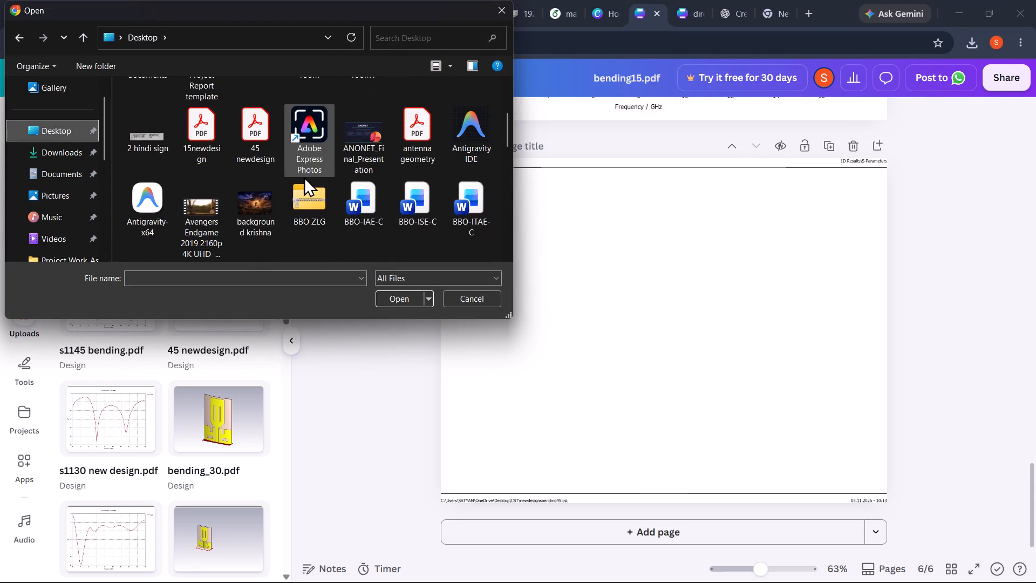
scroll(304, 177, "down", 3)
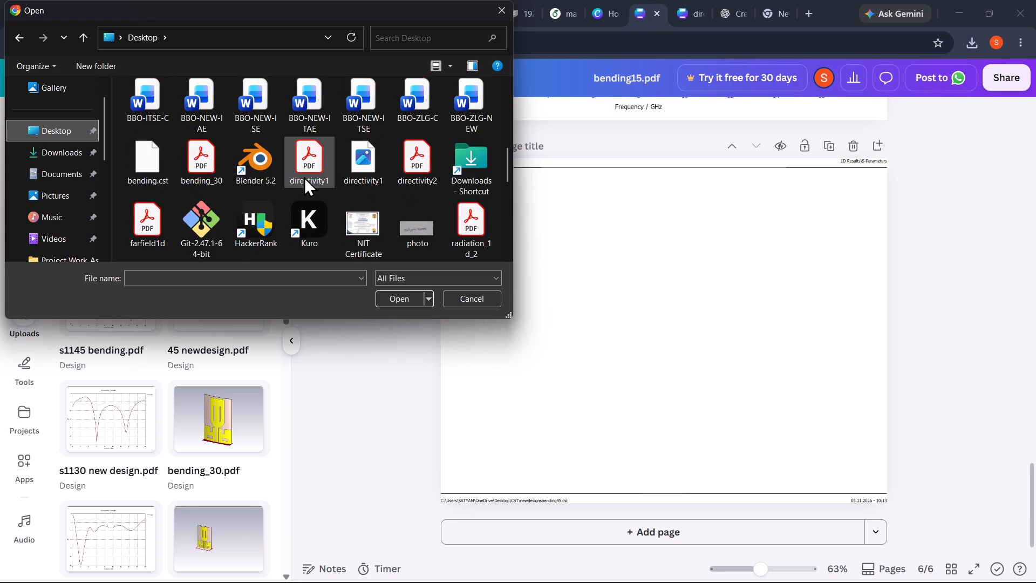
scroll(304, 177, "down", 1)
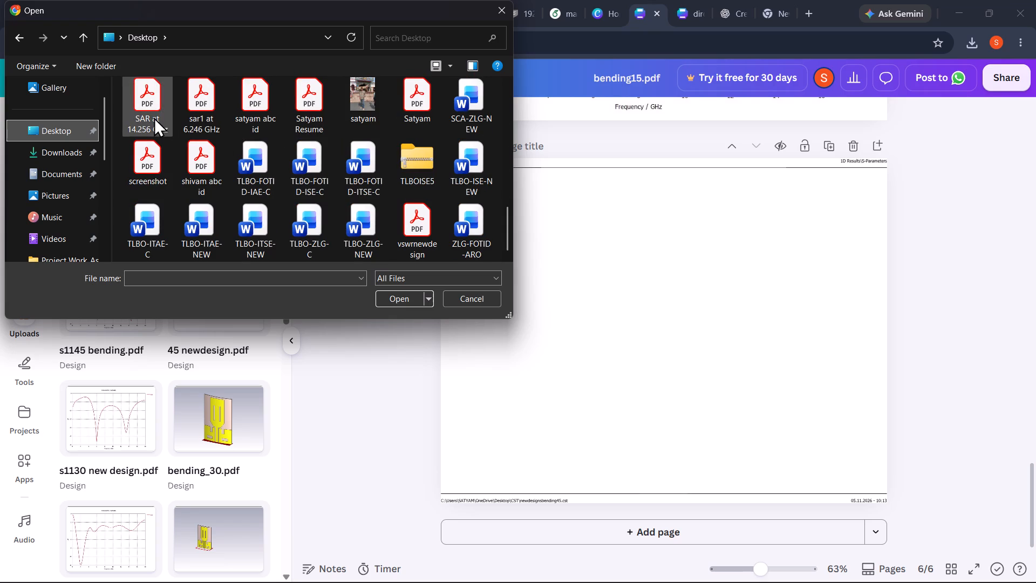
left_click(220, 113)
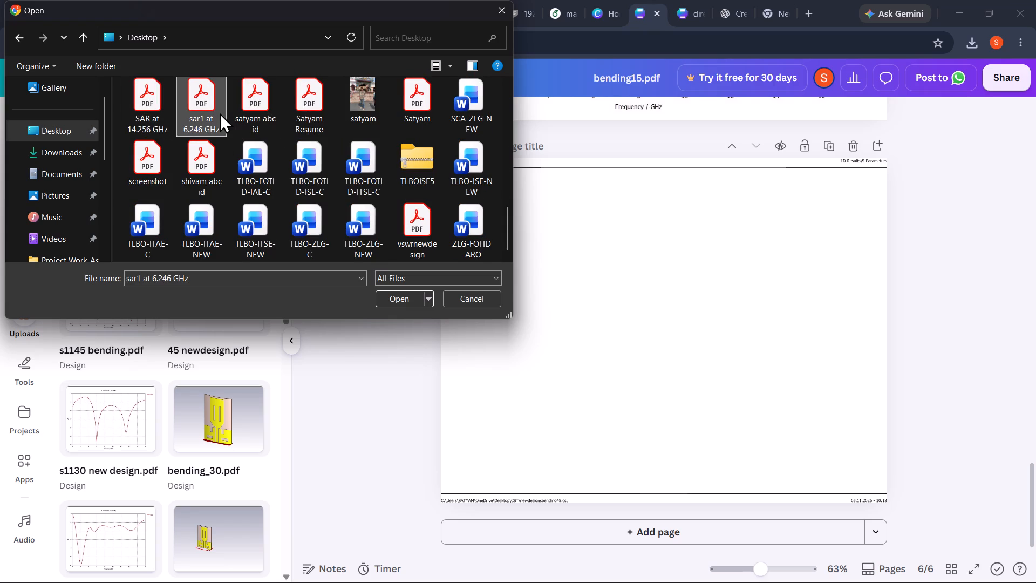
double_click(220, 113)
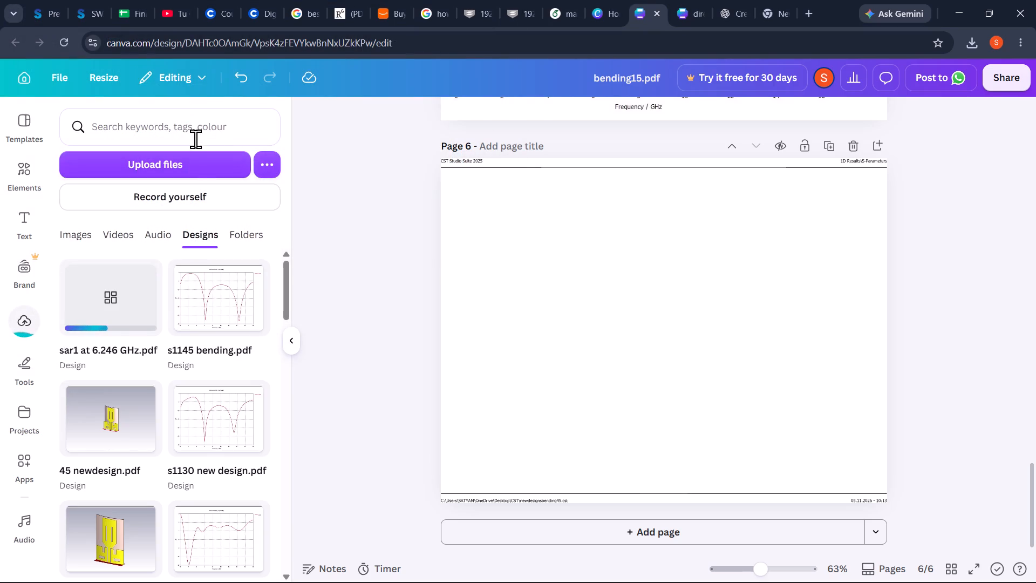
Upload the "SAR at 14.256 GHz" PDF from the Desktop to the Canva uploads.
left_click(184, 161)
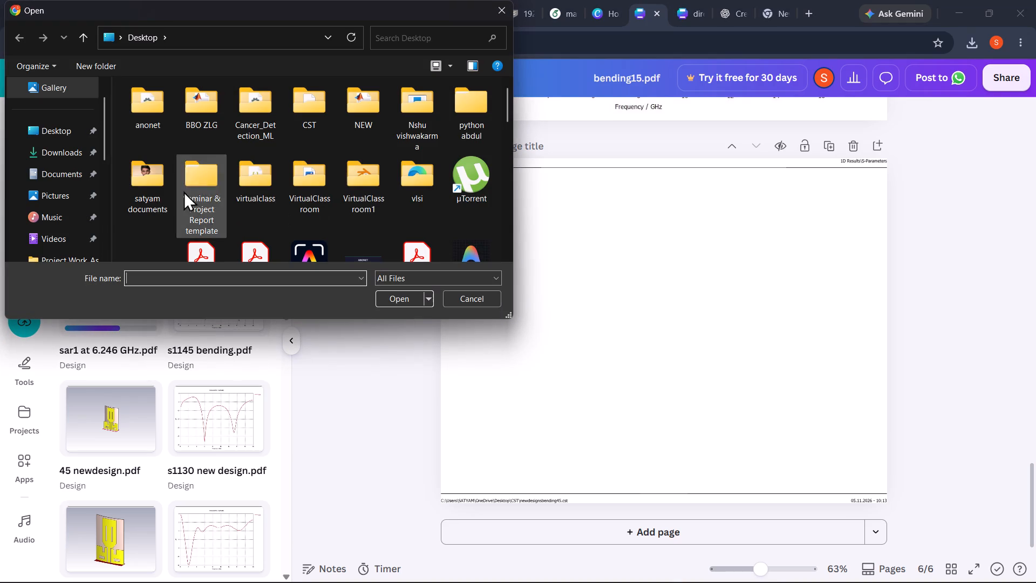
scroll(158, 199, "down", 2)
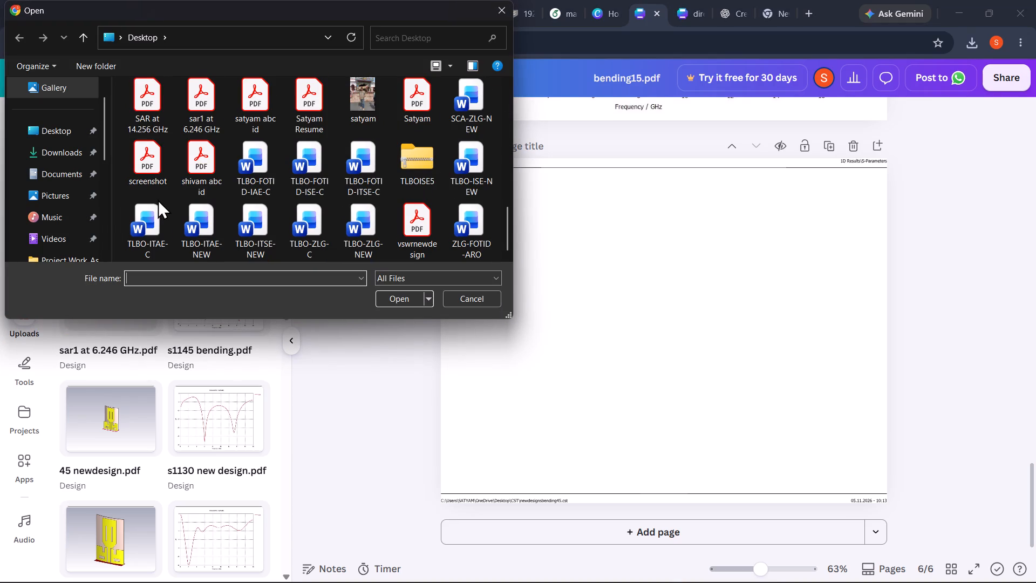
scroll(158, 199, "down", 1)
double_click(153, 87)
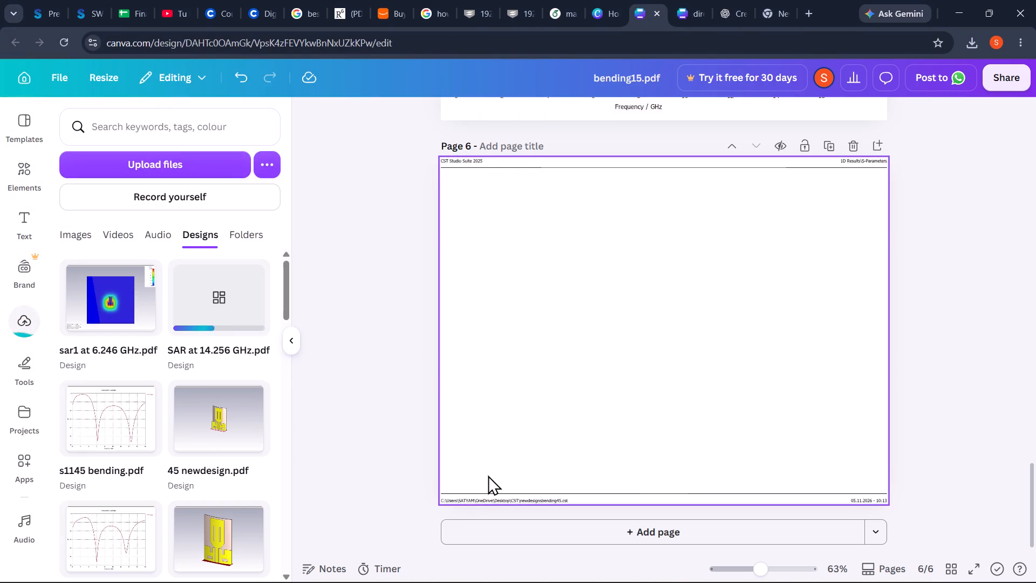
Place the uploaded sar1 at 6.246 GHz.pdf design on page 6 and add a blank page 7 after it.
left_click_drag(557, 499, 235, 578)
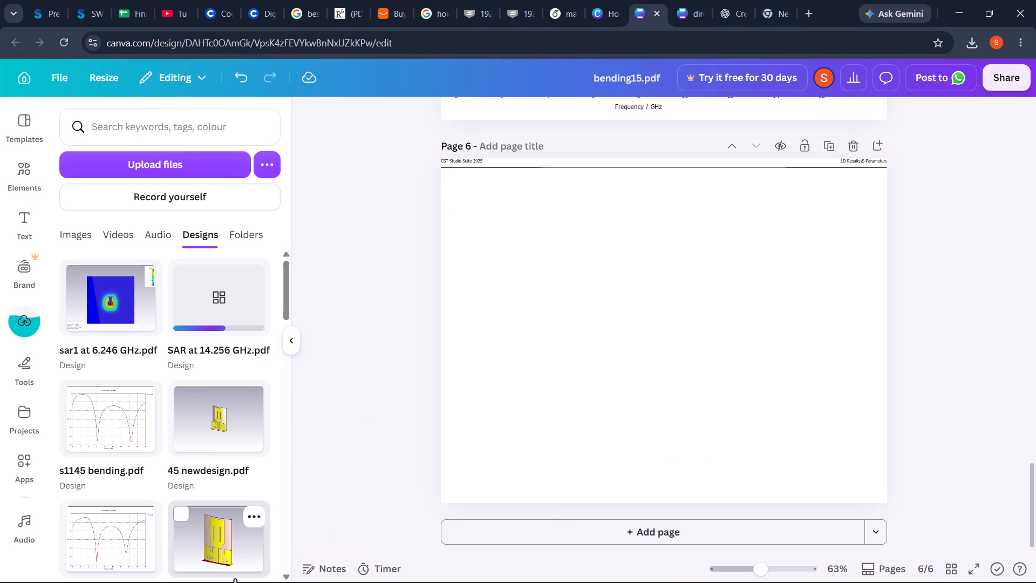
left_click(108, 301)
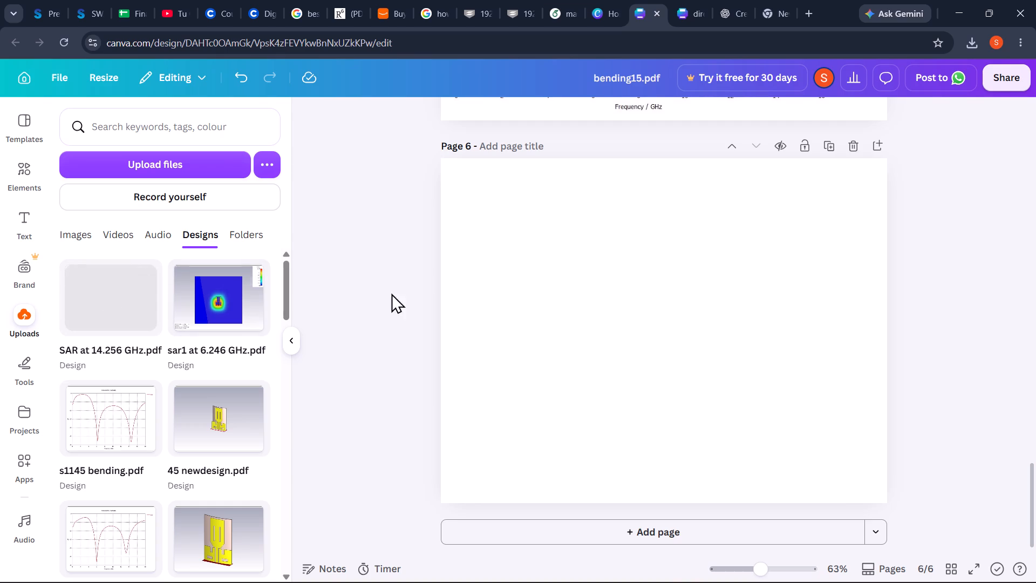
left_click_drag(878, 502, 507, 573)
left_click(616, 537)
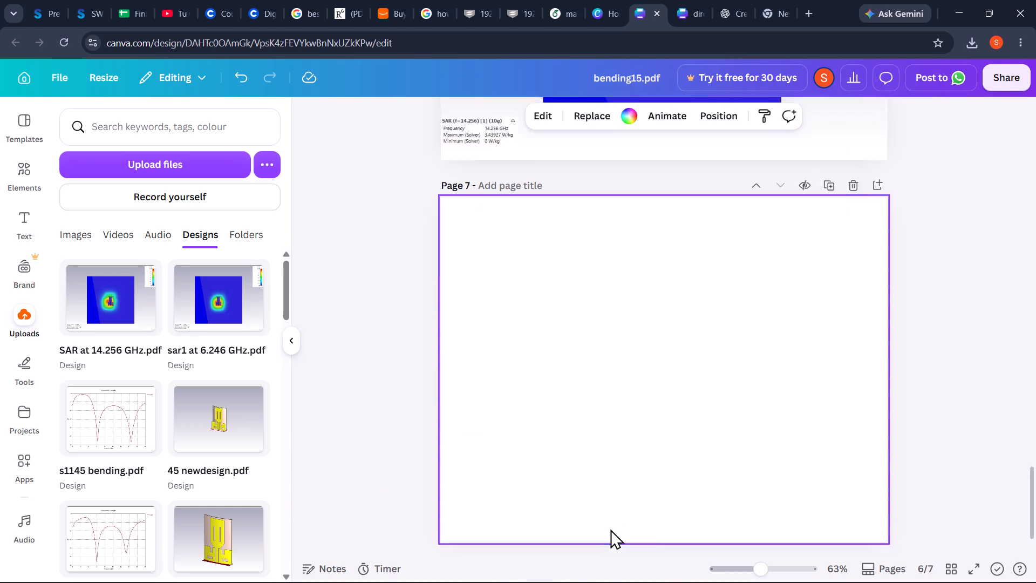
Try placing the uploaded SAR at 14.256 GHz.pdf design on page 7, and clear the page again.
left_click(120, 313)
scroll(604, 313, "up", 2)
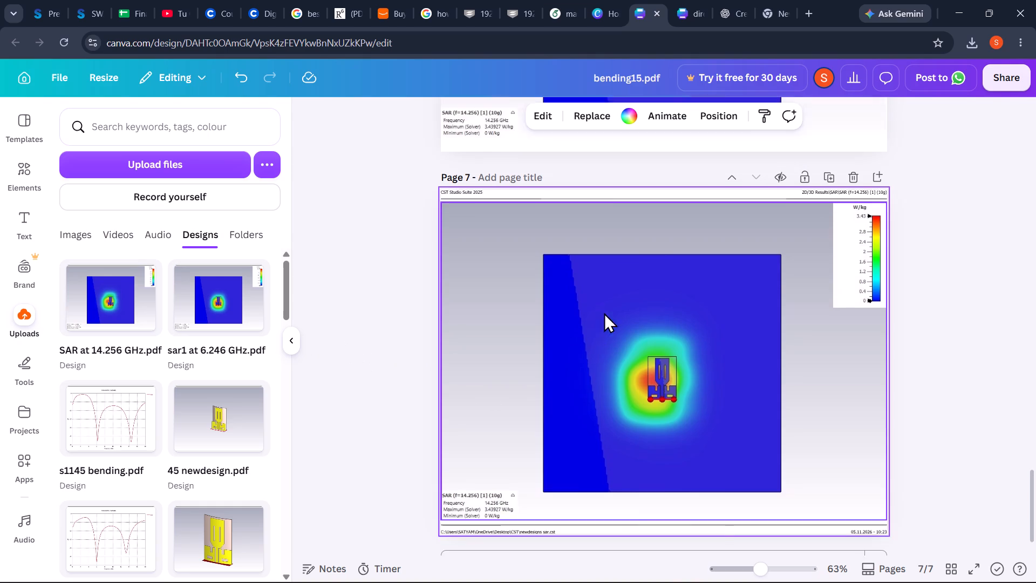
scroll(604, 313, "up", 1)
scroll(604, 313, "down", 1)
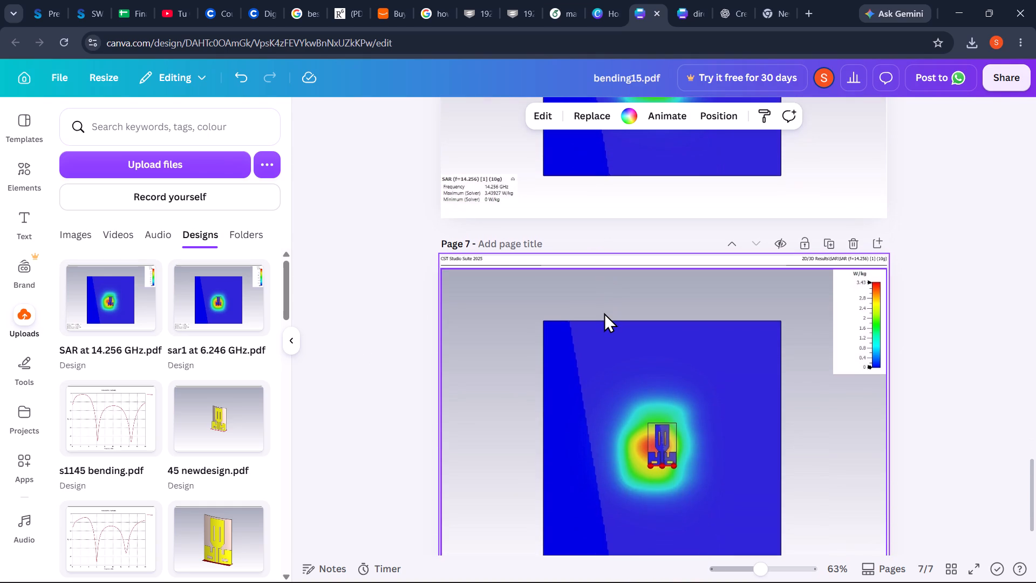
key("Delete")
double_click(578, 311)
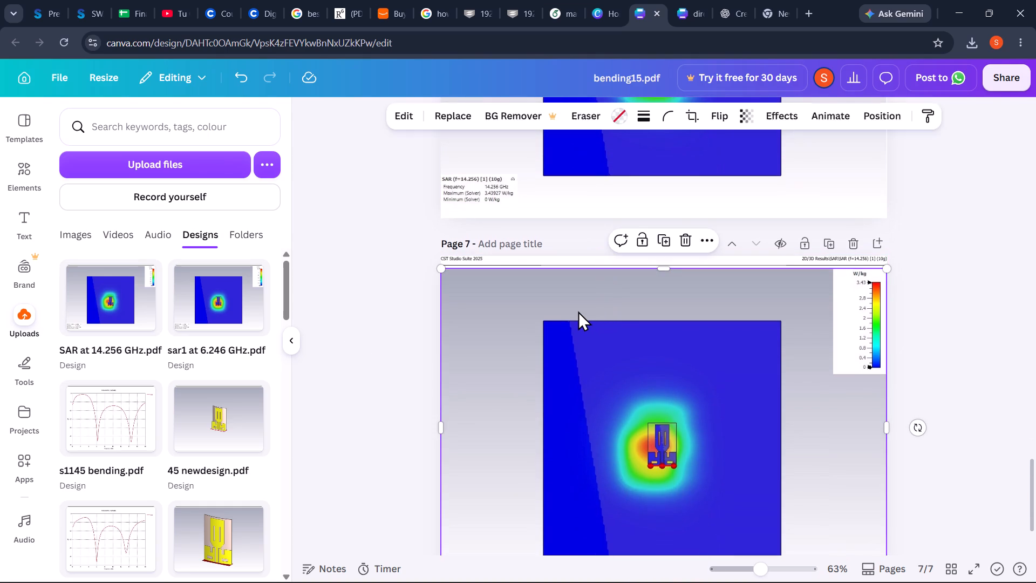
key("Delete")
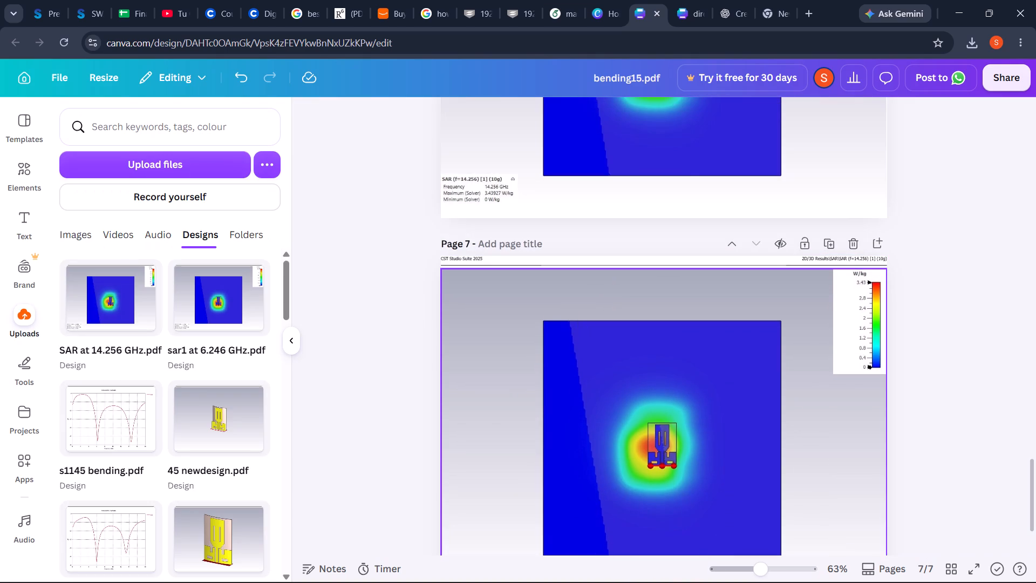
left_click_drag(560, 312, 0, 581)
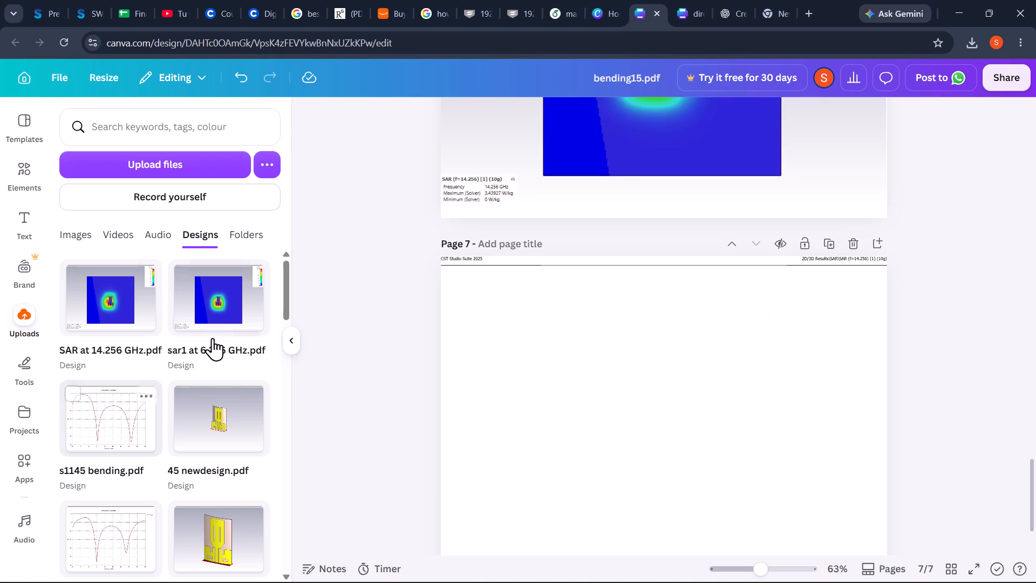
Place the uploaded sar1 at 6.246 GHz.pdf design on the blank page 7.
left_click(216, 303)
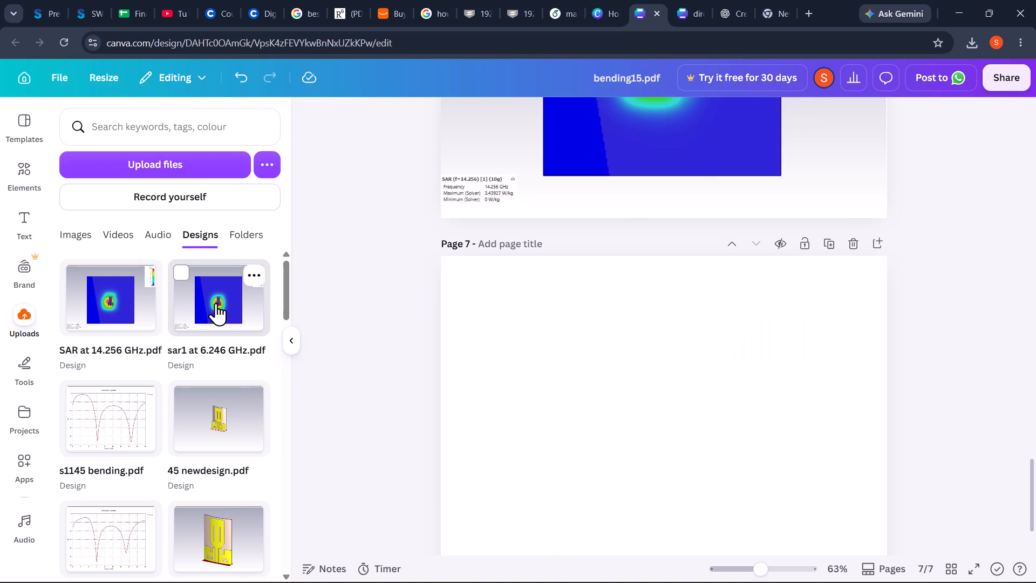
scroll(629, 255, "up", 1)
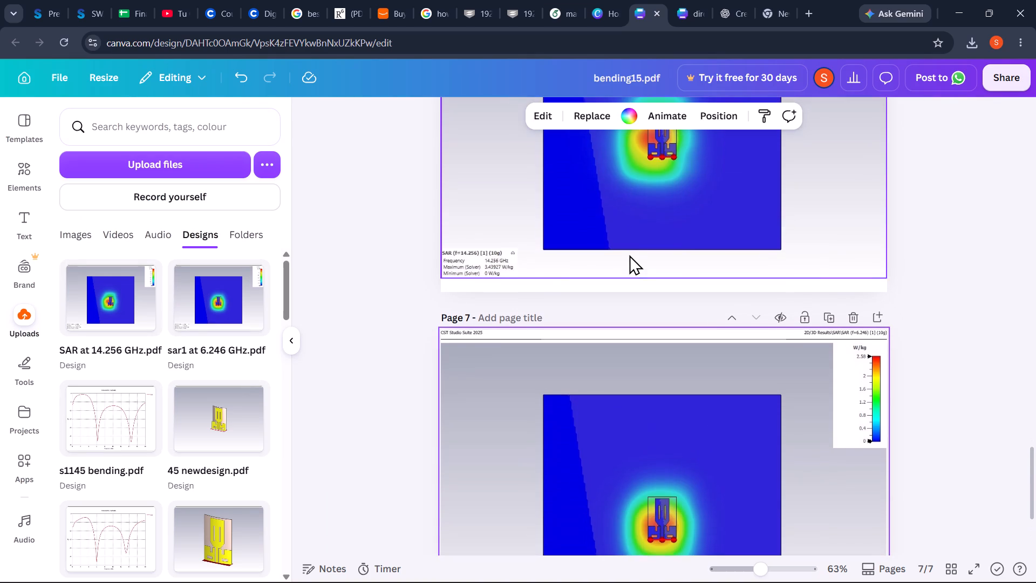
scroll(629, 255, "up", 1)
Remove the CST Studio Suite header strip above the 14.256 GHz SAR figure on page 6.
double_click(745, 225)
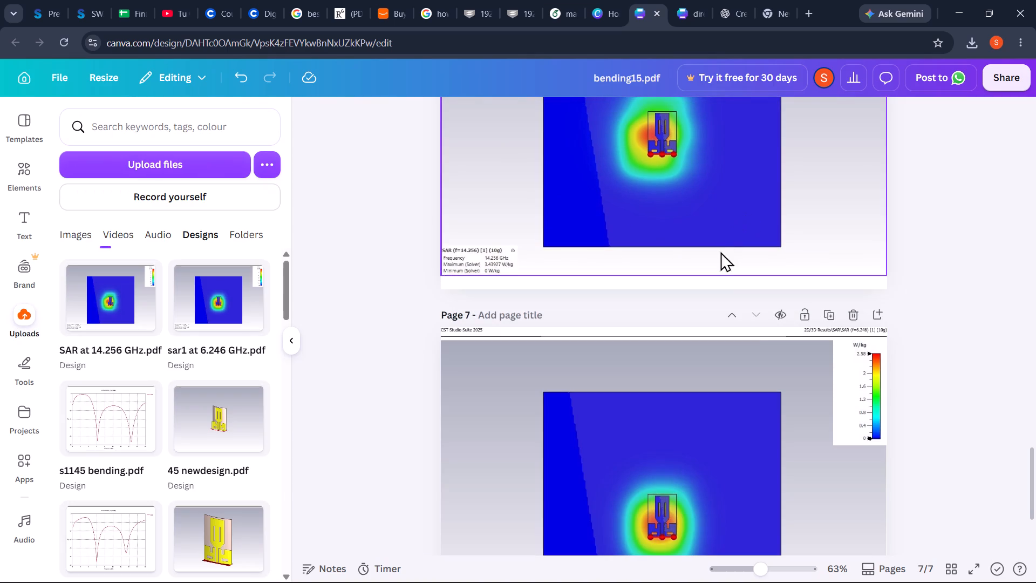
scroll(753, 338, "up", 3)
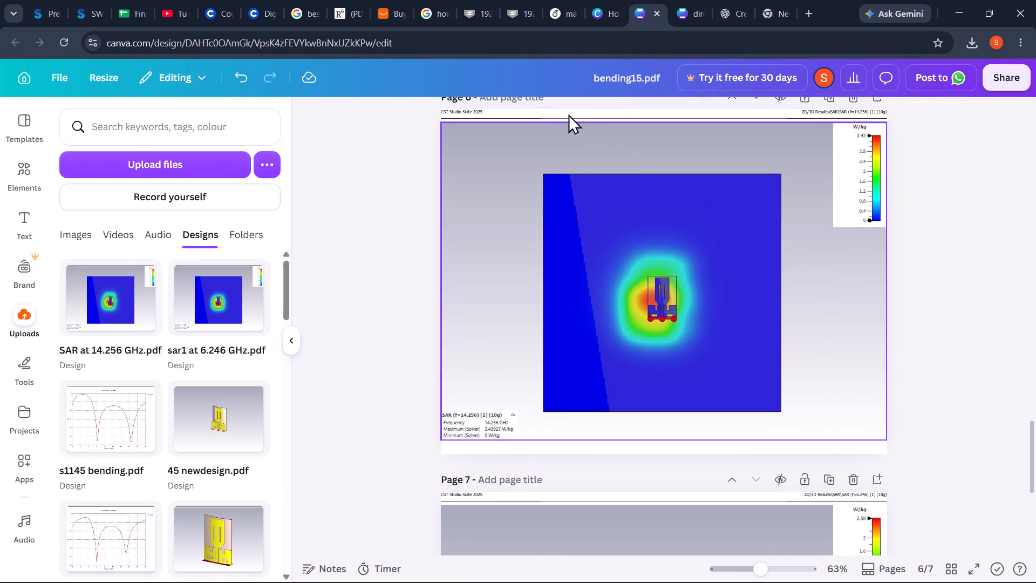
left_click_drag(565, 110, 0, 245)
Shrink the 14.256 GHz SAR figure on page 6 to about half the page width and move it to the lower middle.
left_click(546, 280)
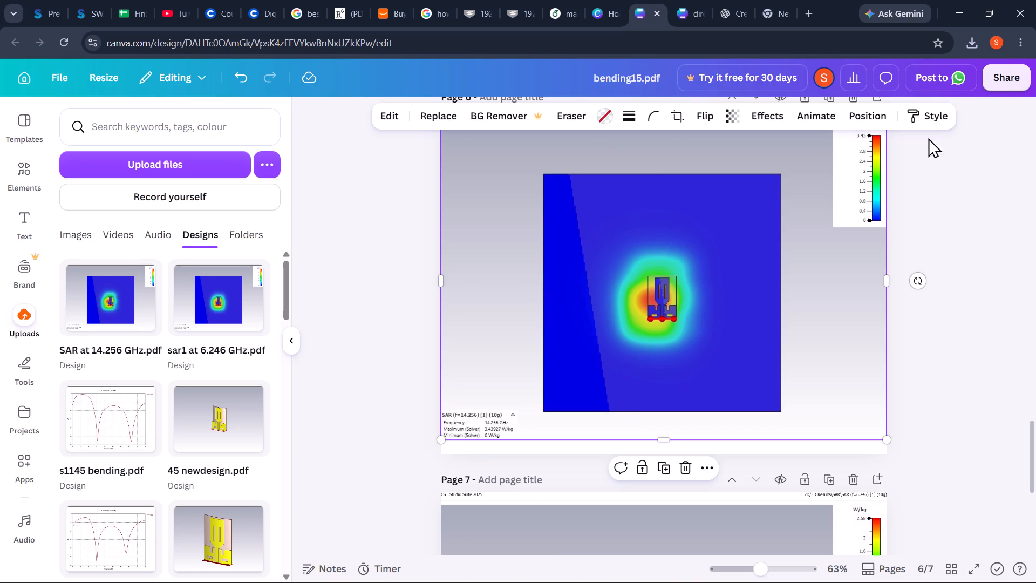
left_click_drag(886, 440, 725, 328)
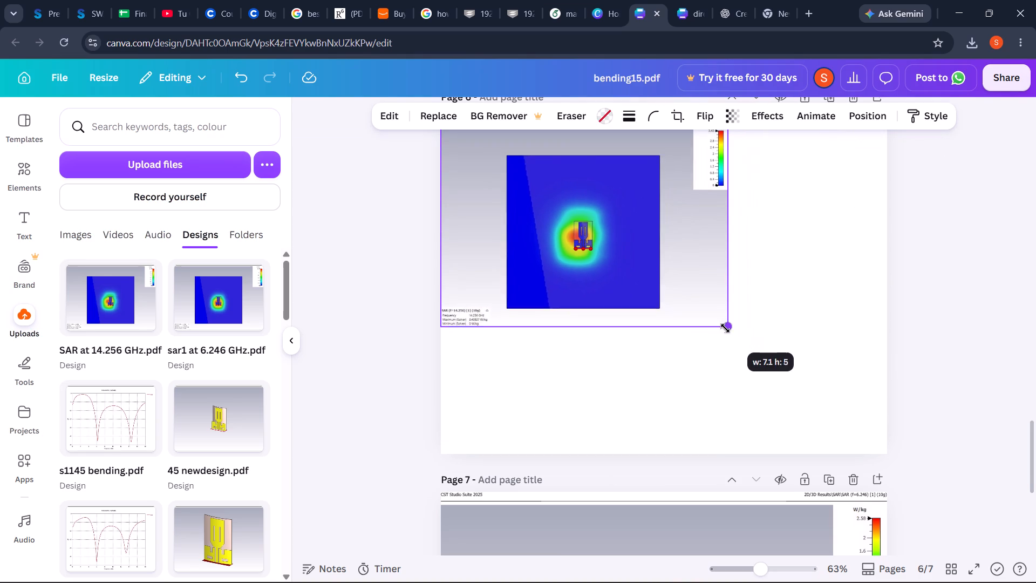
left_click_drag(725, 328, 777, 325)
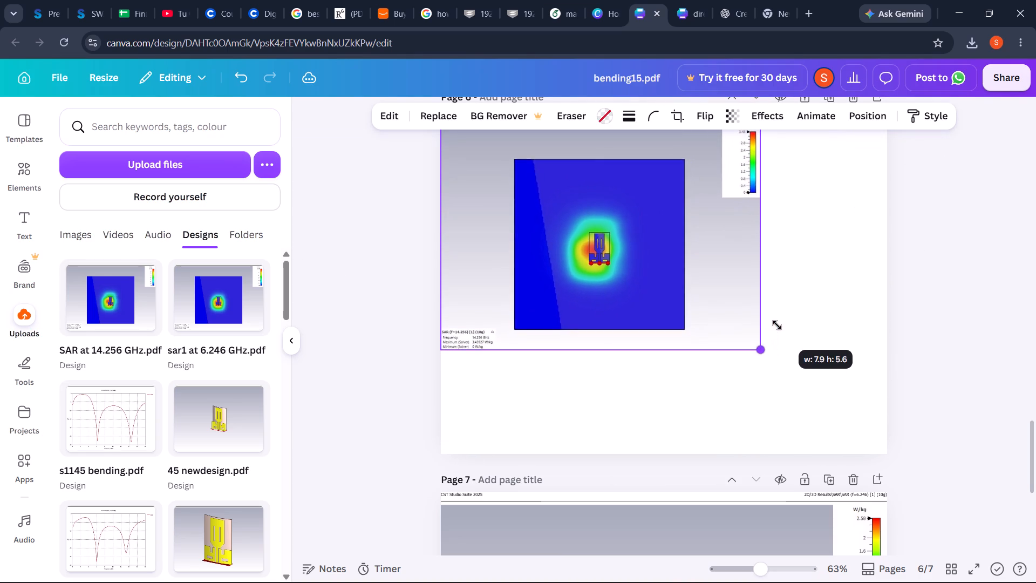
left_click_drag(777, 325, 794, 367)
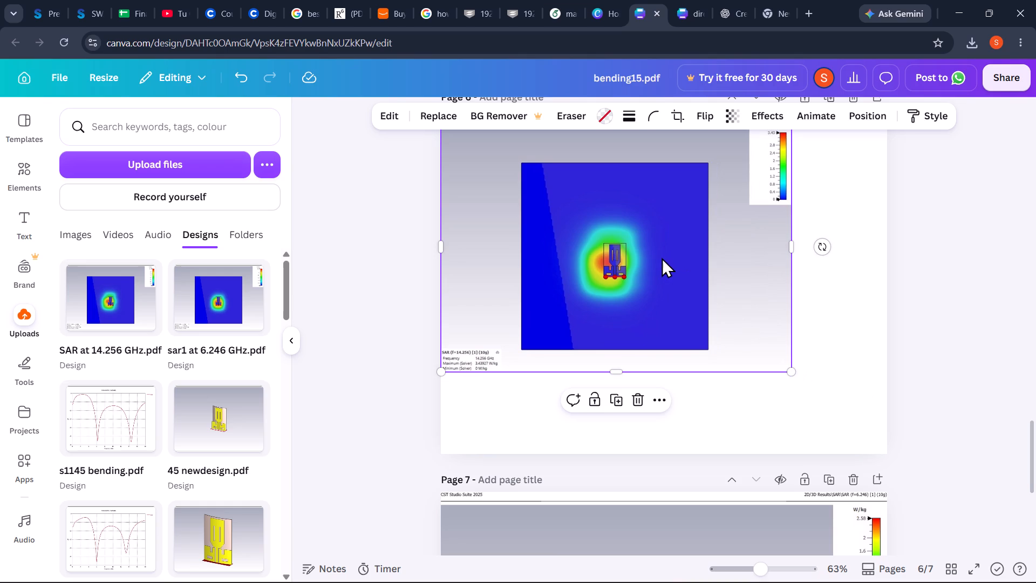
left_click_drag(662, 257, 759, 336)
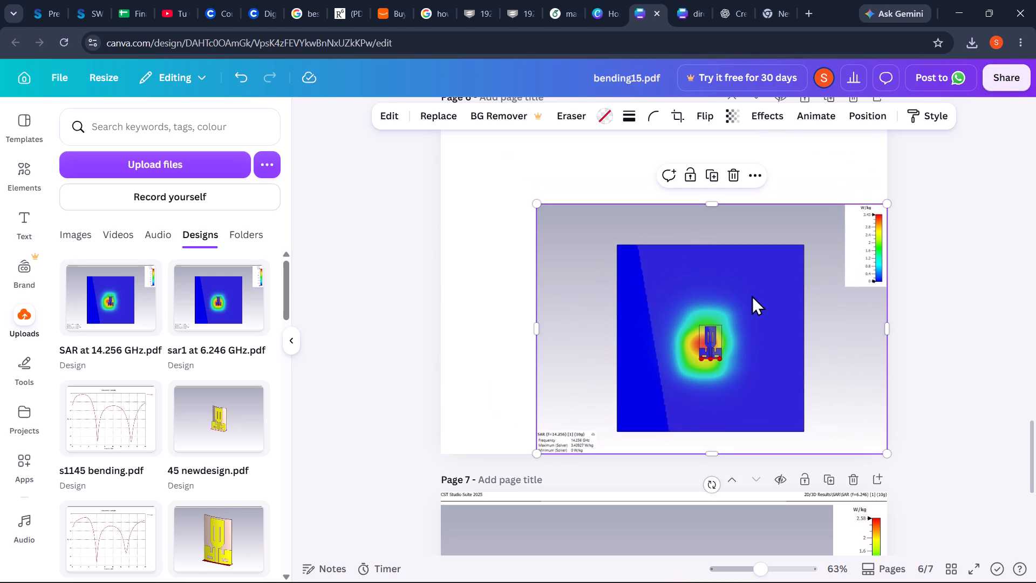
left_click_drag(533, 205, 639, 250)
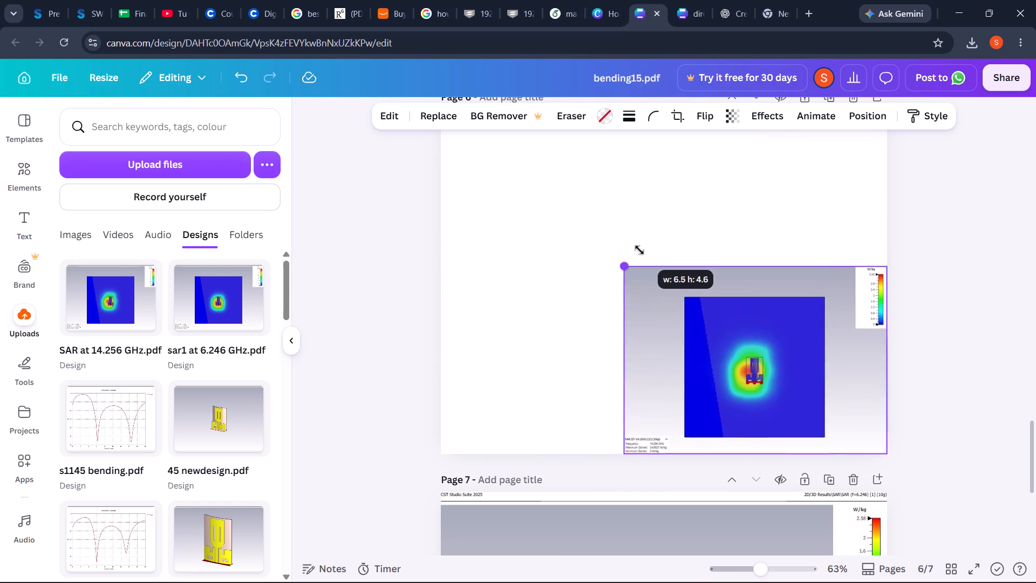
left_click_drag(639, 250, 660, 274)
left_click_drag(762, 364, 759, 321)
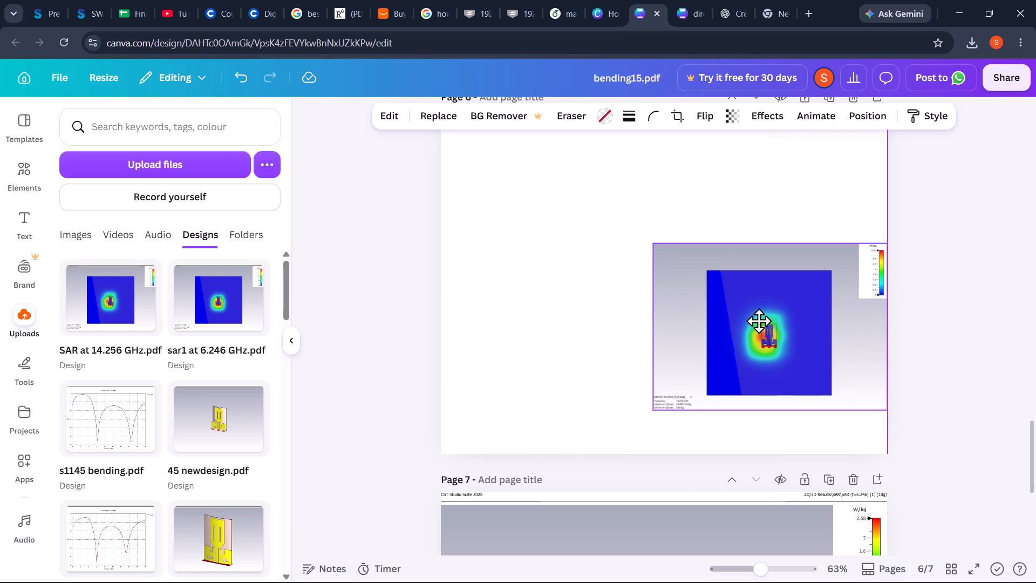
left_click_drag(759, 321, 749, 321)
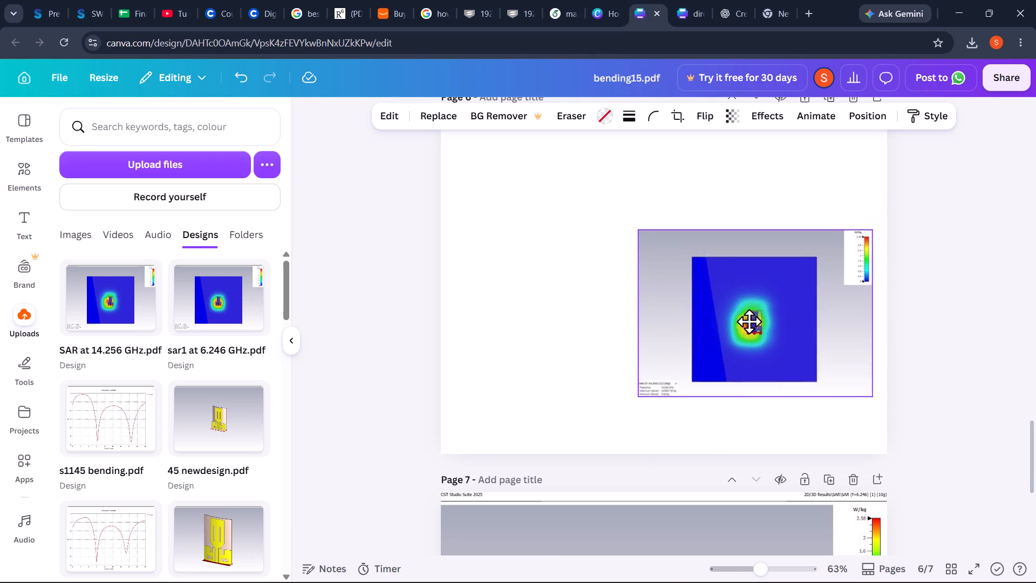
left_click_drag(749, 321, 650, 330)
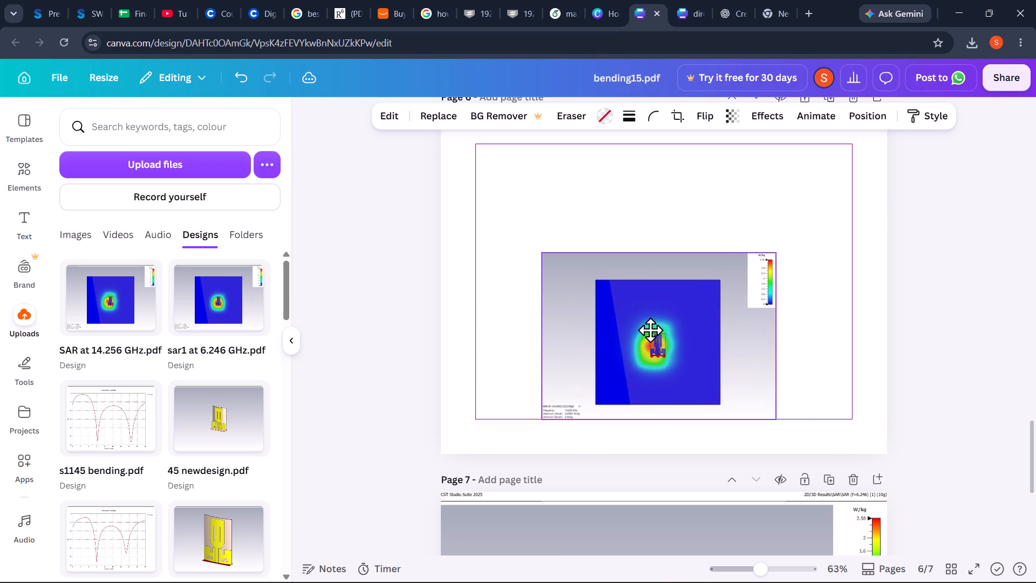
left_click_drag(650, 330, 647, 327)
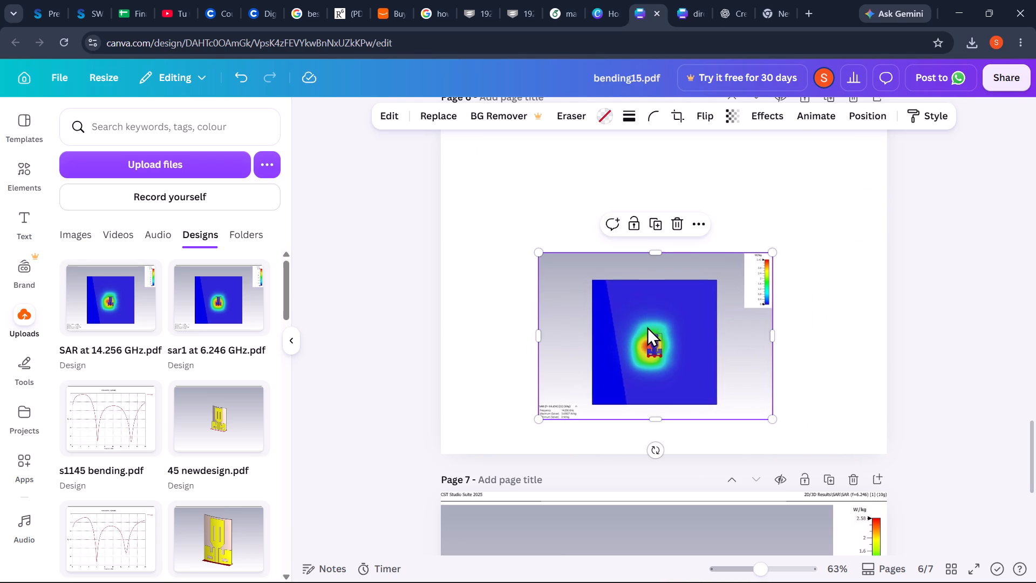
Move the 6.246 GHz SAR figure from page 7 to page 6, shrink it, and set it against the page's top edge above the other figure.
scroll(647, 327, "down", 1)
left_click_drag(675, 506, 675, 490)
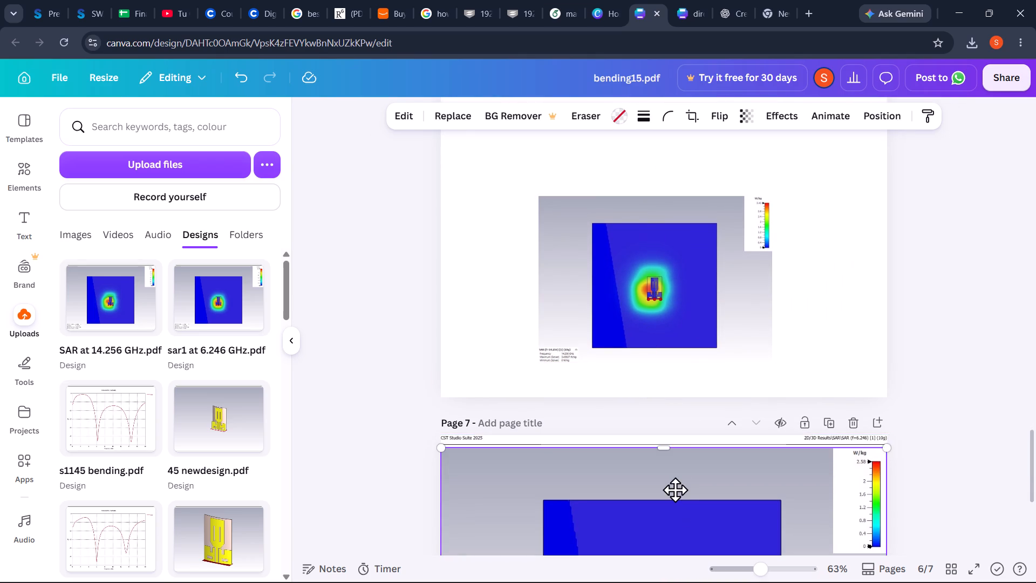
left_click_drag(675, 490, 554, 158)
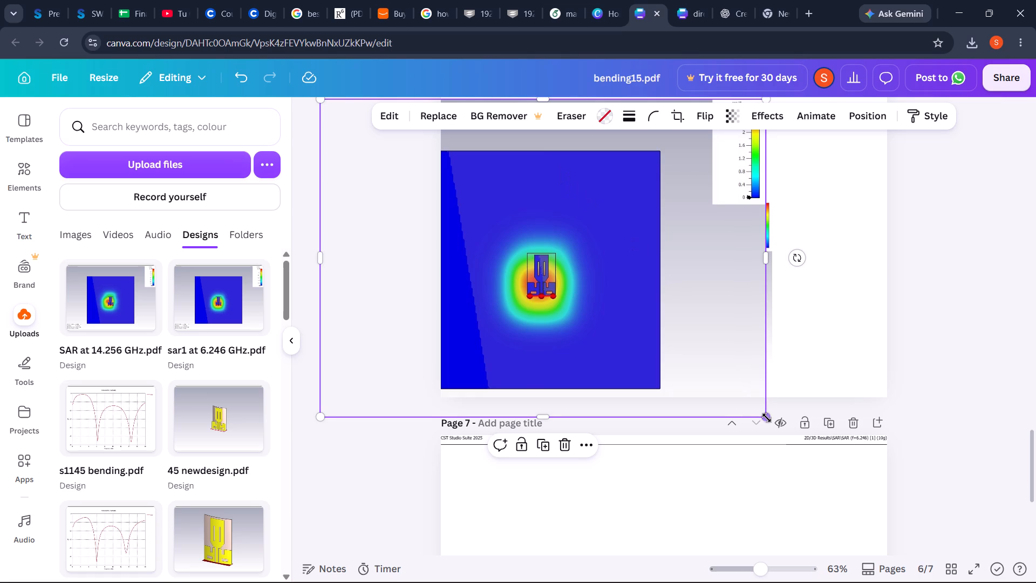
left_click_drag(767, 418, 624, 273)
left_click_drag(486, 207, 676, 150)
scroll(760, 284, "up", 3)
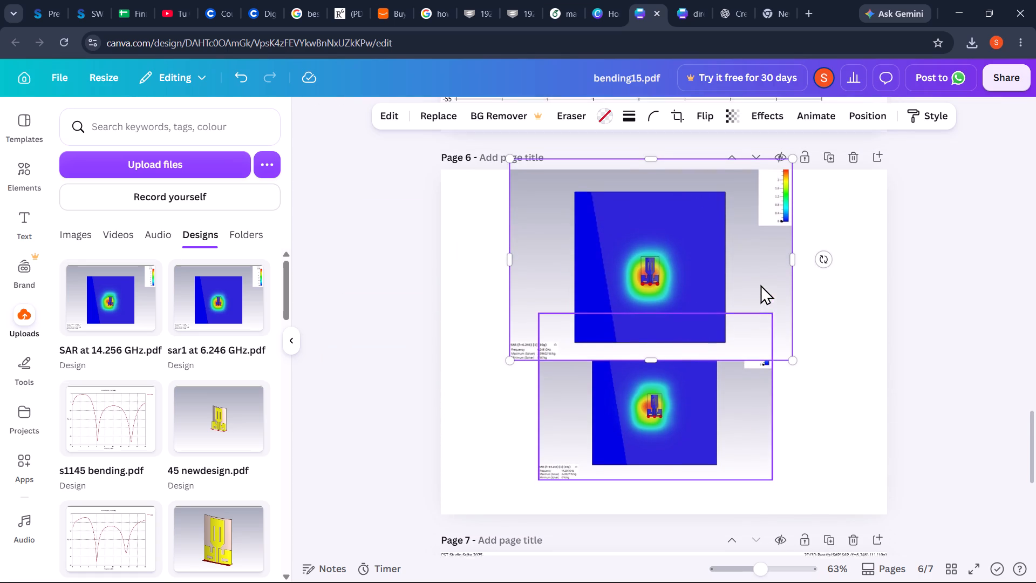
left_click(652, 160)
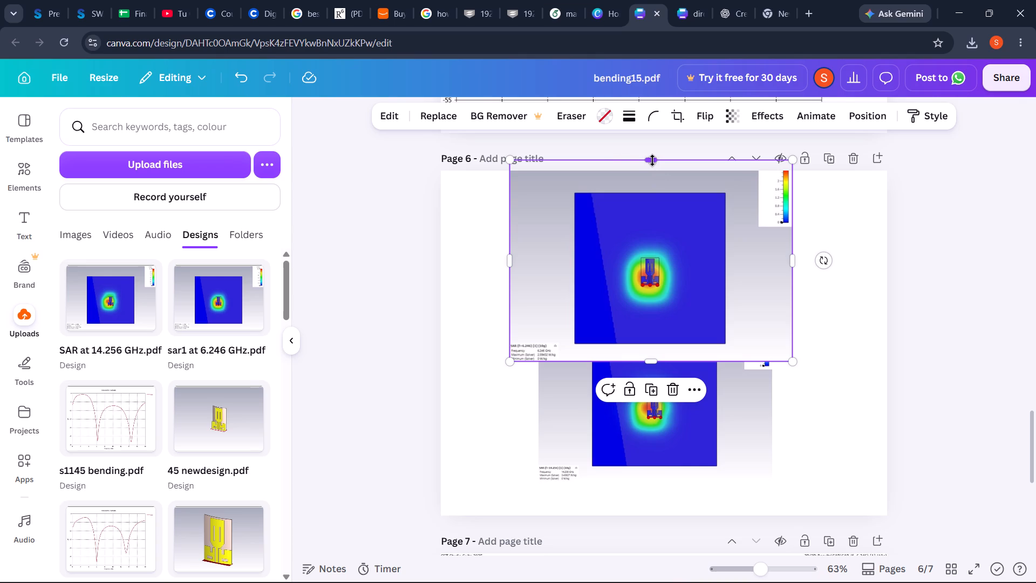
left_click_drag(511, 162, 537, 170)
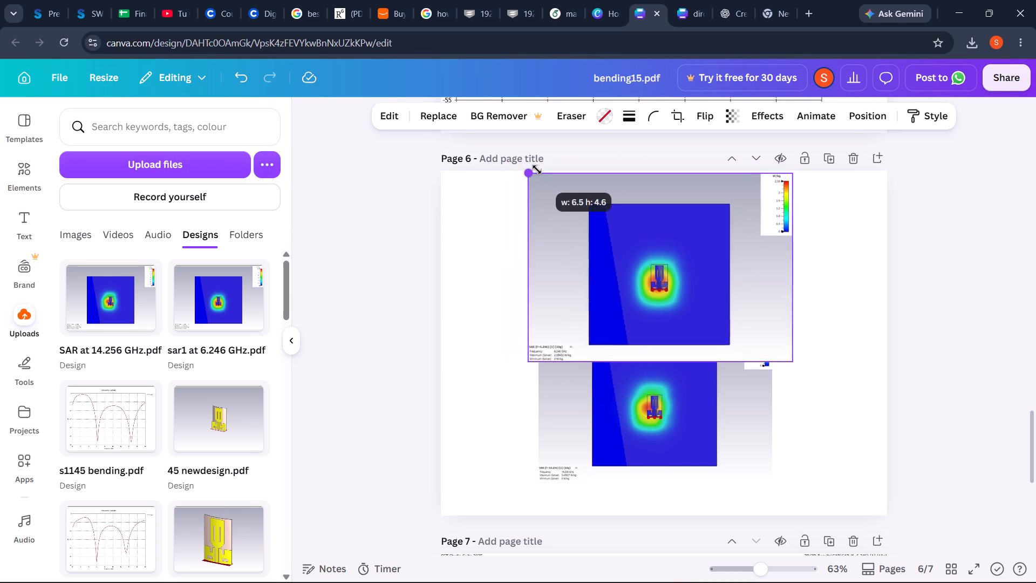
left_click_drag(537, 170, 568, 179)
left_click_drag(685, 276, 666, 254)
Position the 14.256 GHz SAR figure below the 6.246 GHz figure at the page's bottom edge, with their left edges aligned.
left_click_drag(779, 340, 689, 425)
left_click(689, 425)
left_click_drag(689, 425, 686, 446)
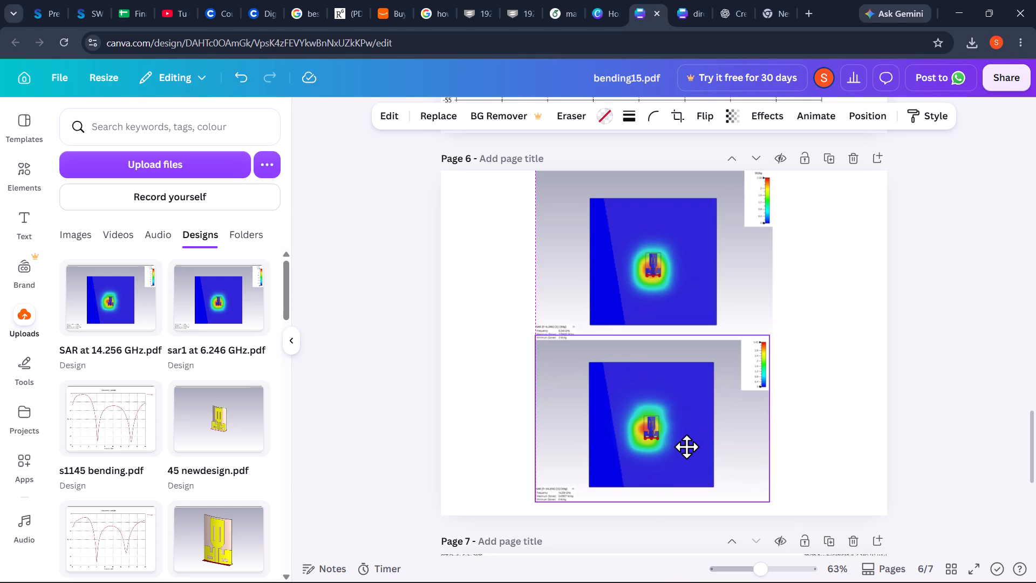
left_click_drag(686, 446, 687, 451)
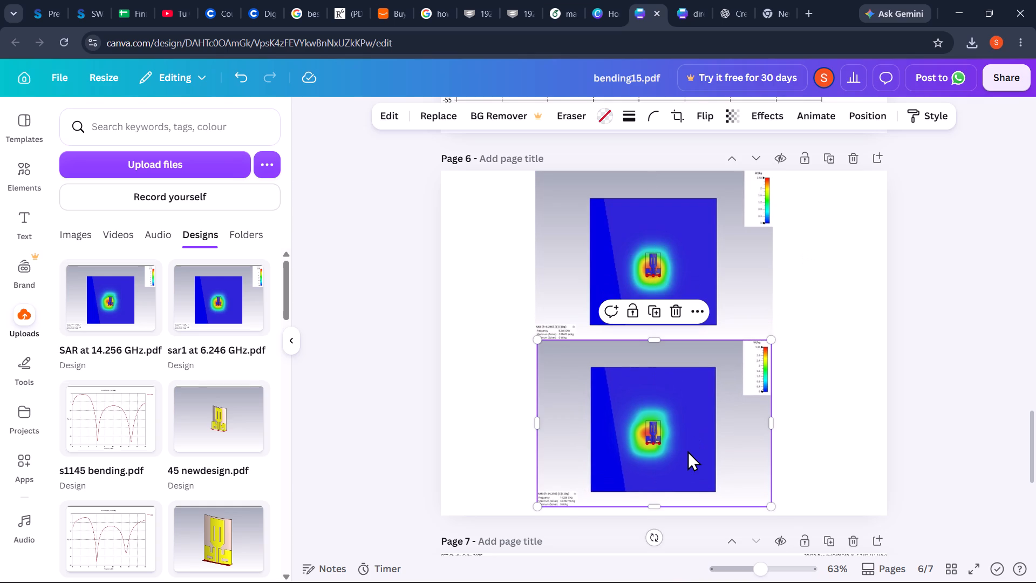
left_click_drag(687, 451, 685, 463)
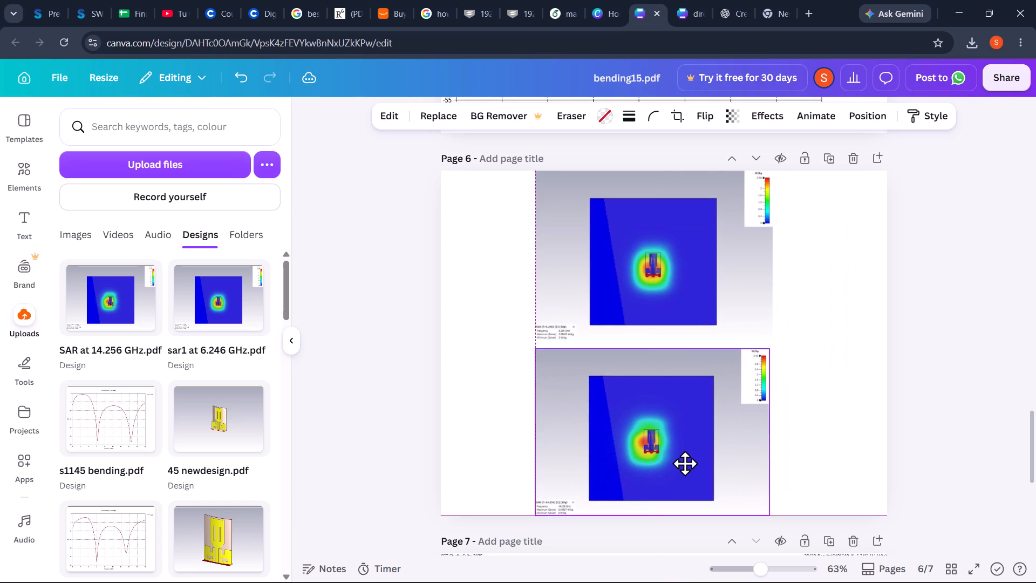
Shrink both SAR figures on page 6 to a matching smaller size, left-aligned with a gap between them for a caption.
left_click(757, 304)
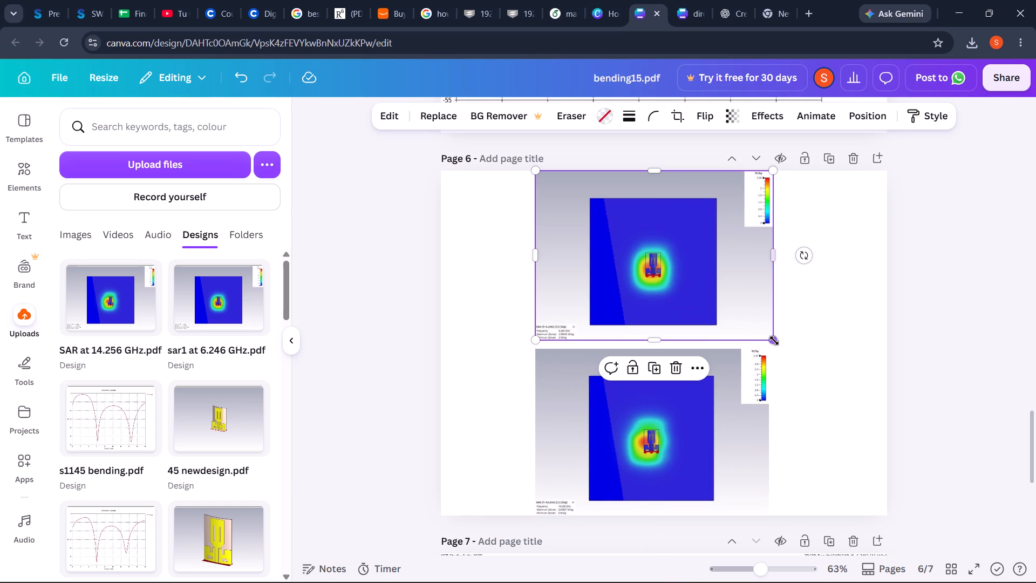
left_click_drag(774, 341, 739, 327)
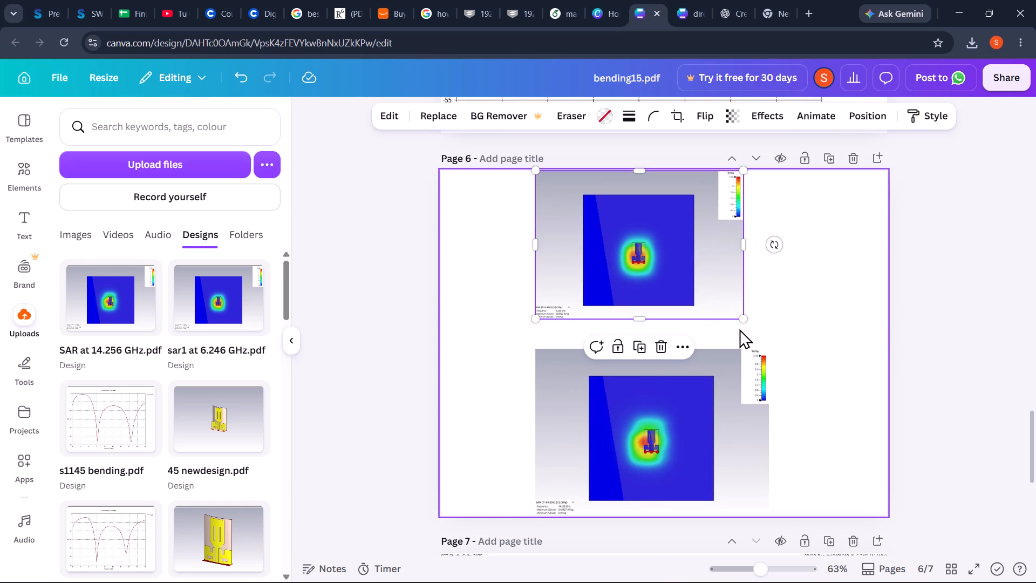
left_click_drag(712, 421, 709, 409)
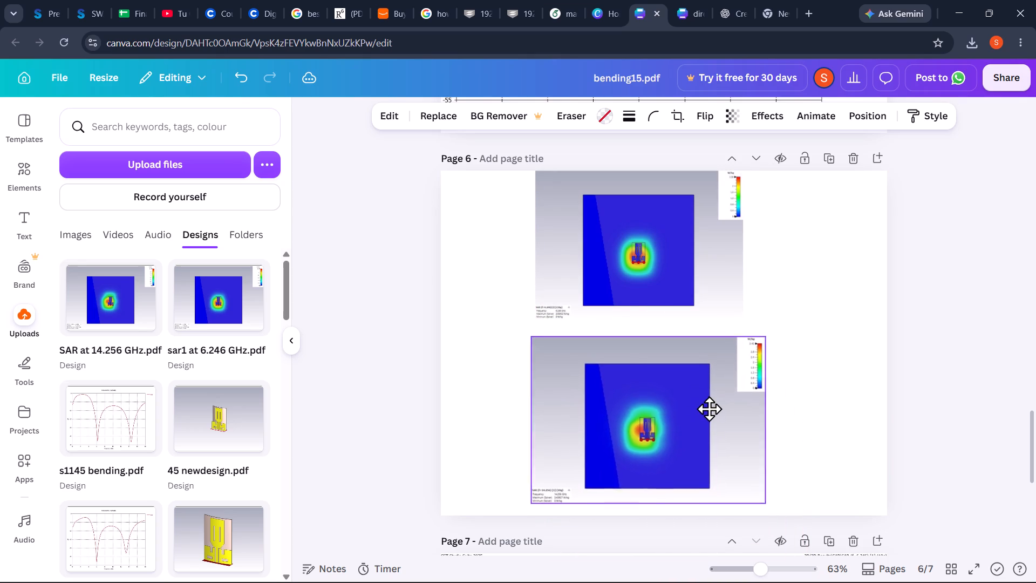
left_click_drag(709, 409, 712, 406)
left_click_drag(771, 500, 762, 494)
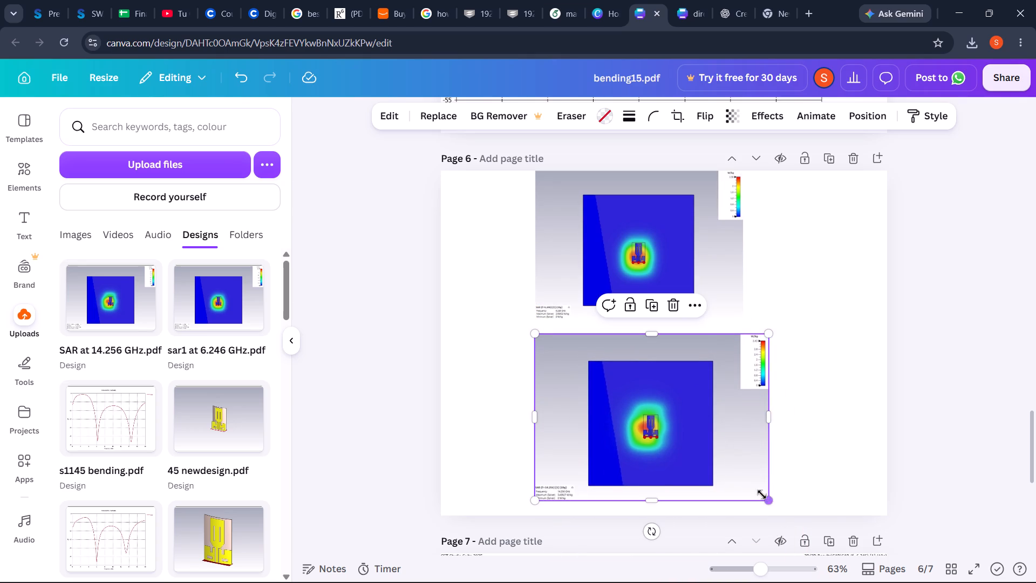
left_click_drag(762, 494, 745, 482)
left_click_drag(643, 411, 644, 424)
left_click(871, 396)
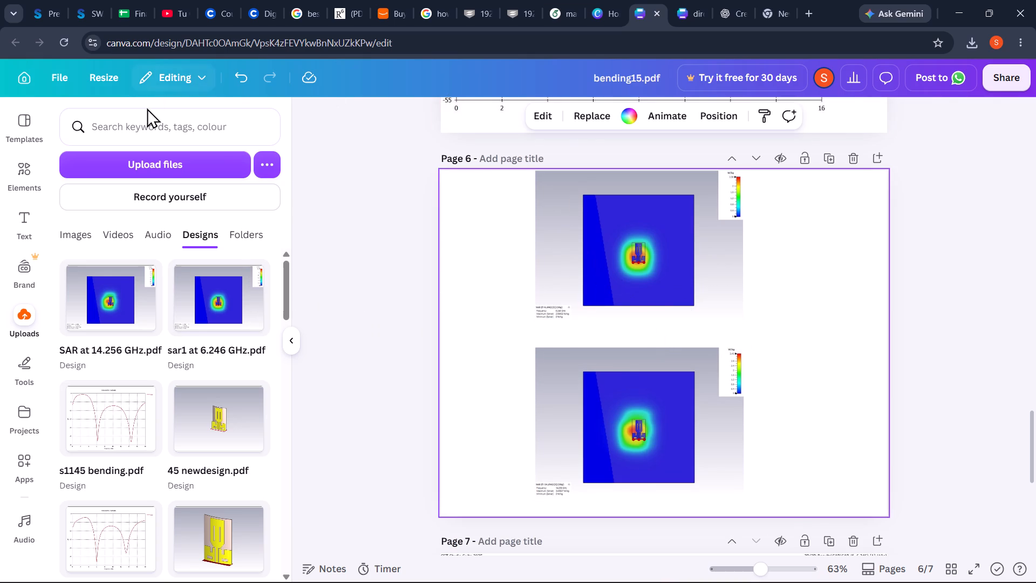
Add a text box to page 6 reading "SAR at 6.246GHz".
left_click(20, 215)
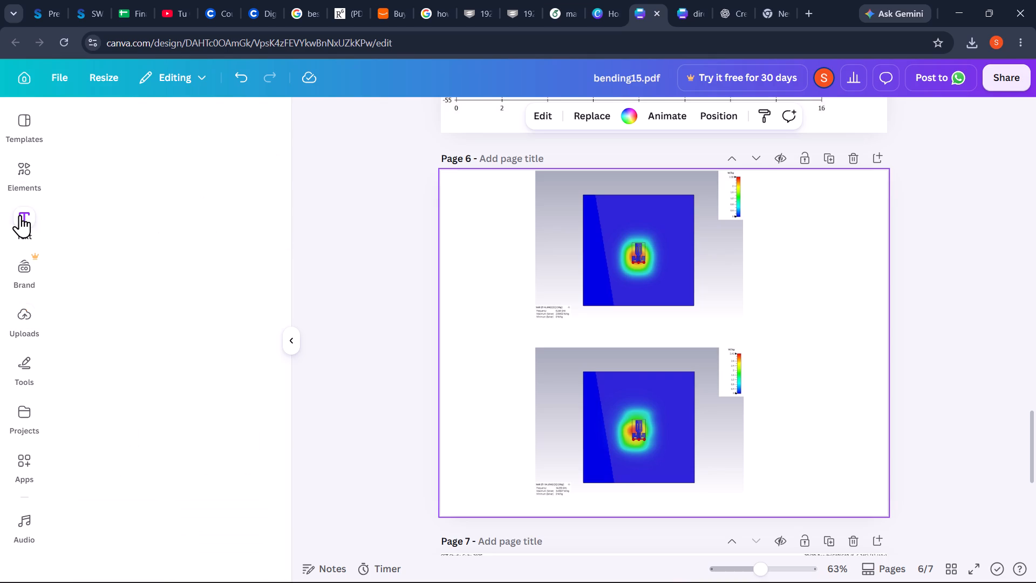
left_click(226, 159)
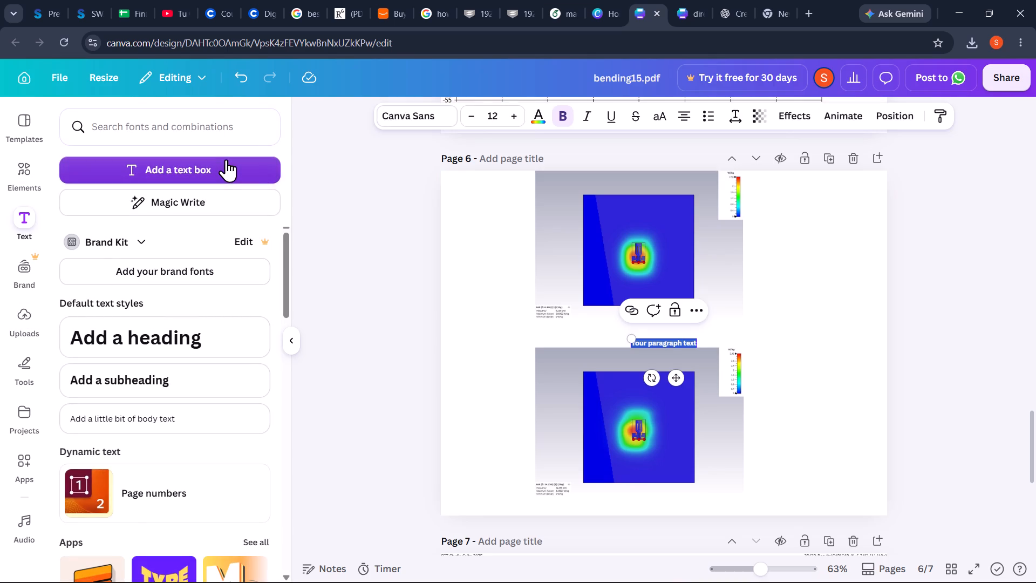
type("SAR")
key("space")
type("at")
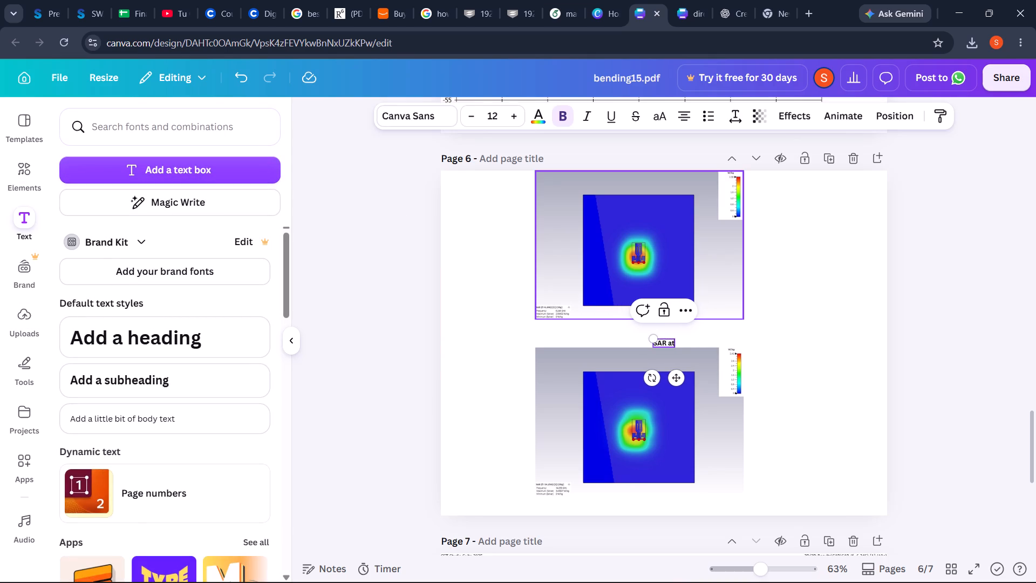
key("space")
key("6")
type(".246GHz")
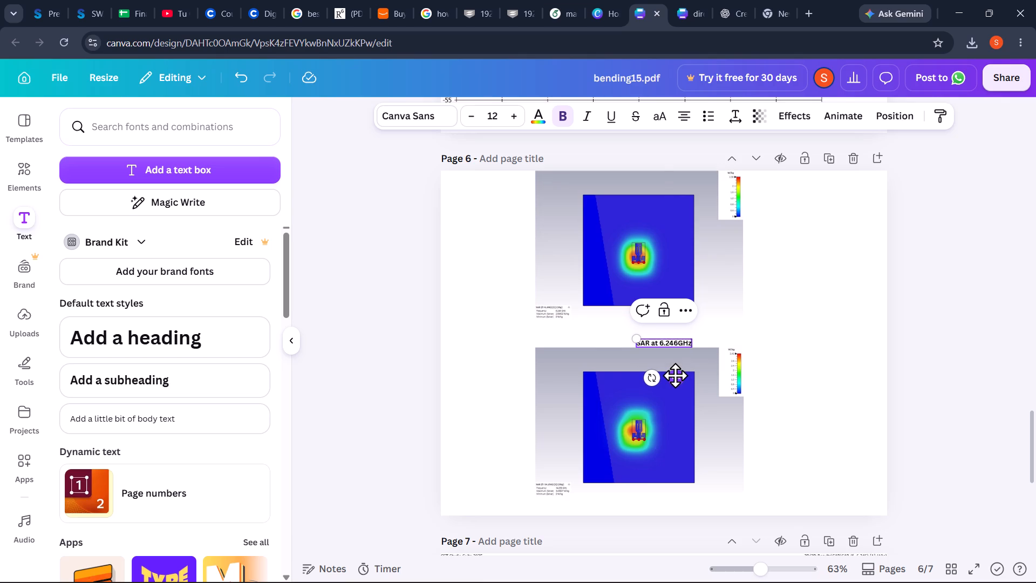
Enlarge the 6.246GHz caption to size 17 and centre it in the gap beneath the upper SAR figure.
left_click_drag(675, 375, 637, 357)
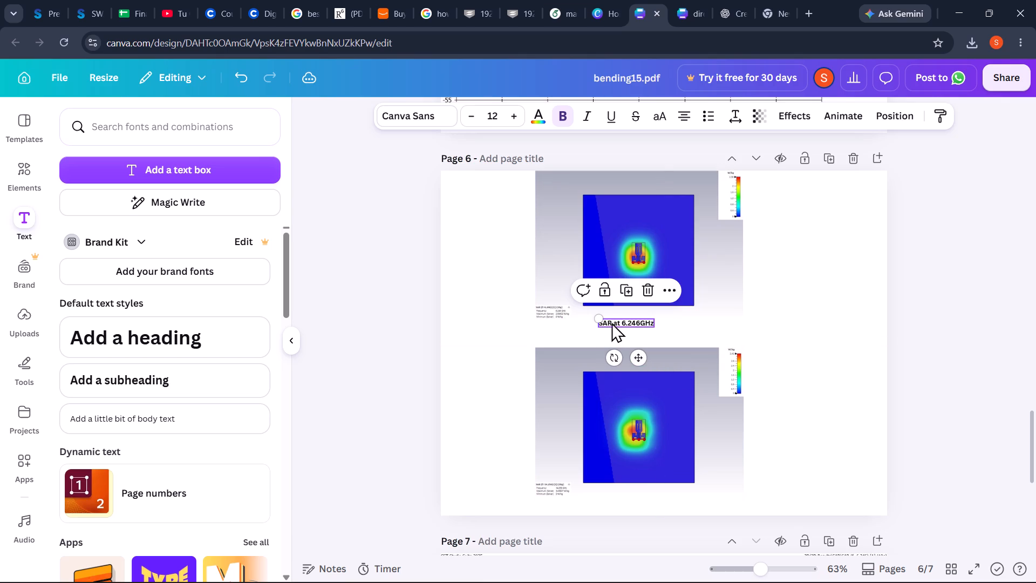
left_click_drag(601, 317, 578, 309)
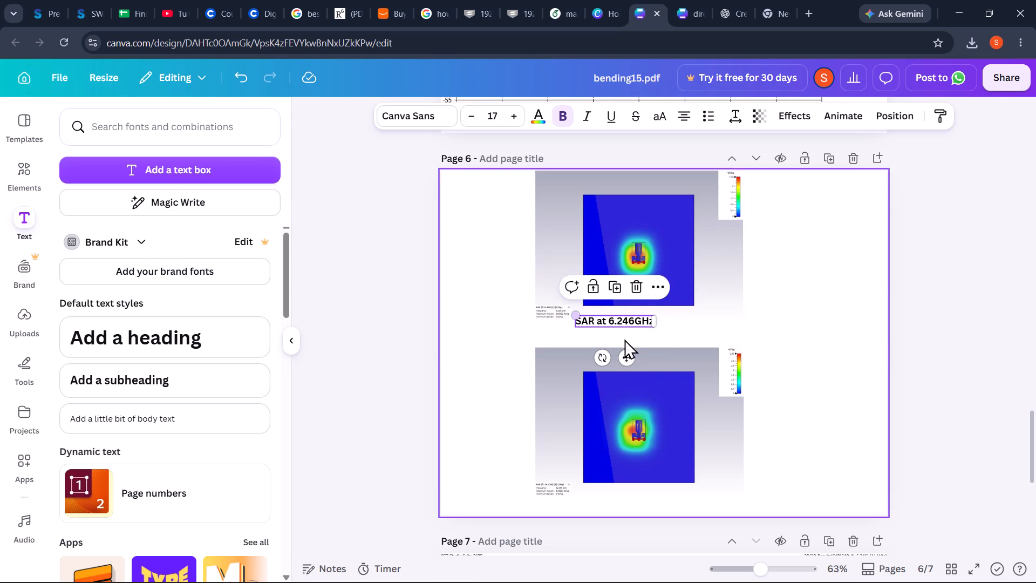
left_click_drag(626, 354, 649, 360)
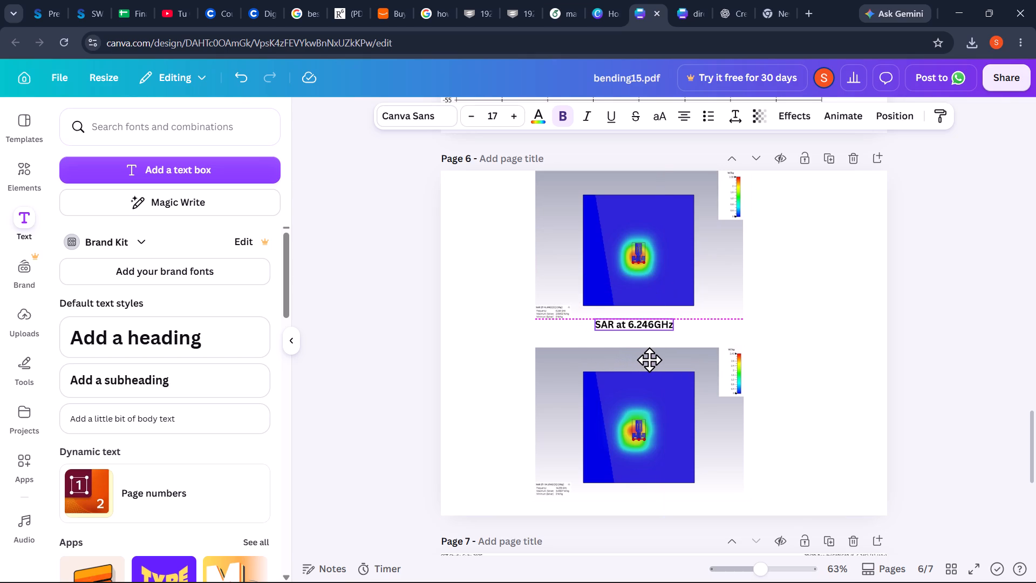
left_click_drag(649, 360, 652, 361)
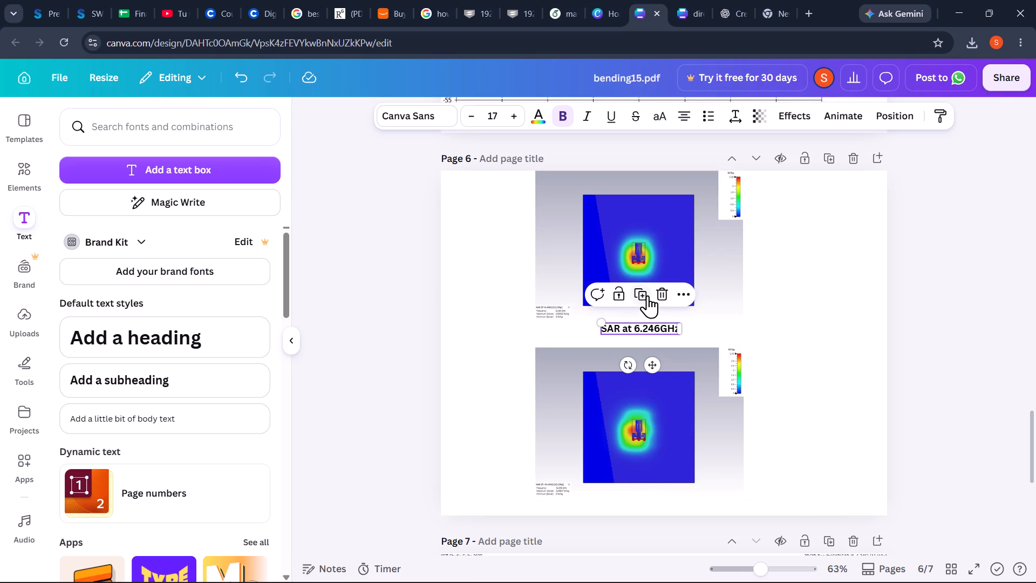
Duplicate the 6.246GHz caption and place the copy centred just below the lower SAR figure.
left_click(647, 296)
left_click_drag(658, 368, 635, 493)
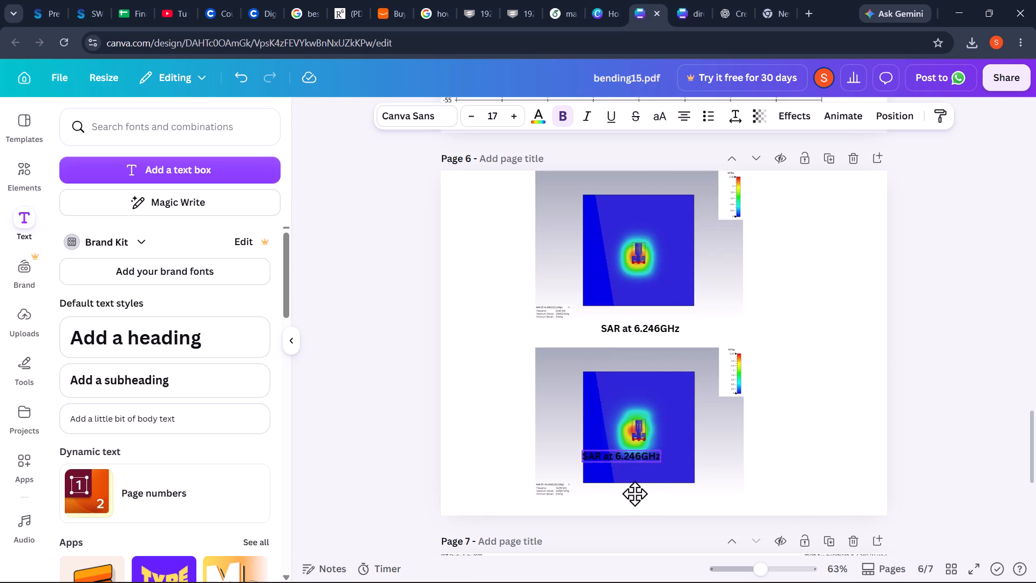
left_click_drag(635, 493, 644, 528)
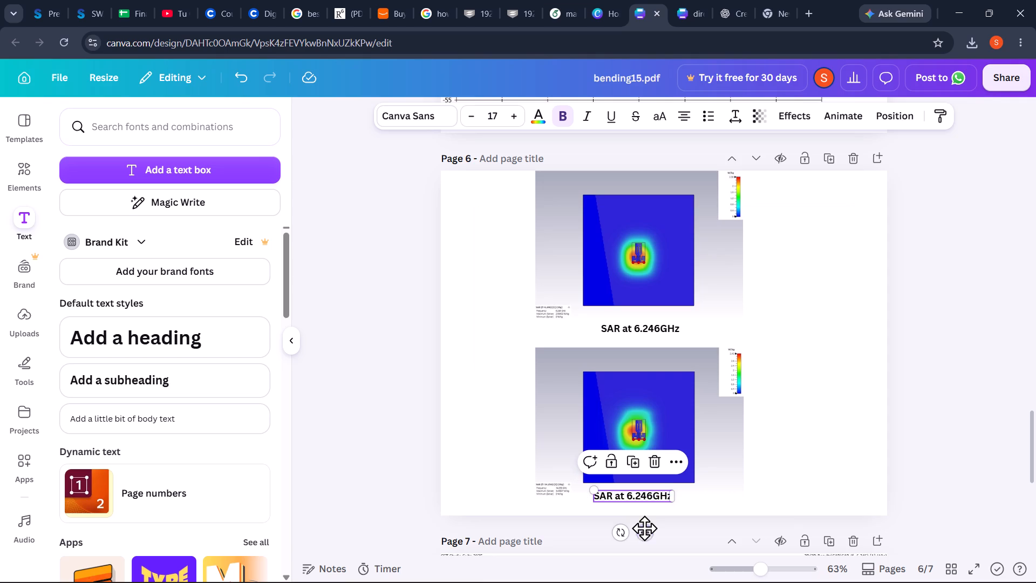
Change the caption under the lower SAR figure to "SAR at 14.256GHz".
left_click(646, 492)
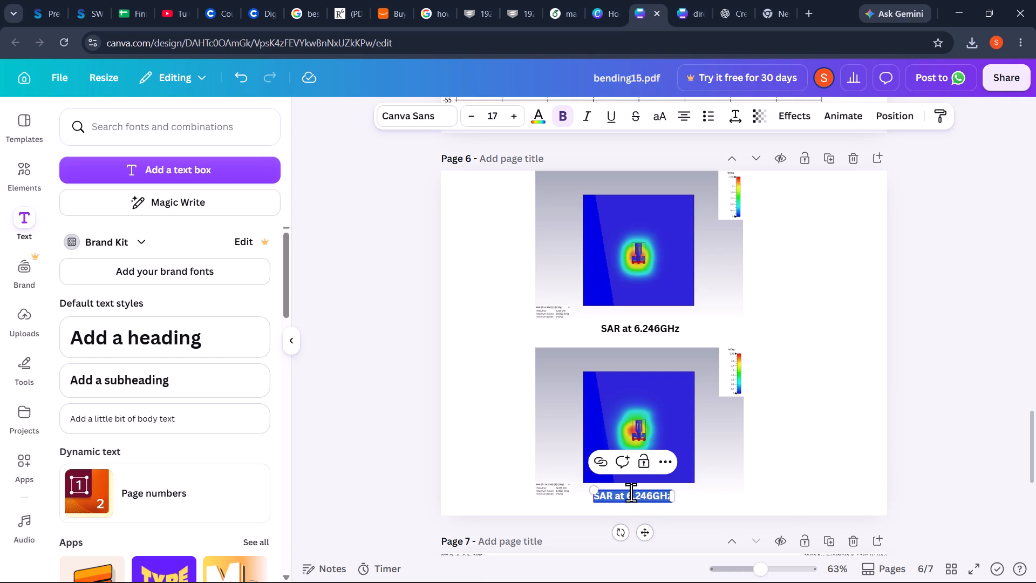
left_click(629, 492)
key("Right")
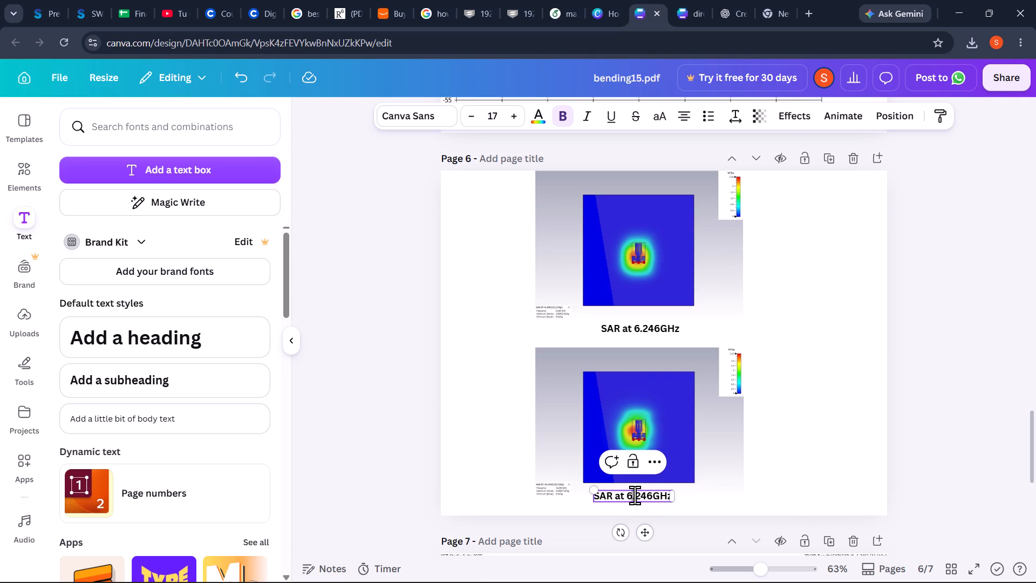
key("BackSpace")
type("14")
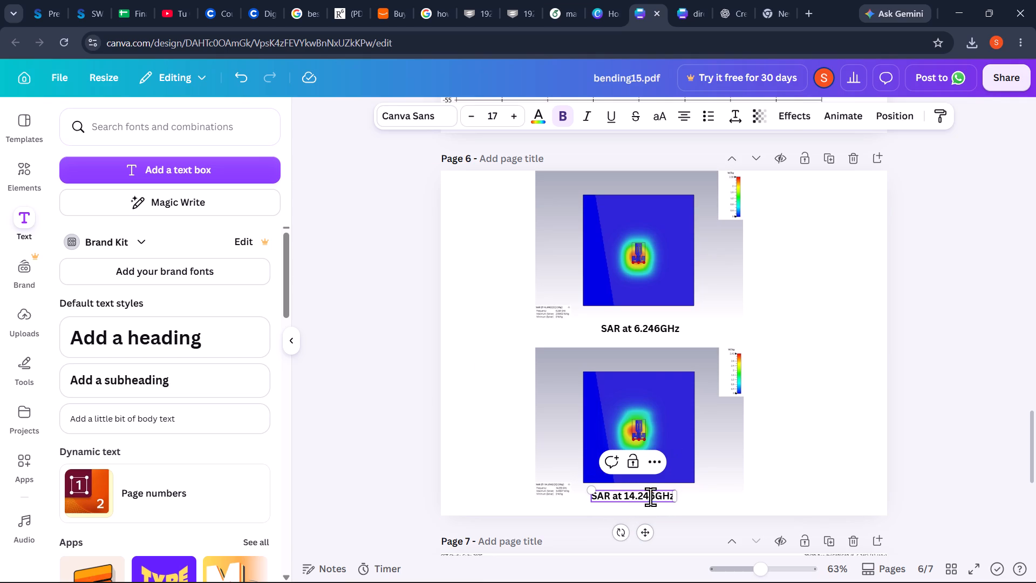
left_click(650, 494)
key("BackSpace")
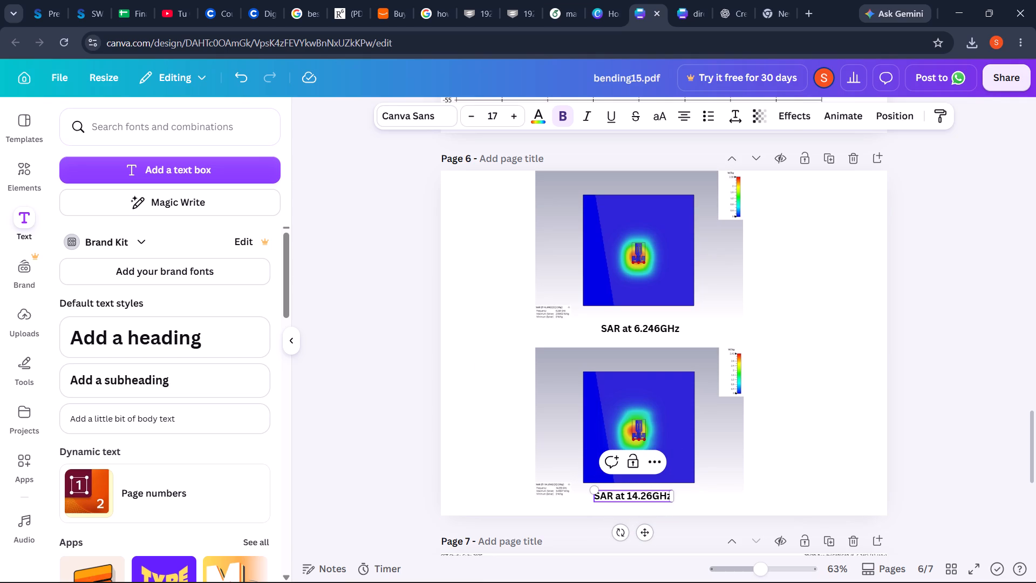
key("5")
left_click(812, 419)
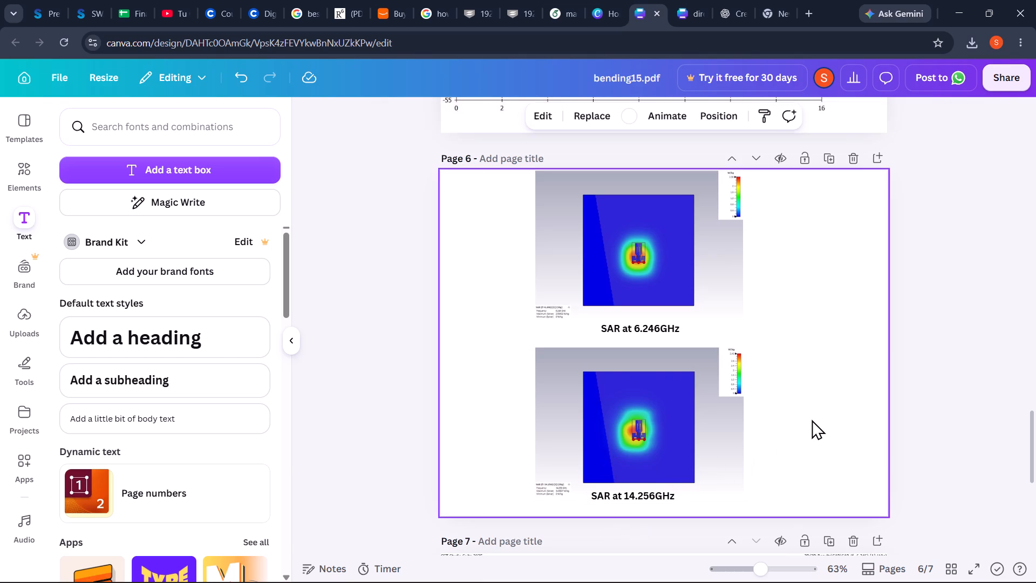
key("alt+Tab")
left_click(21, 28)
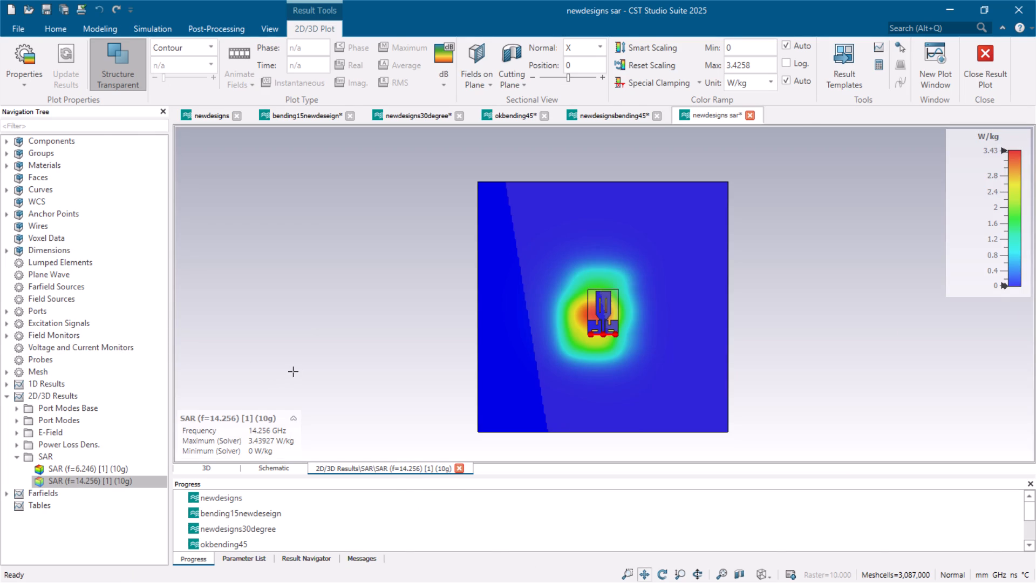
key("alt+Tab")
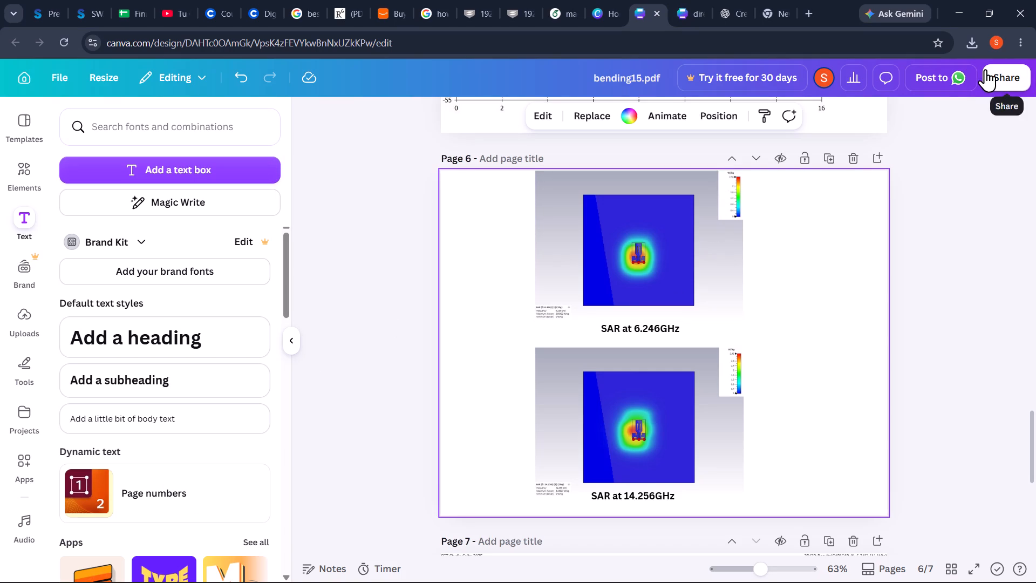
Download only page 6 of the design as a PNG.
left_click(985, 69)
left_click(794, 383)
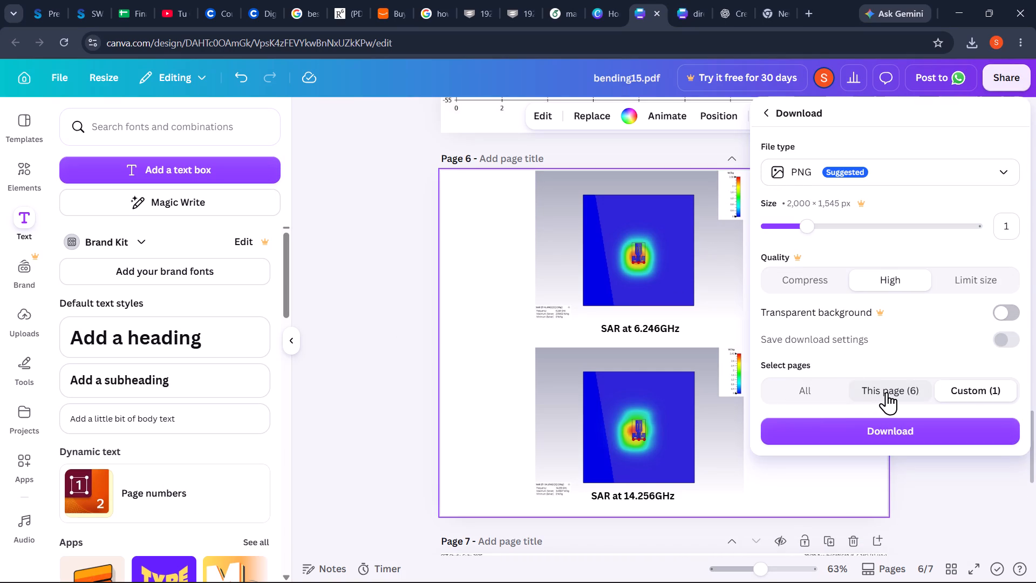
left_click(887, 392)
left_click(903, 429)
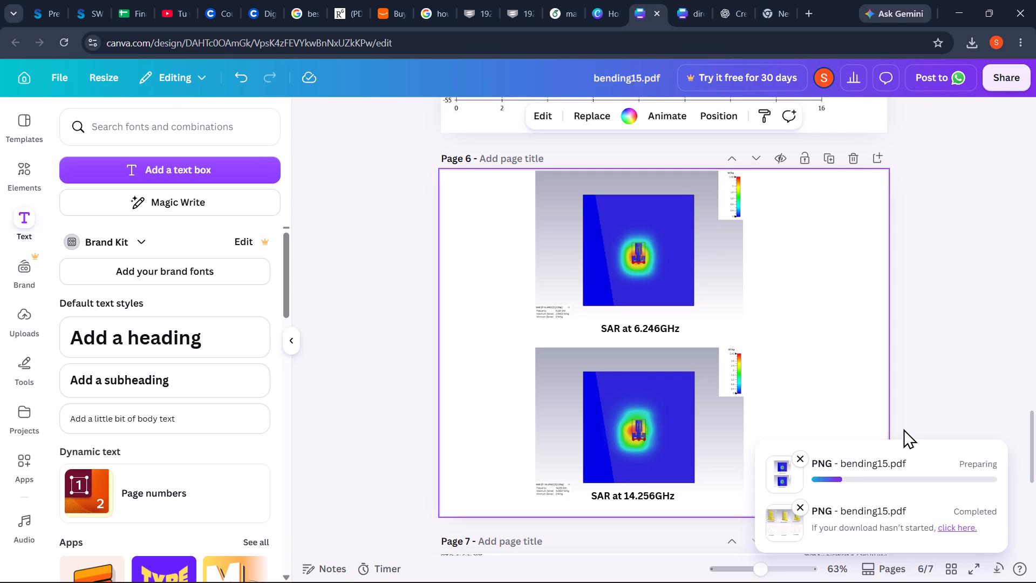
key("alt+Tab")
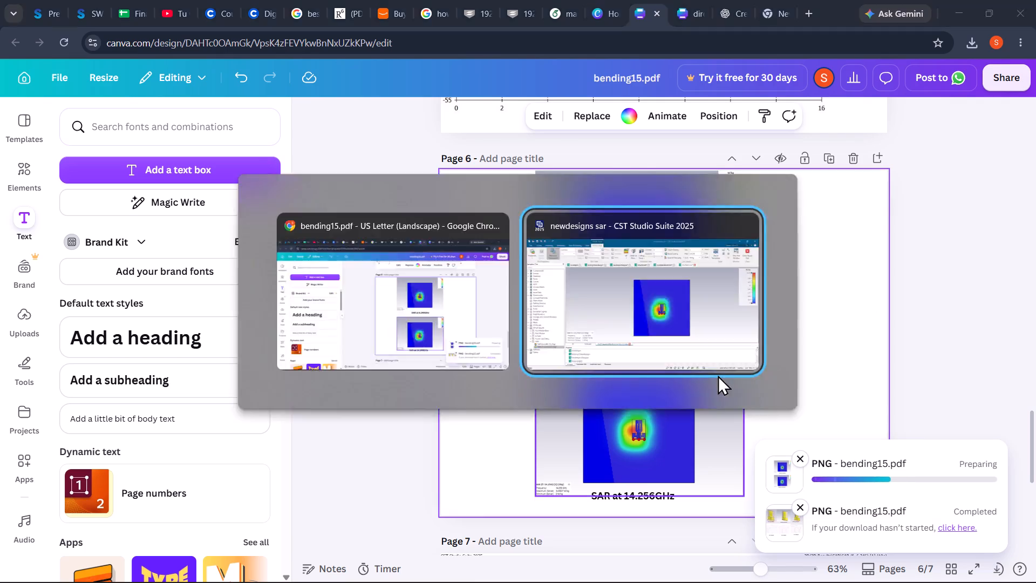
key("alt+Tab")
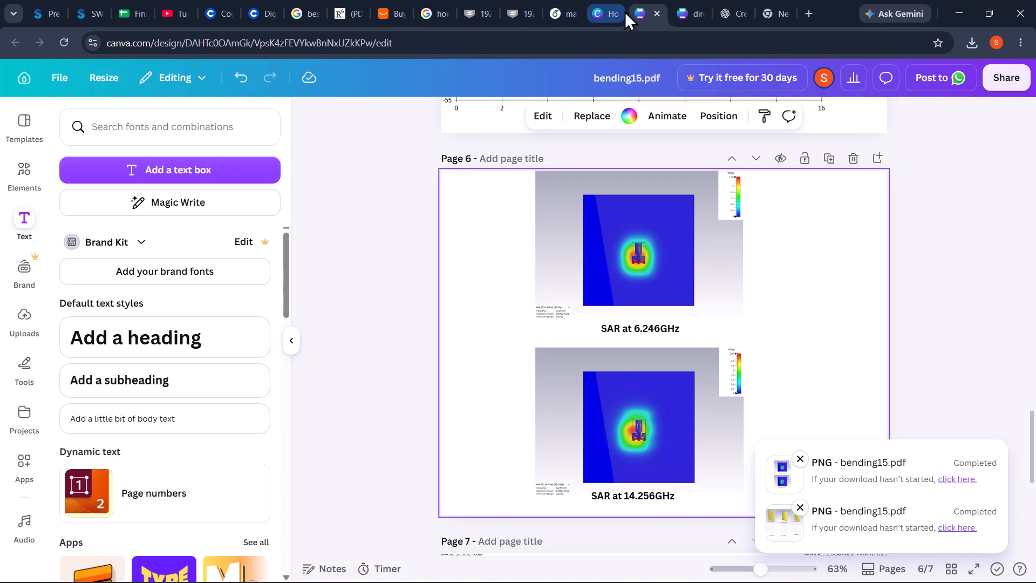
In the Overleaf project, upload bending15.pdf (1).png from Downloads to the images folder.
left_click(554, 15)
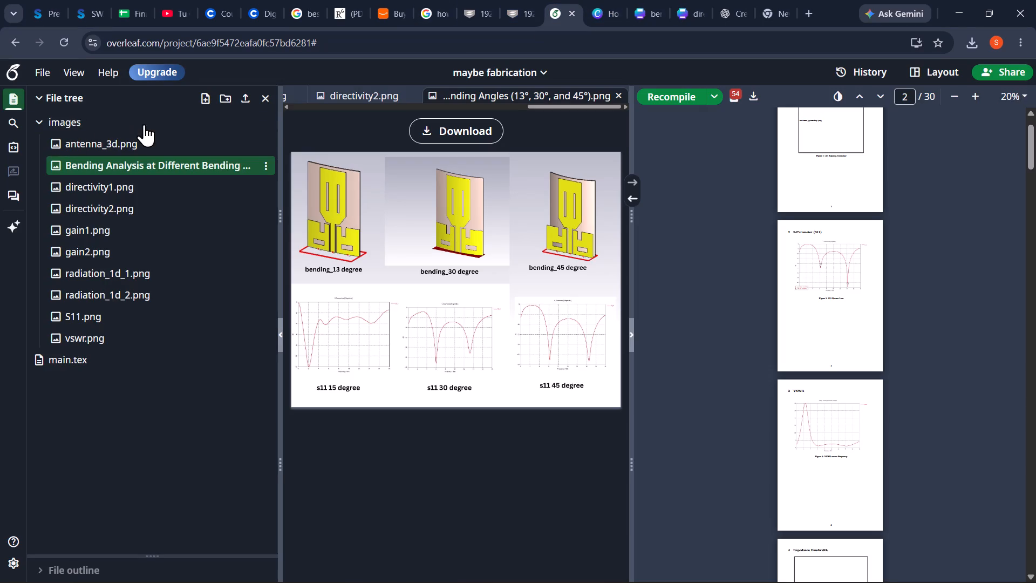
left_click(204, 96)
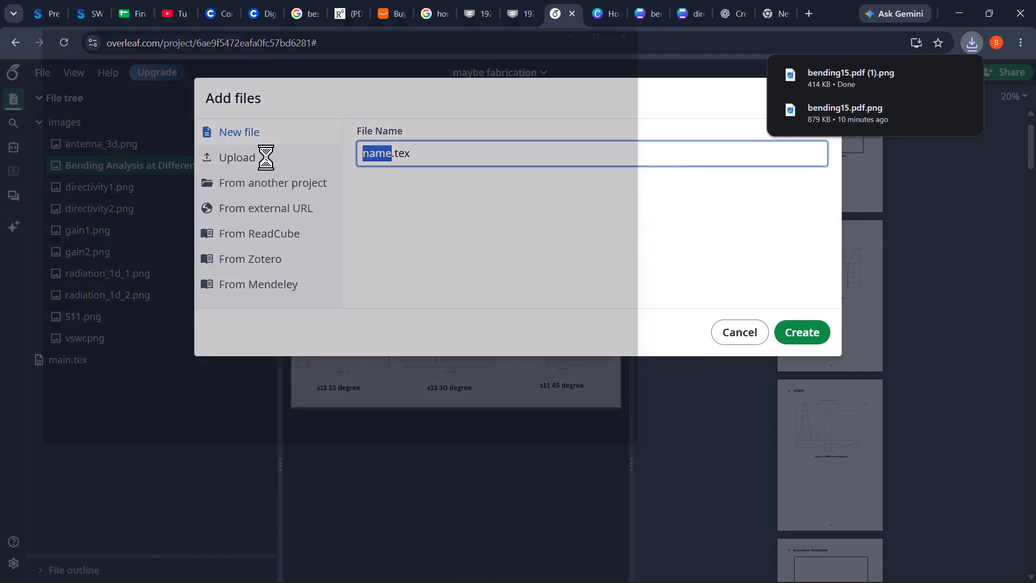
left_click(266, 157)
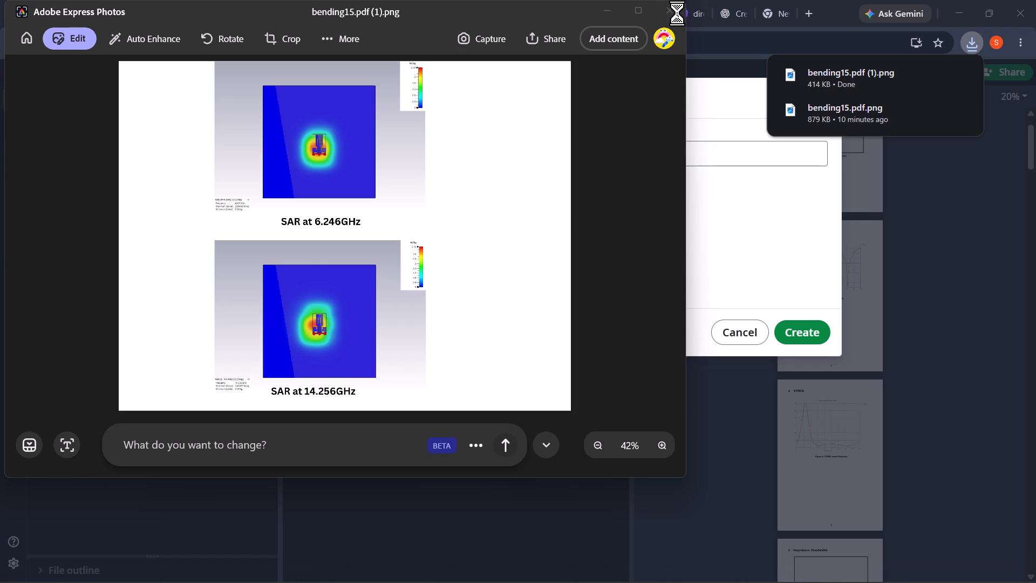
left_click(729, 109)
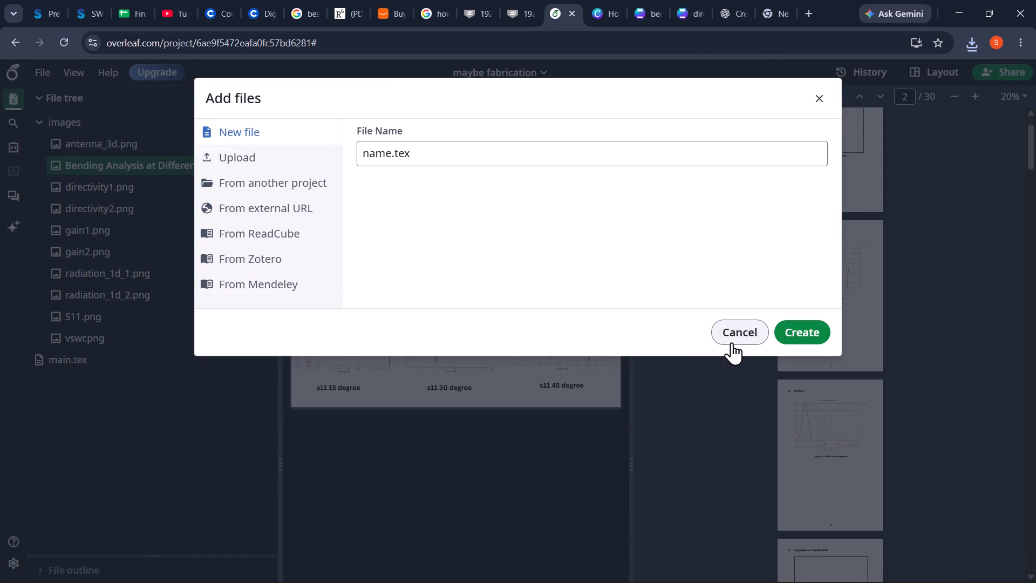
left_click(255, 157)
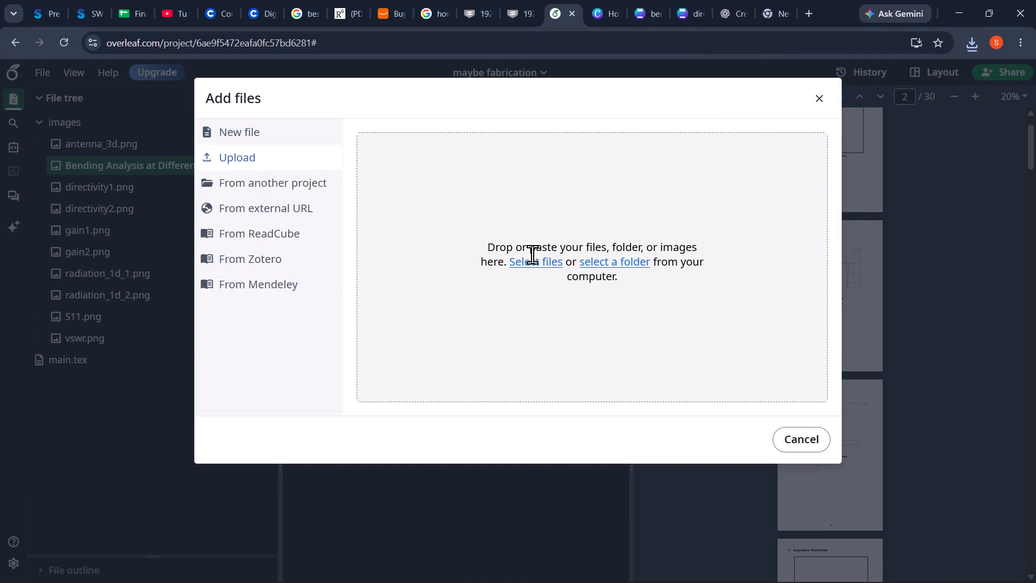
left_click(533, 259)
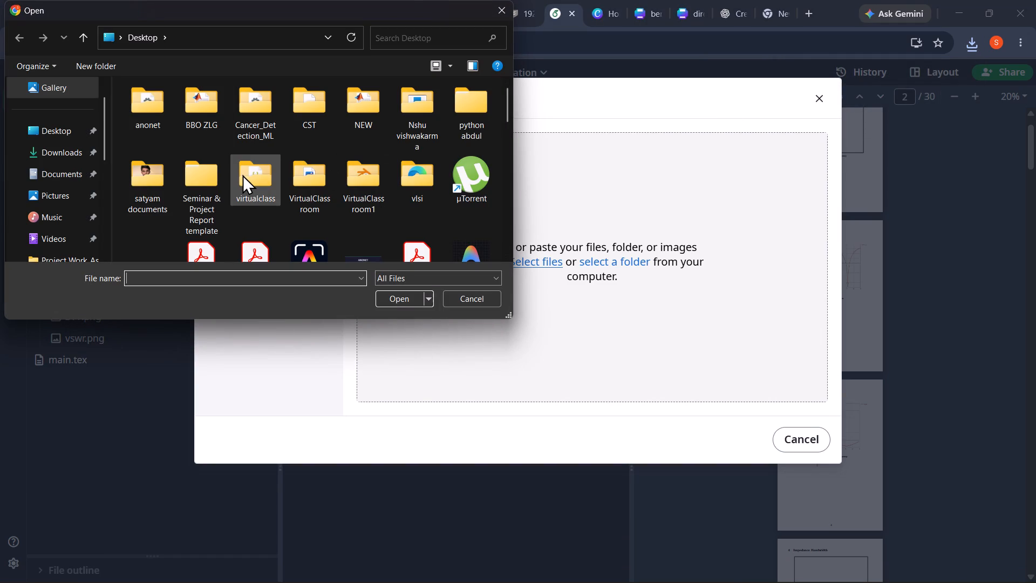
left_click(64, 144)
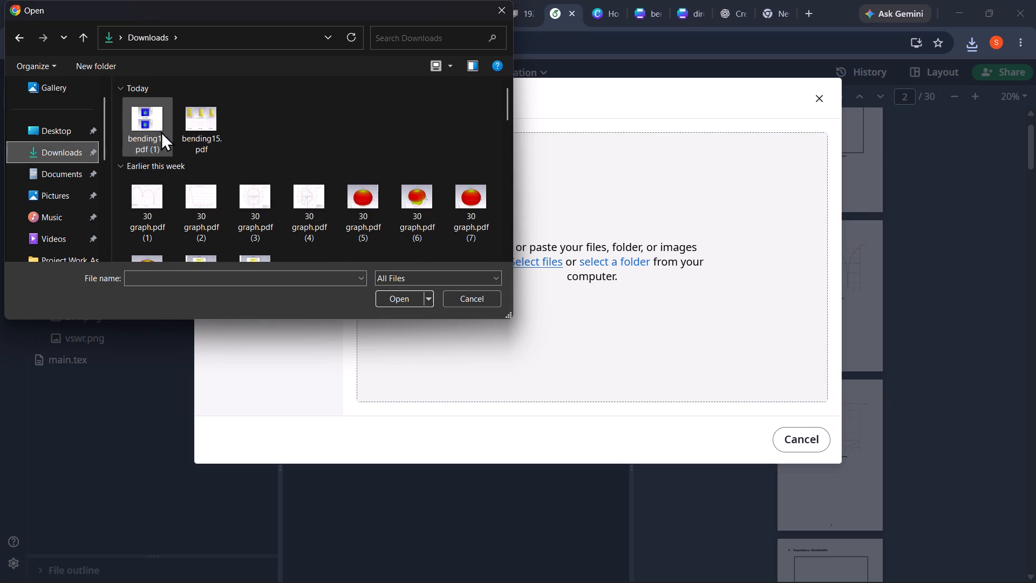
double_click(161, 131)
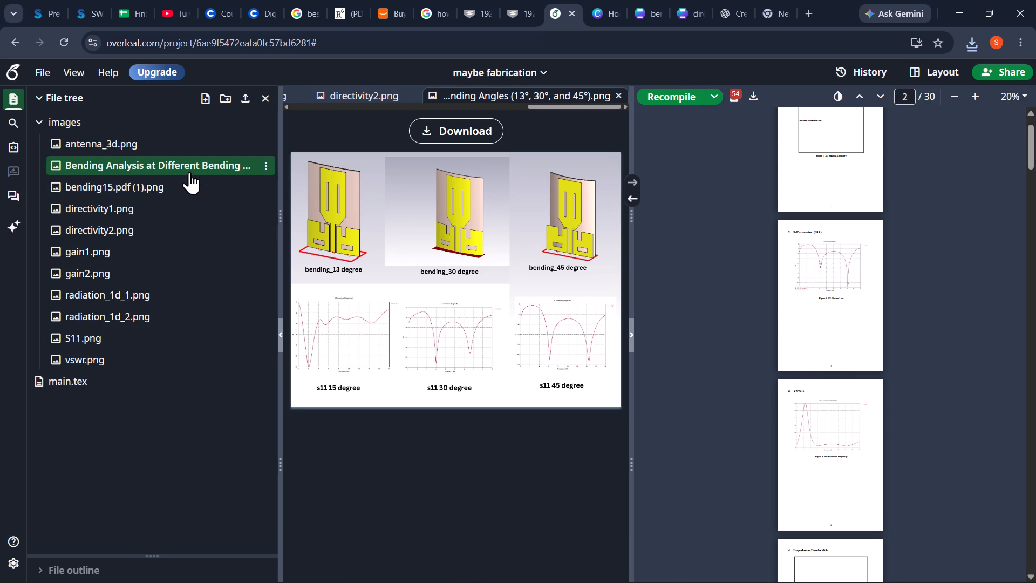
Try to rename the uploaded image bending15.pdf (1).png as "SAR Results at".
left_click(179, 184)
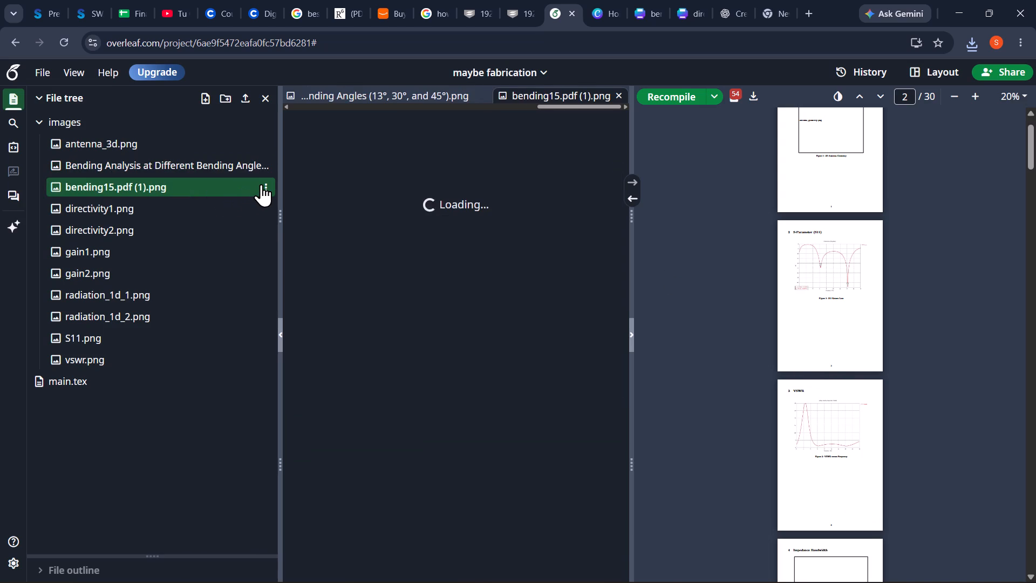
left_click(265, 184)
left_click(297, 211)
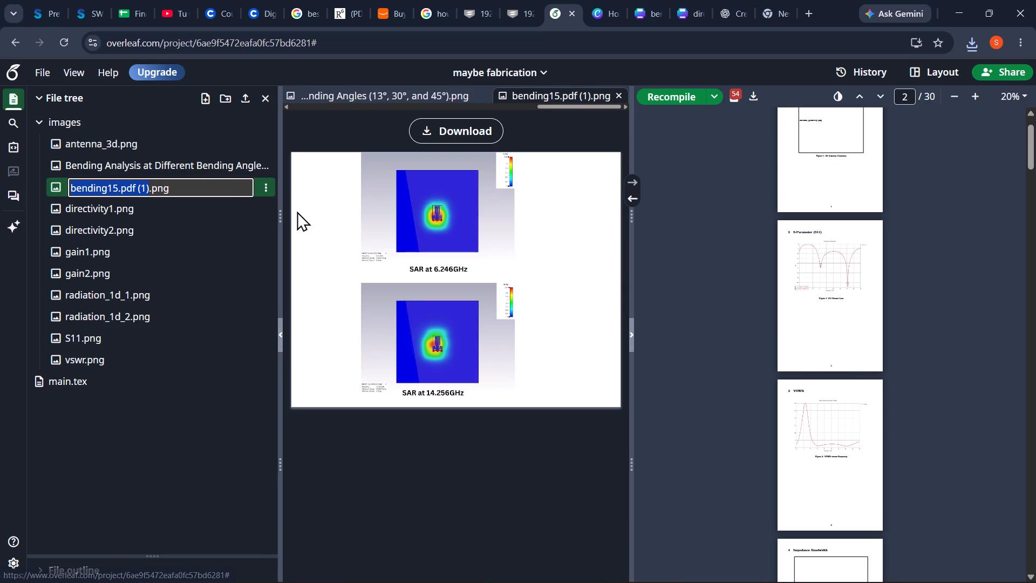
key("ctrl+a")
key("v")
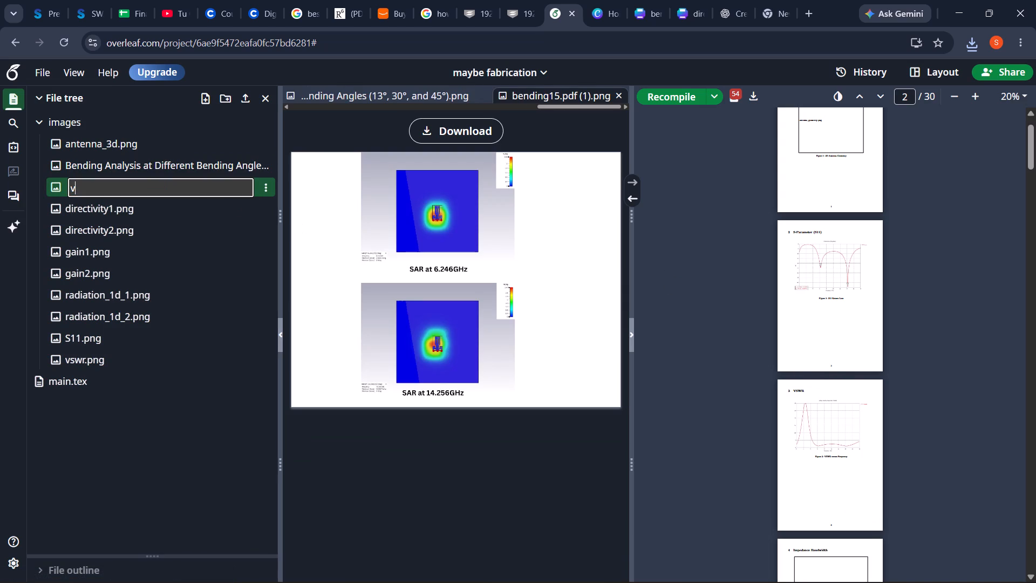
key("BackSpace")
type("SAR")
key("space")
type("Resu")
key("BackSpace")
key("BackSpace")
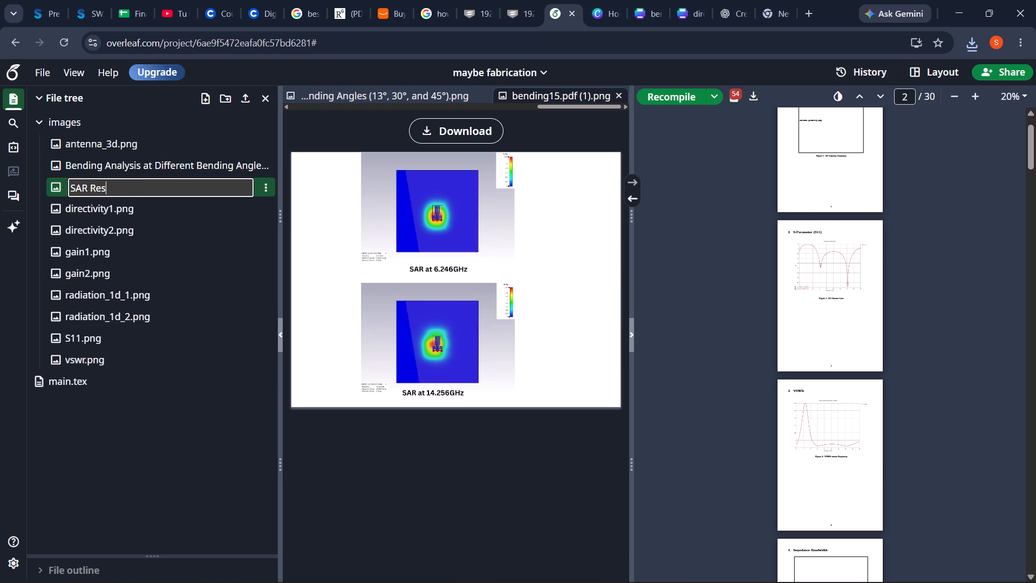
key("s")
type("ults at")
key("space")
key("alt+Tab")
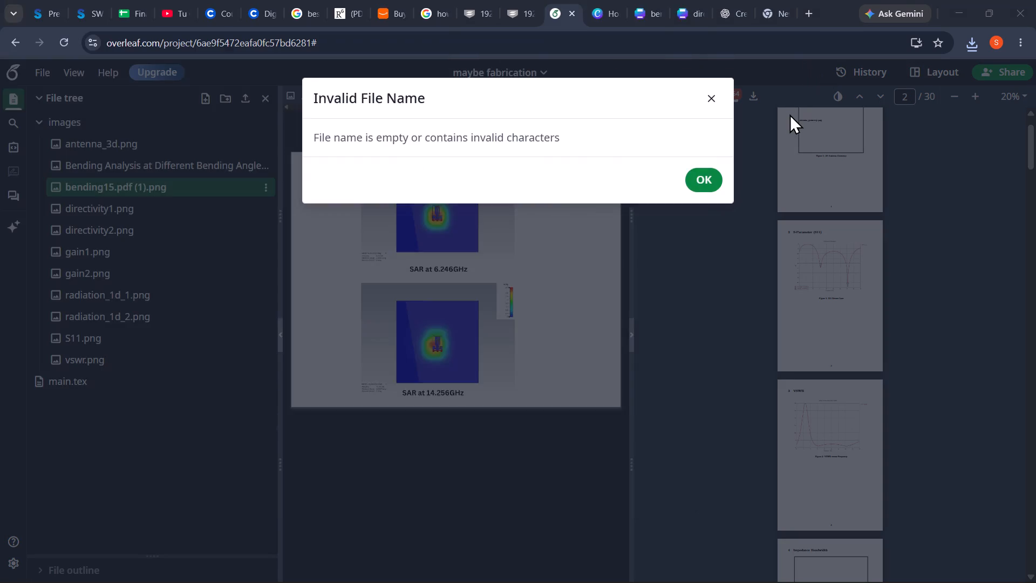